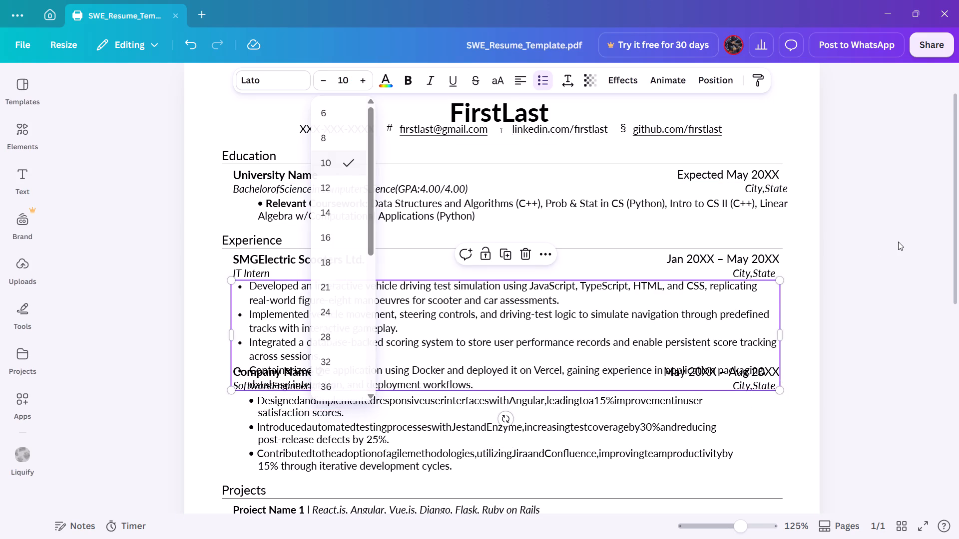
Scale the experience bullets down to about 8.7 pt, adjust the box width and reposition it above Company Name 2.
left_click(681, 312)
left_click_drag(781, 390, 779, 389)
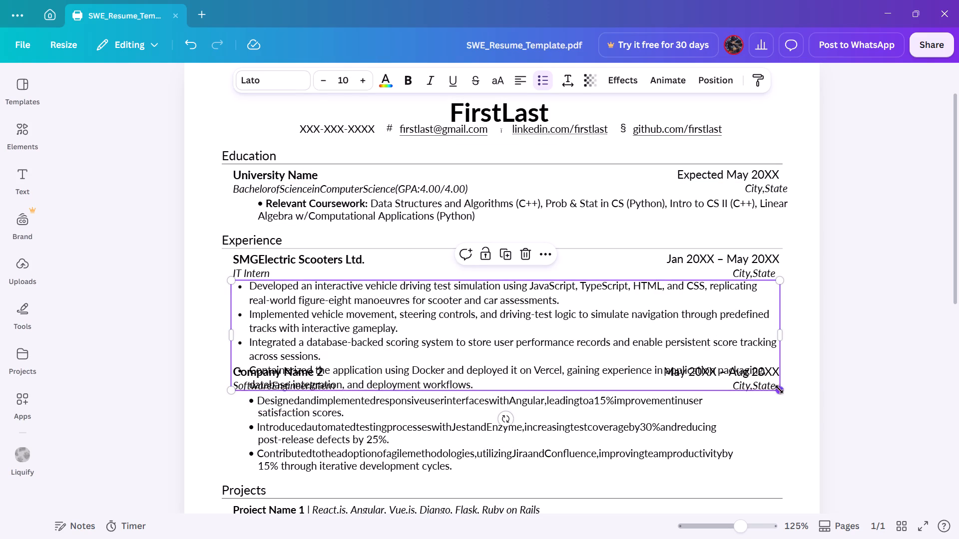
left_click_drag(779, 389, 747, 368)
left_click_drag(746, 338, 772, 339)
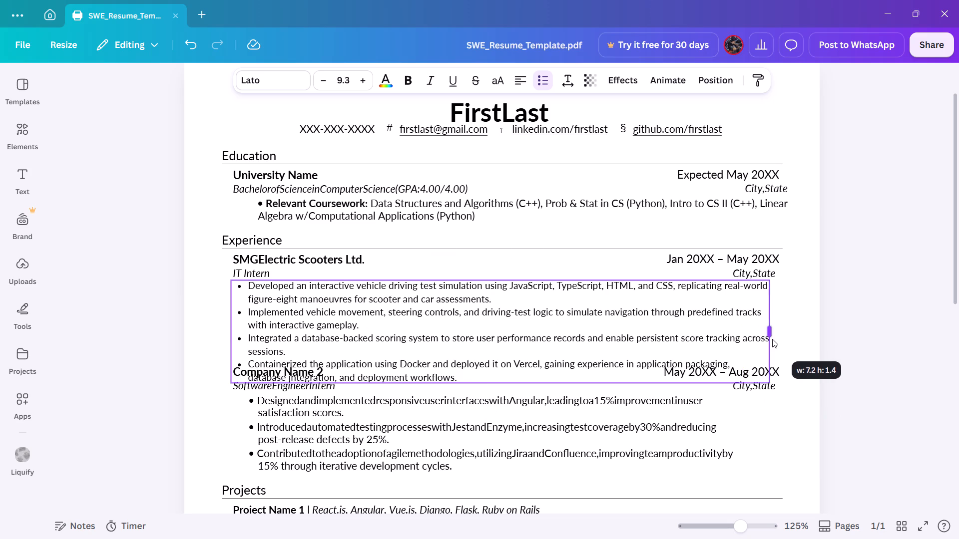
left_click_drag(772, 339, 787, 344)
left_click(839, 359)
left_click_drag(702, 353, 702, 352)
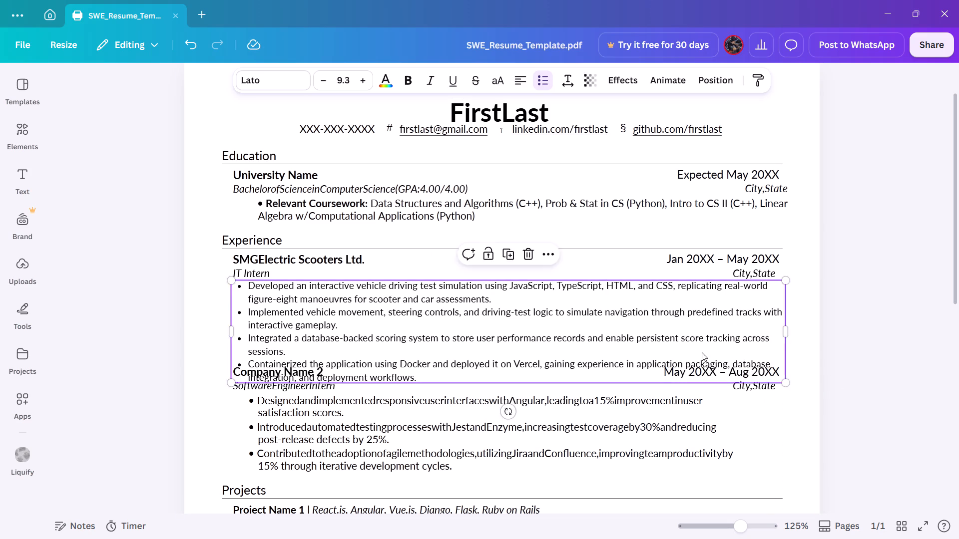
left_click_drag(702, 352, 702, 343)
left_click_drag(786, 269, 771, 285)
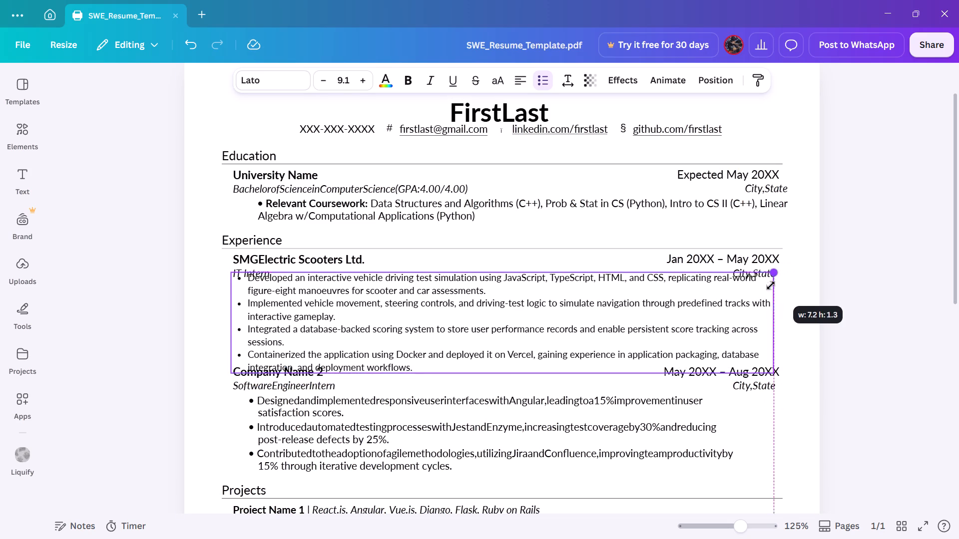
left_click_drag(771, 285, 753, 301)
left_click_drag(711, 302, 718, 300)
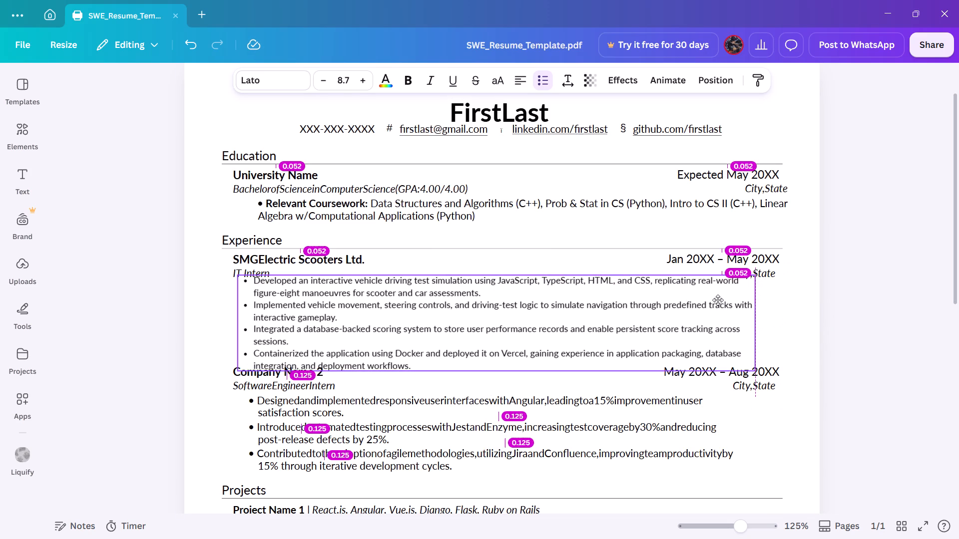
left_click_drag(718, 300, 719, 298)
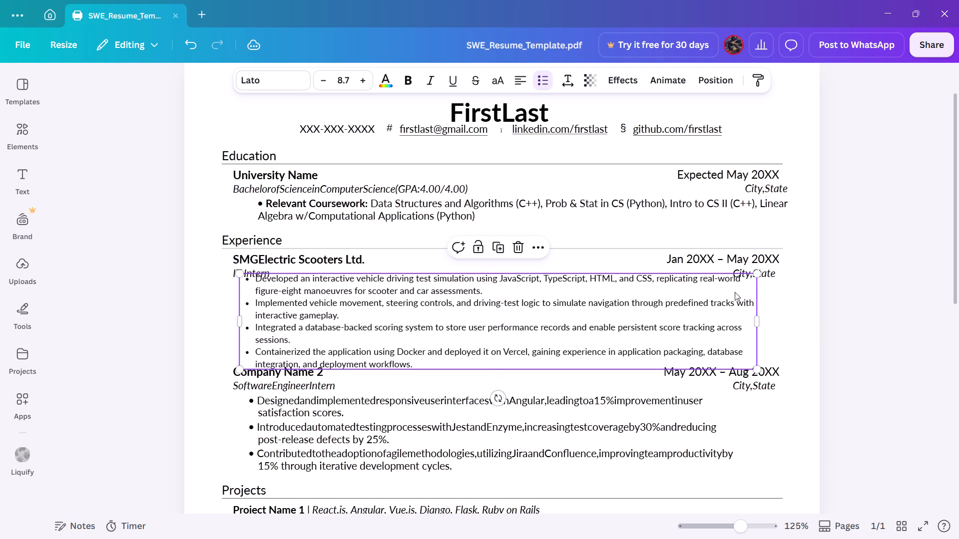
left_click(753, 272)
left_click(859, 296)
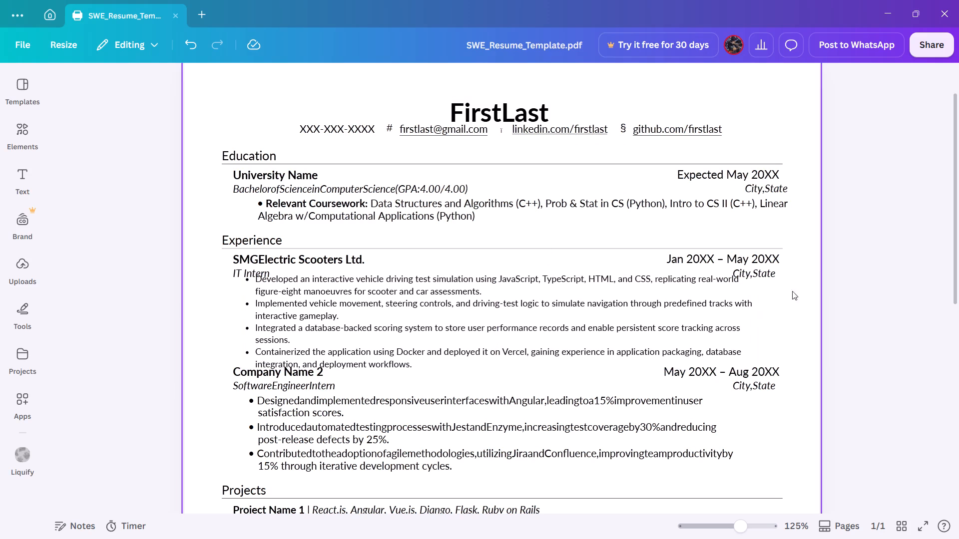
Delete the Company Name 2 heading, its SoftwareEngineerIntern title and all of its bullet lines from the Experience section.
scroll(859, 273, "down", 1)
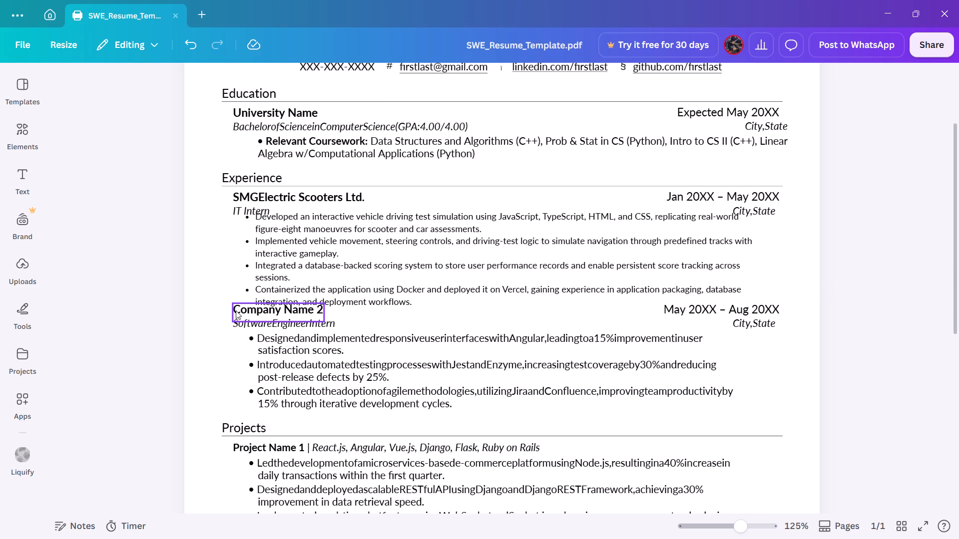
left_click(236, 310)
key("Delete")
left_click(259, 327)
key("Delete")
left_click(273, 338)
key("Delete")
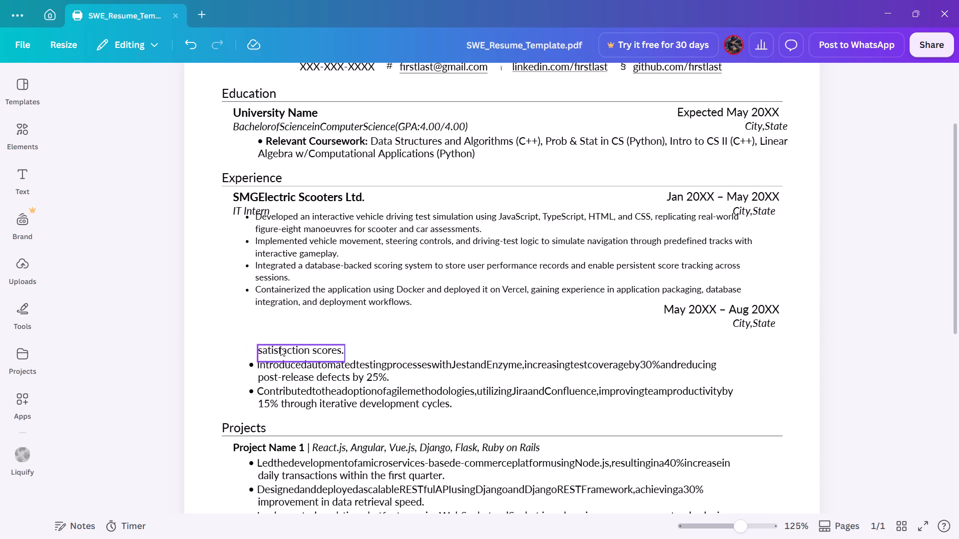
left_click(281, 347)
key("Delete")
left_click(283, 366)
key("Delete")
left_click(287, 378)
key("Delete")
left_click(285, 395)
key("Delete")
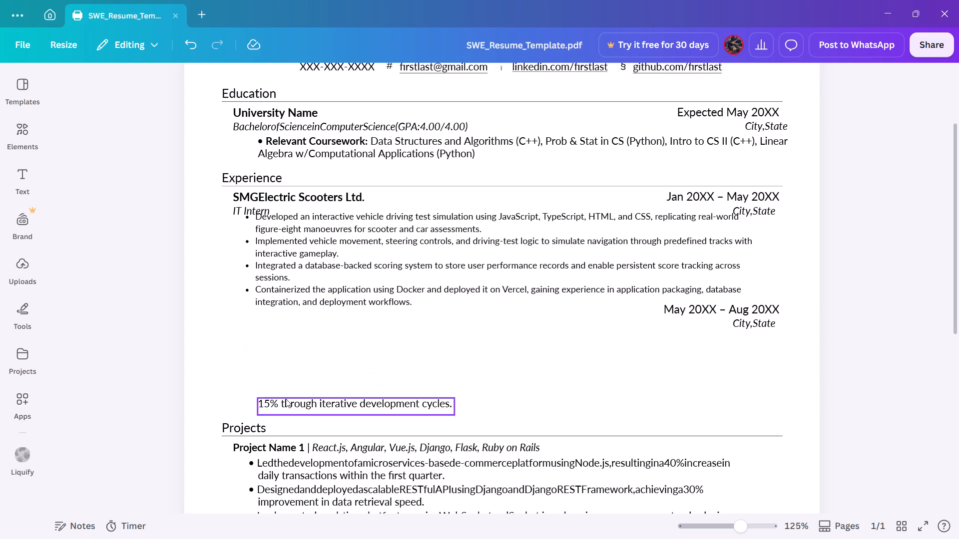
left_click(286, 400)
key("Delete")
Set the font size of the SMGElectric Scooters Ltd. bullets to 10.
left_click(294, 264)
left_click(364, 79)
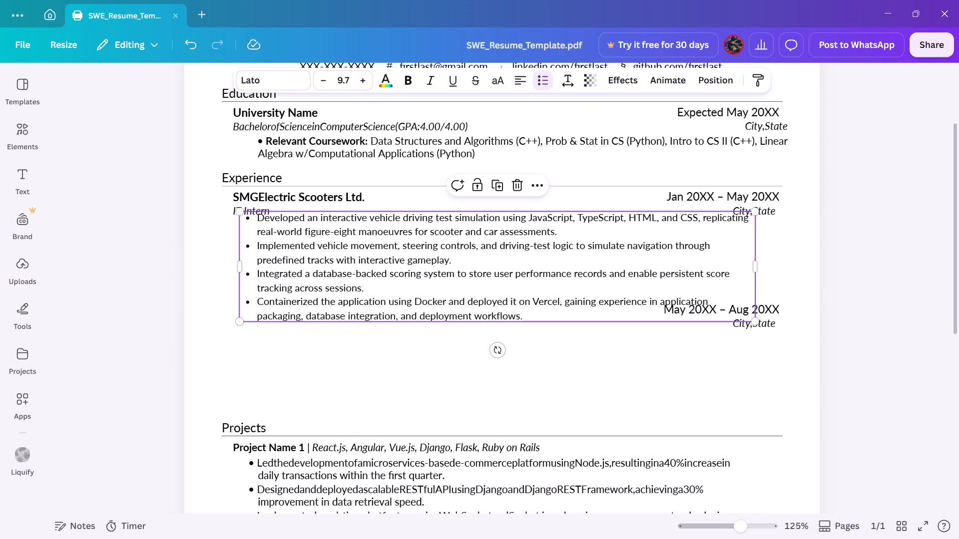
left_click(343, 80)
type("10")
key("Return")
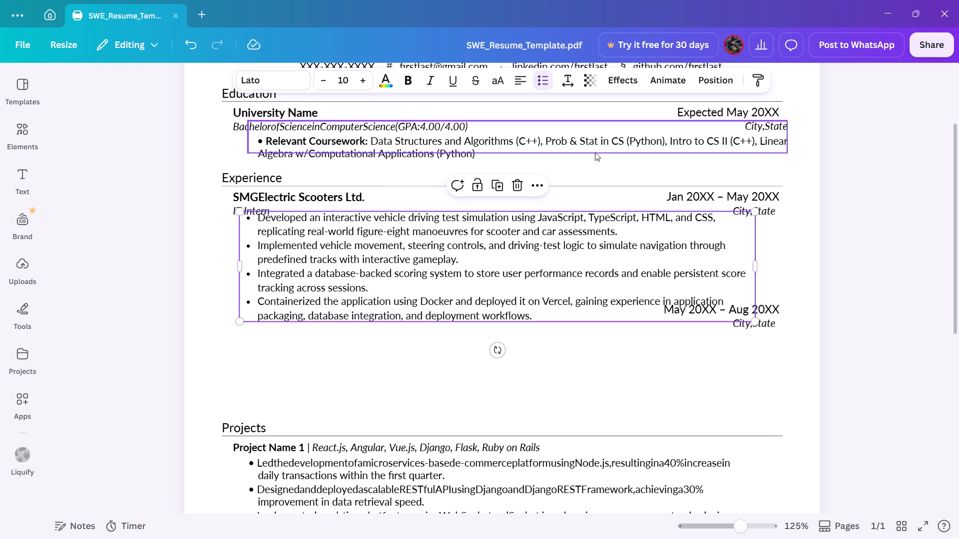
left_click(896, 272)
Delete the removed second job's leftover City,State text and "May 20XX – Aug 20XX" date.
left_click(764, 323)
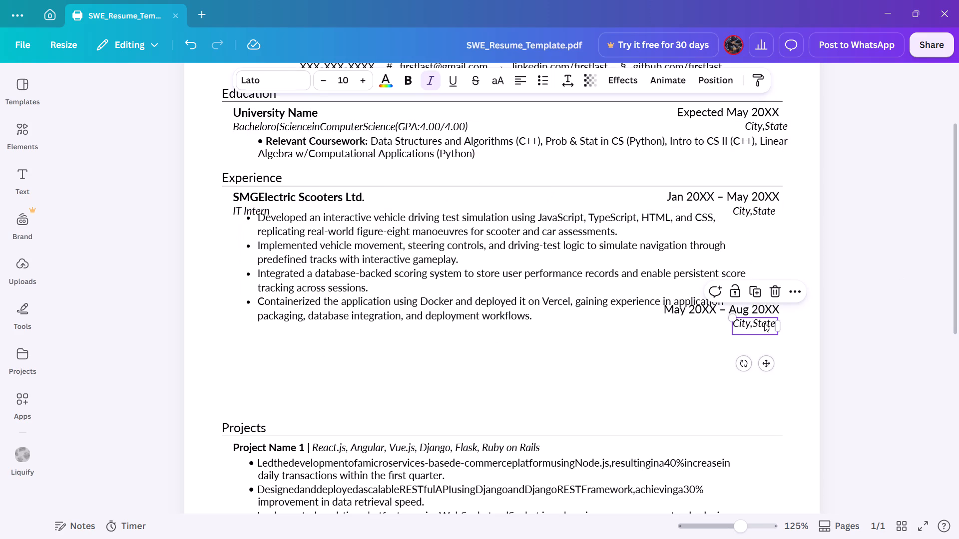
key("Delete")
left_click(767, 311)
key("Delete")
Move the experience bullet block slightly down and inward so it sits clear of the IT Intern line.
left_click(637, 259)
left_click_drag(637, 267, 637, 276)
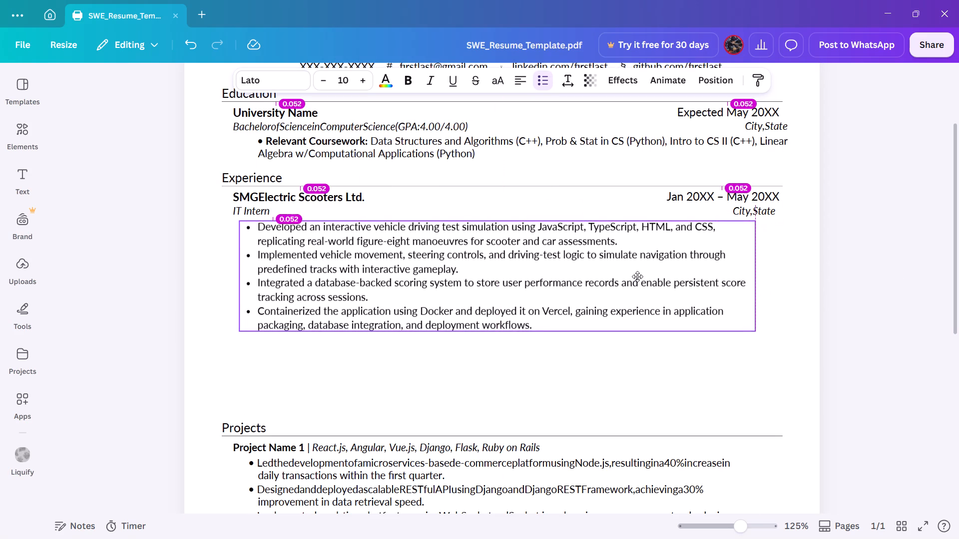
left_click_drag(637, 276, 644, 276)
left_click(842, 239)
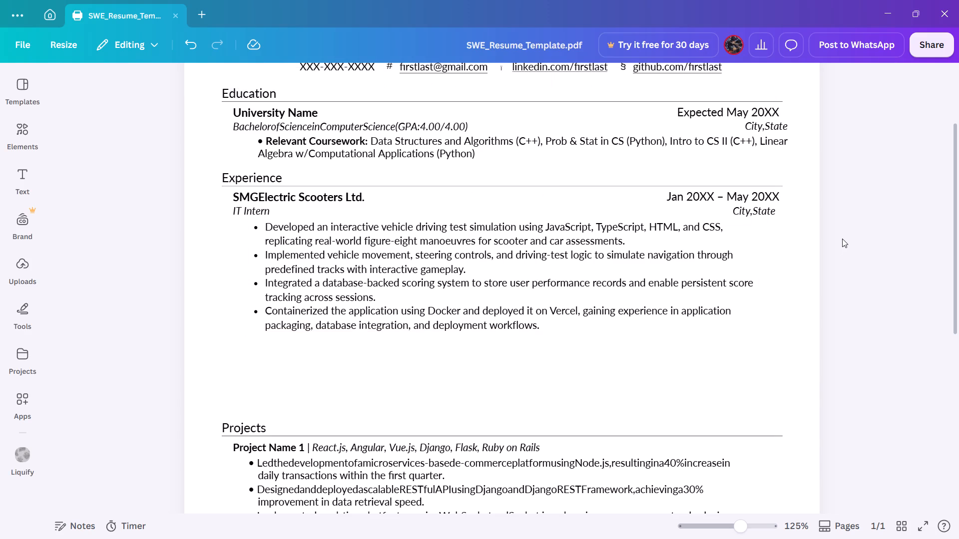
Switch to the Resume.io resume in Firefox and copy the entire Professional Summary text.
key("alt+Tab")
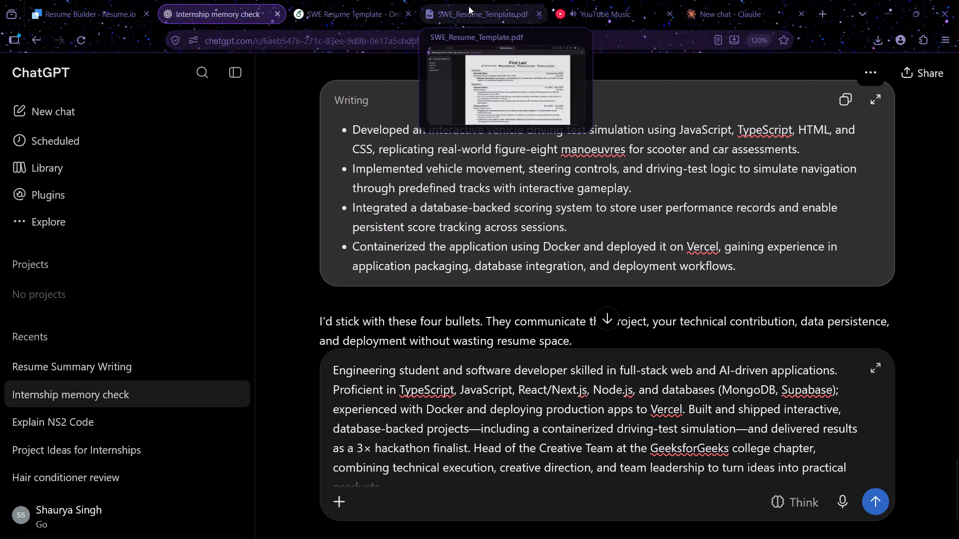
left_click(107, 11)
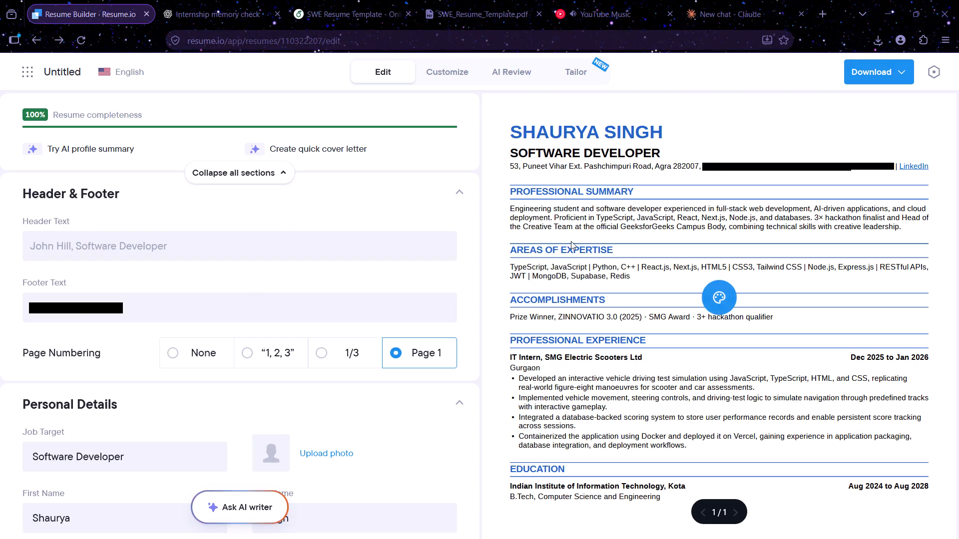
left_click_drag(508, 210, 538, 217)
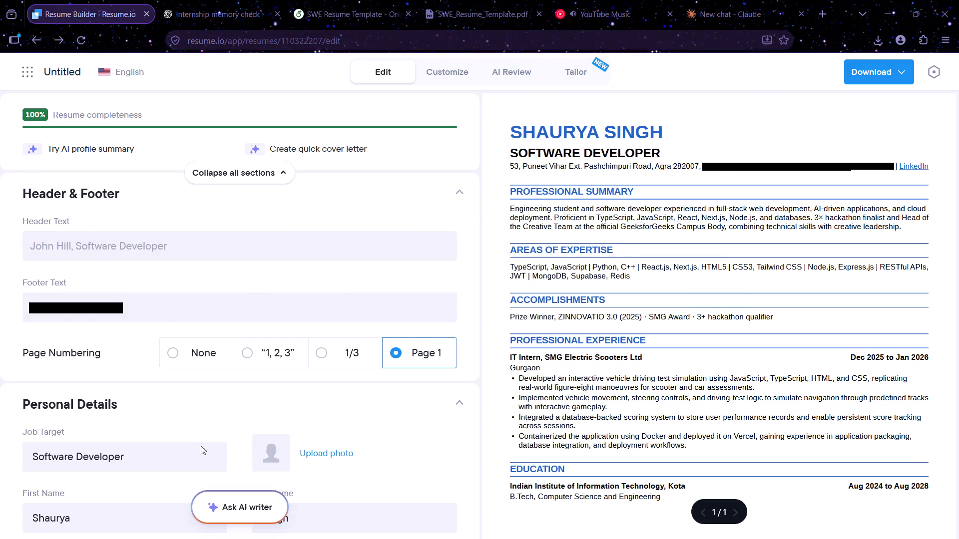
scroll(194, 390, "down", 12)
scroll(194, 390, "up", 2)
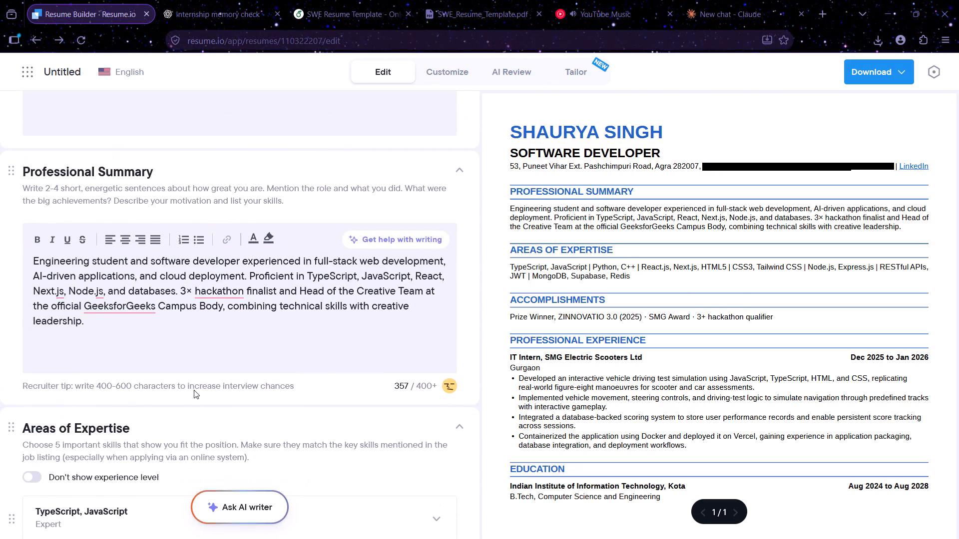
left_click(194, 311)
key("ctrl+a")
key("ctrl+c")
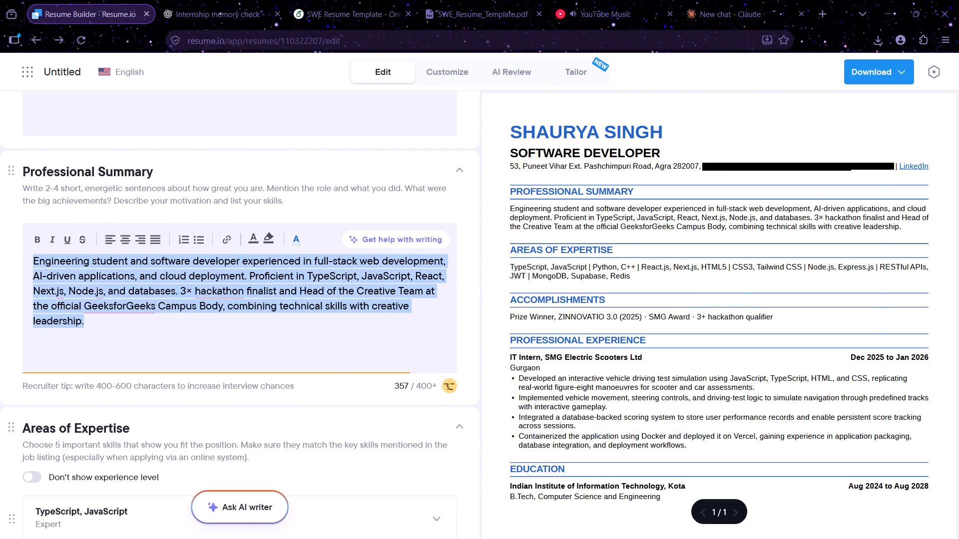
Back in Canva, delete both Relevant Coursework lines from the Education section, including the City,State text in the same text block.
key("alt+Tab")
scroll(316, 318, "up", 2)
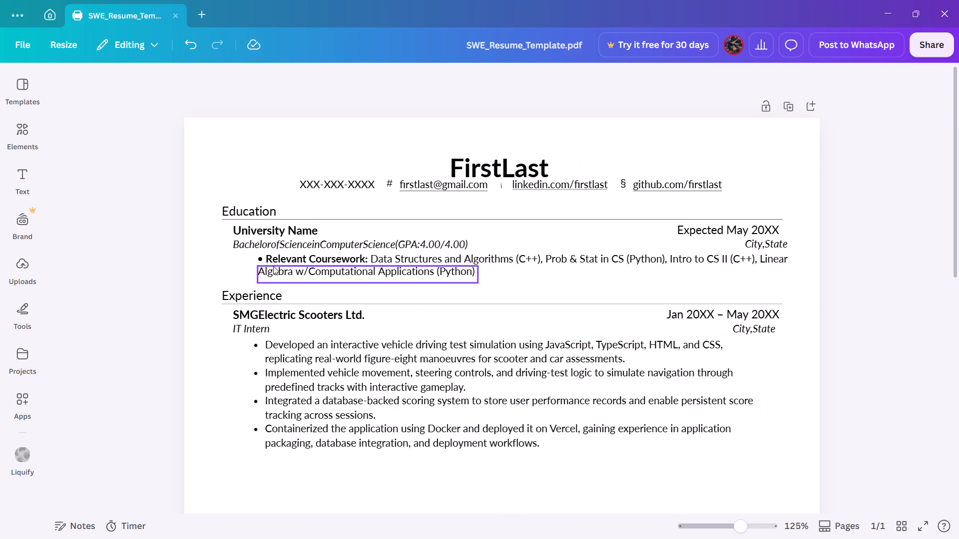
left_click(293, 255)
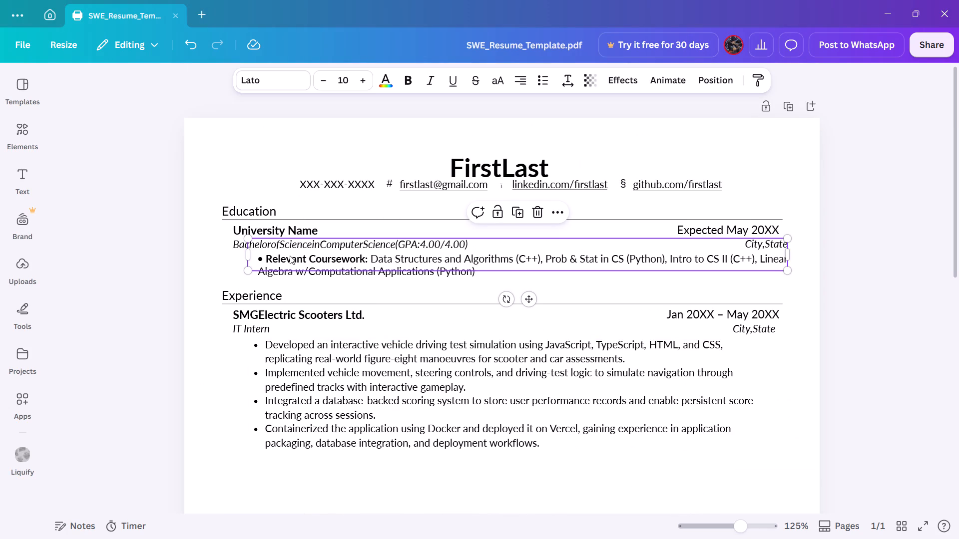
left_click(306, 270)
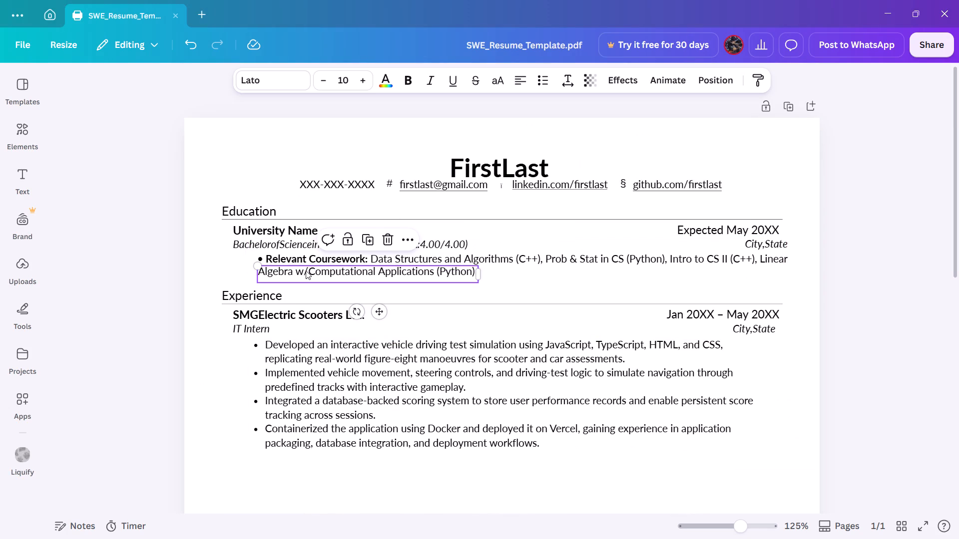
key("Delete")
left_click(316, 264)
key("Delete")
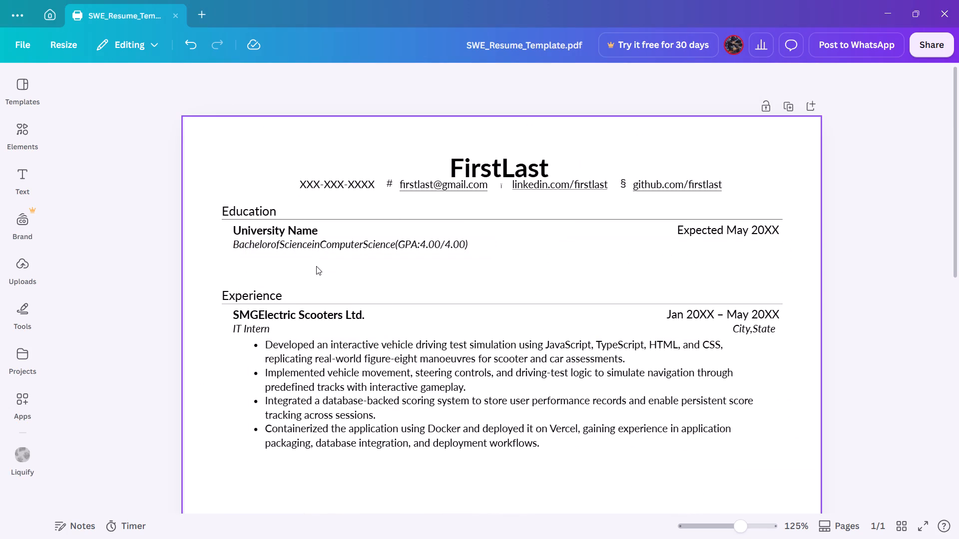
Paste the copied professional summary, scale its text box down to font size 8.5, and place it below the degree line in Education.
left_click(316, 267)
key("ctrl+v")
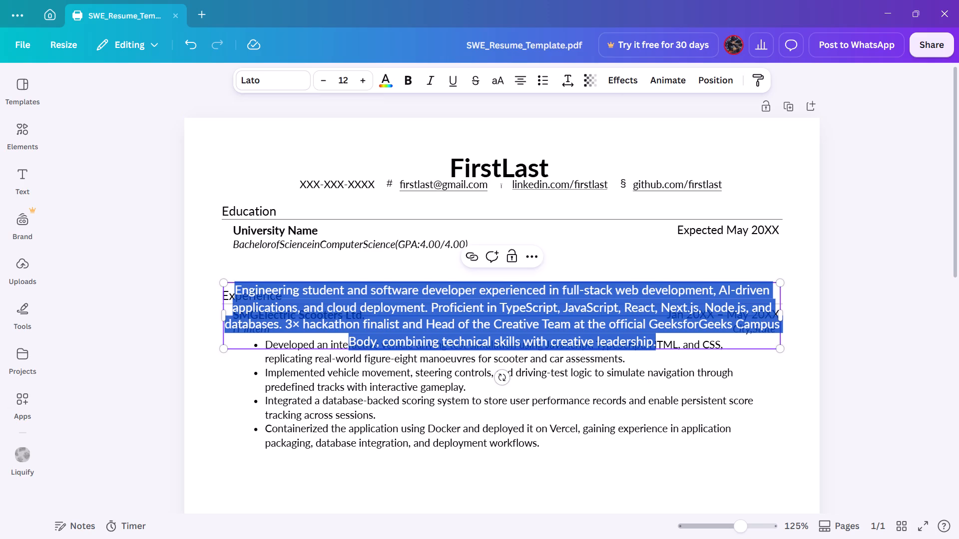
left_click_drag(785, 351, 624, 299)
left_click_drag(490, 303, 514, 273)
left_click(616, 252)
left_click_drag(506, 296, 528, 273)
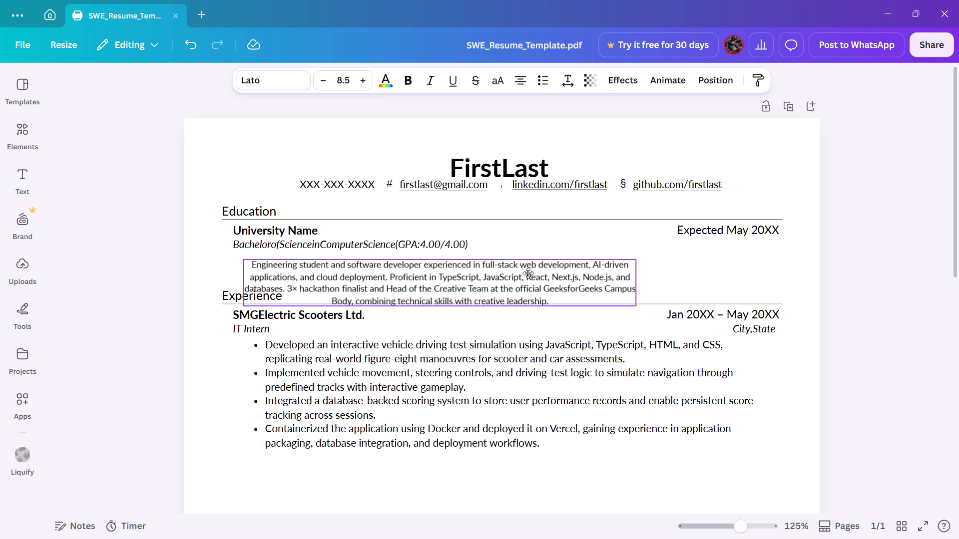
left_click_drag(528, 273, 531, 272)
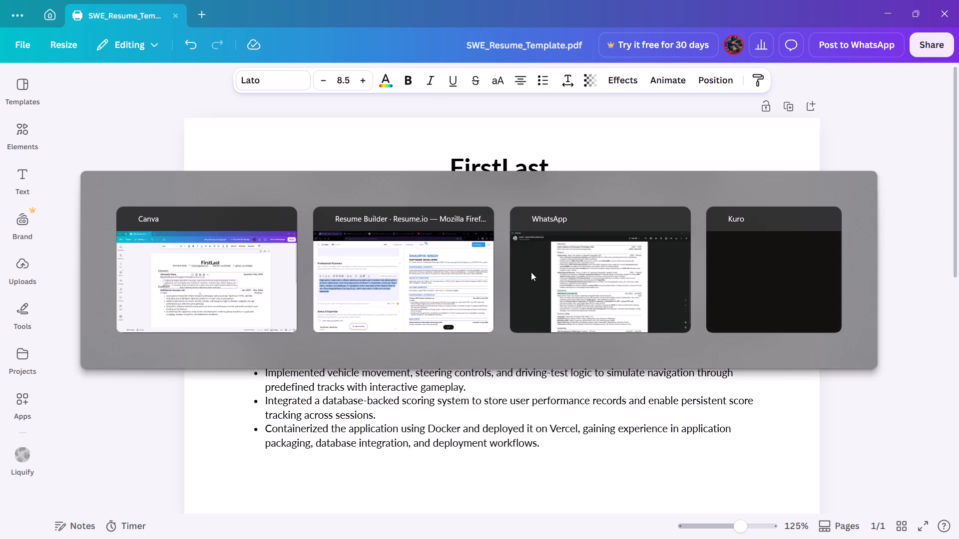
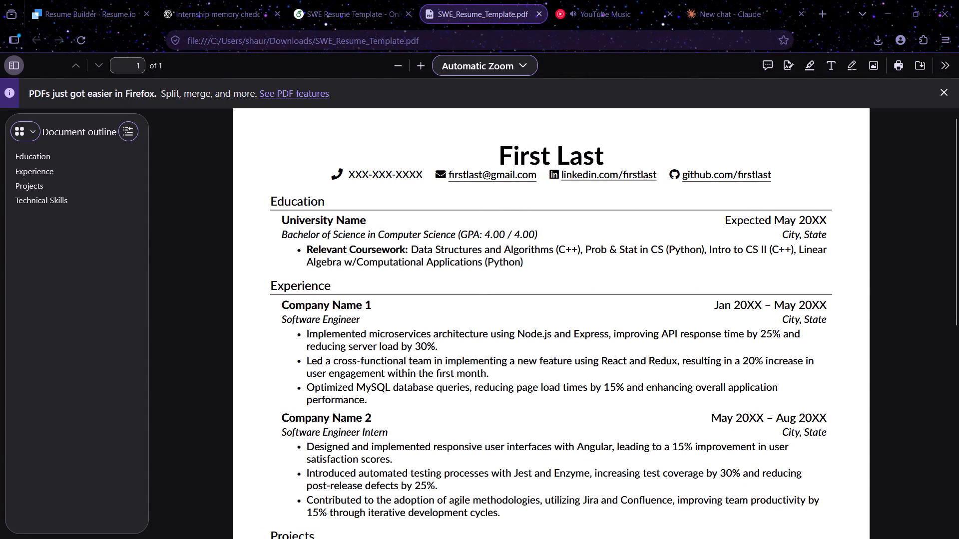
Examine the original template PDF's Education lines and check where its LinkedIn and GitHub header links lead.
left_click_drag(526, 263, 283, 242, "alt")
left_click_drag(283, 233, 534, 253, "alt")
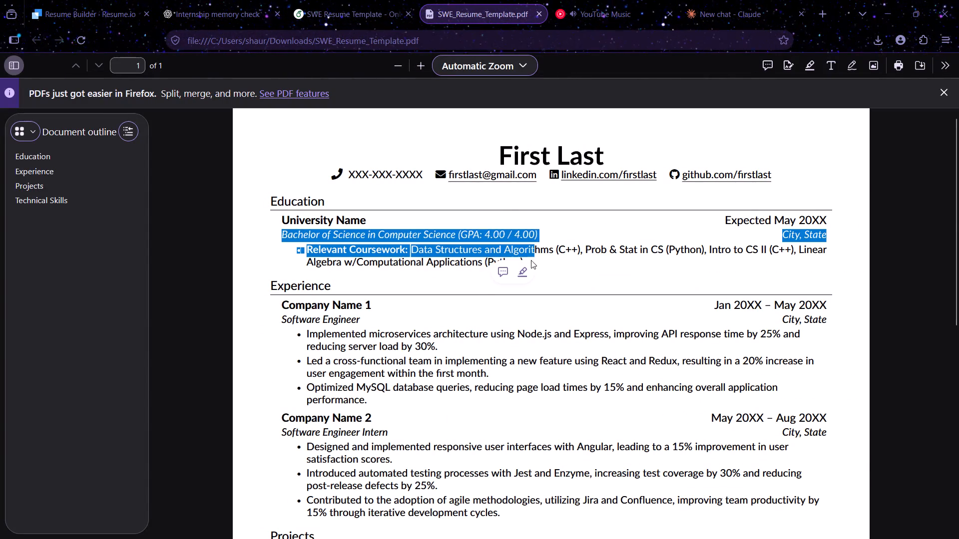
left_click(577, 265, "alt")
left_click(862, 204, "alt")
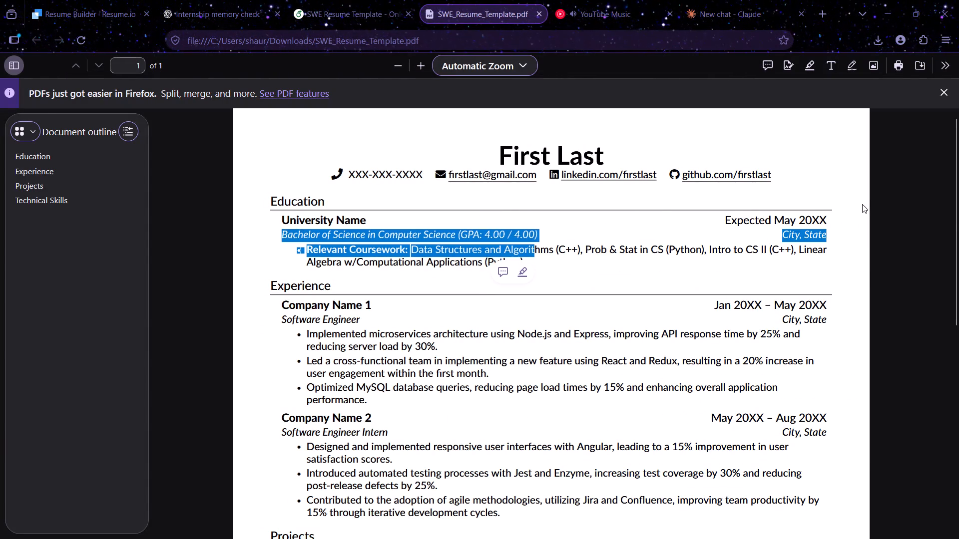
double_click(612, 187, "alt")
left_click(609, 182, "alt")
triple_click(610, 207, "alt")
double_click(610, 207, "alt")
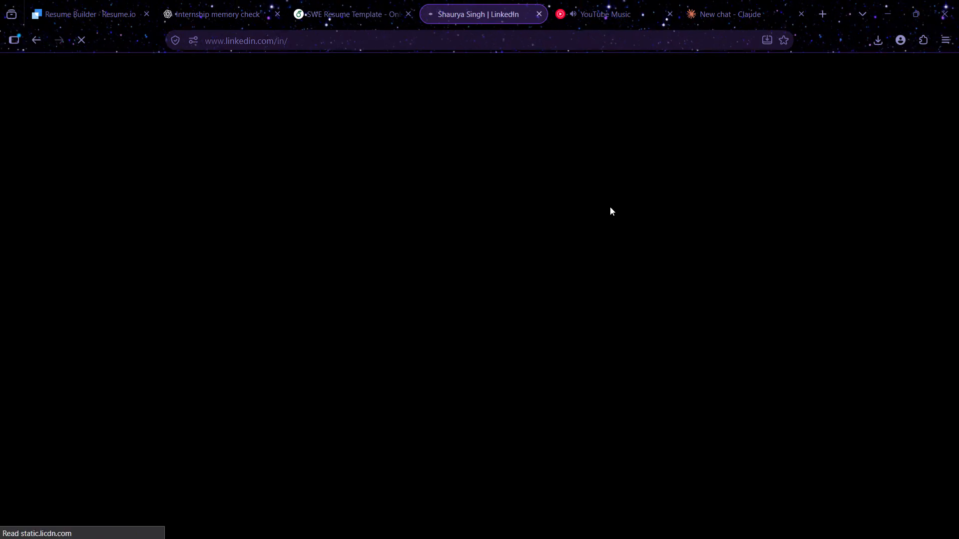
left_click(32, 45, "alt")
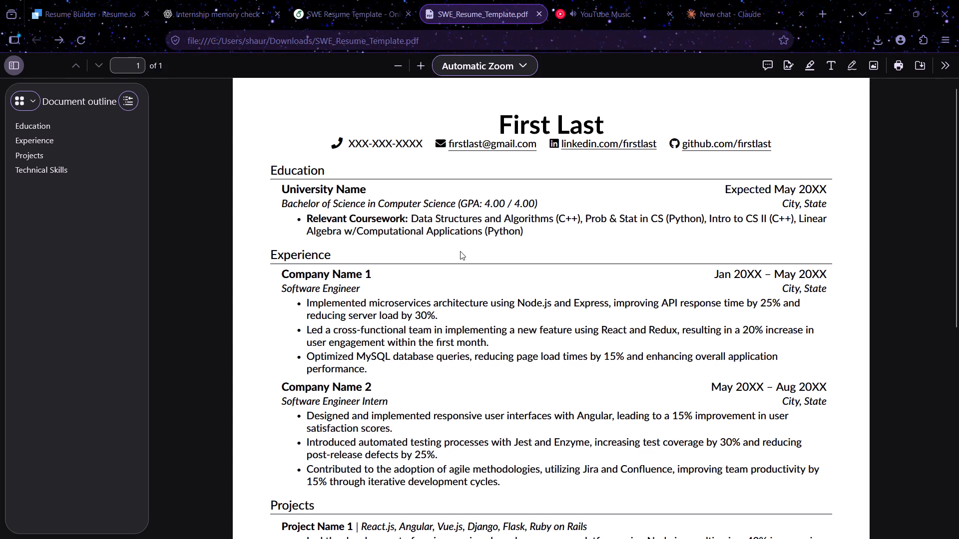
middle_click(696, 148, "alt")
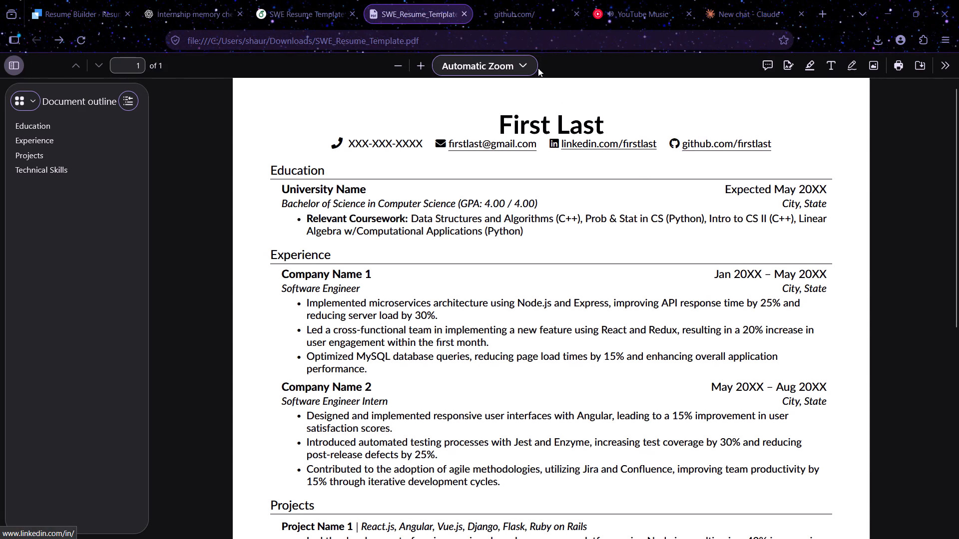
left_click(516, 18, "alt")
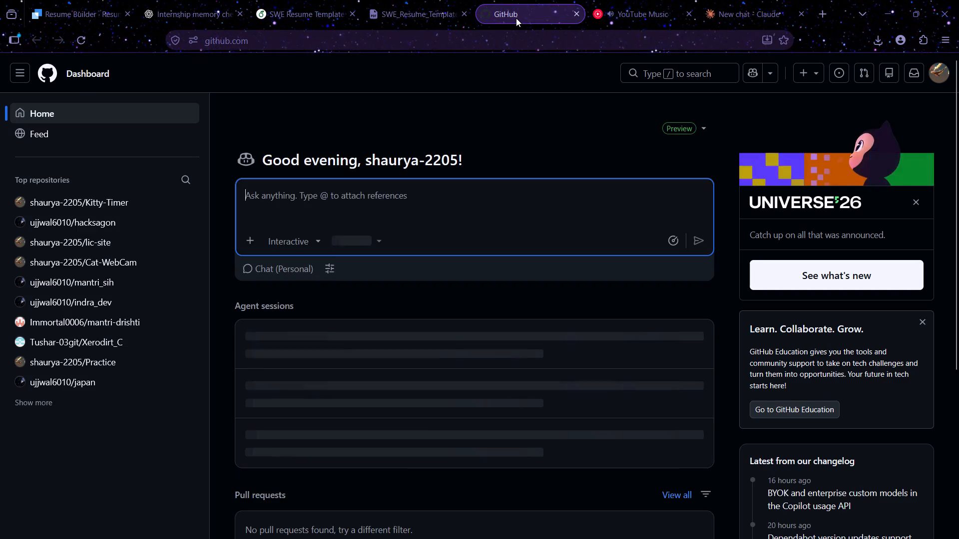
middle_click(516, 18, "alt")
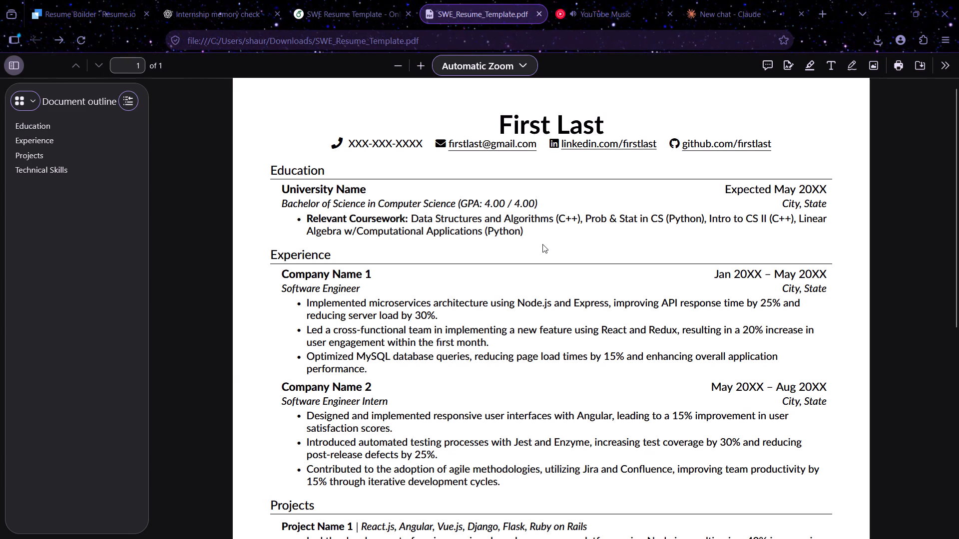
Back in Canva, move the summary text aside and shift the whole Experience section down to just above Projects.
key("alt+Tab")
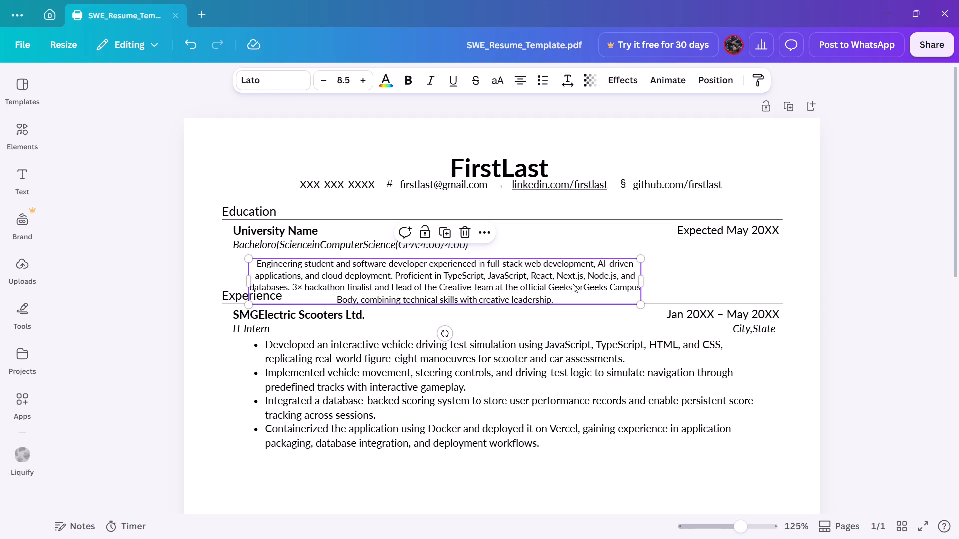
left_click_drag(573, 284, 661, 236)
left_click(847, 315)
scroll(870, 370, "down", 2)
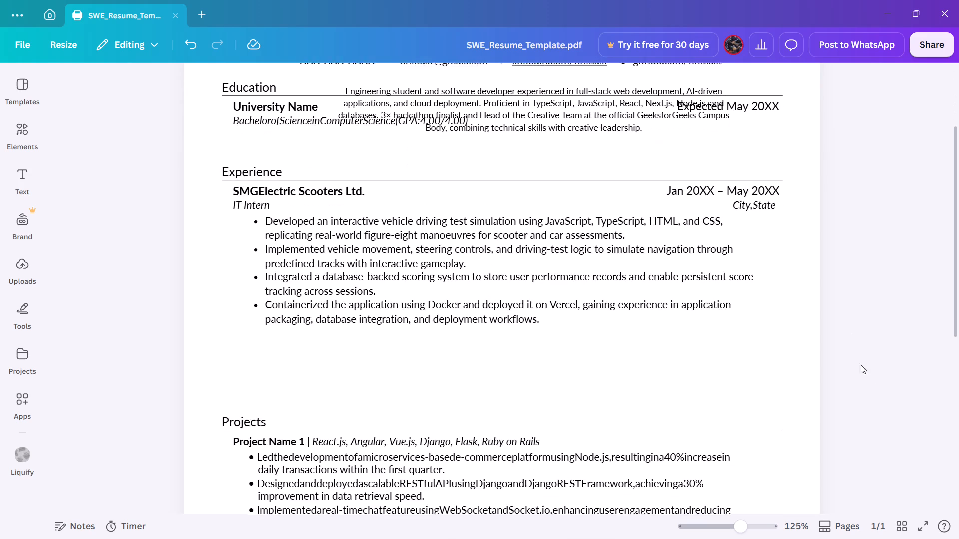
left_click(190, 166)
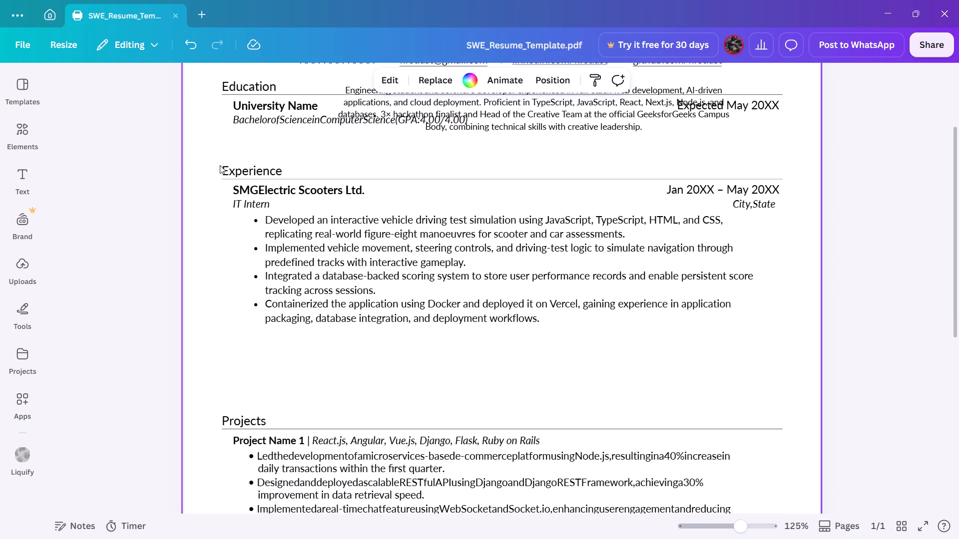
left_click_drag(197, 158, 863, 369)
left_click_drag(682, 281, 680, 345)
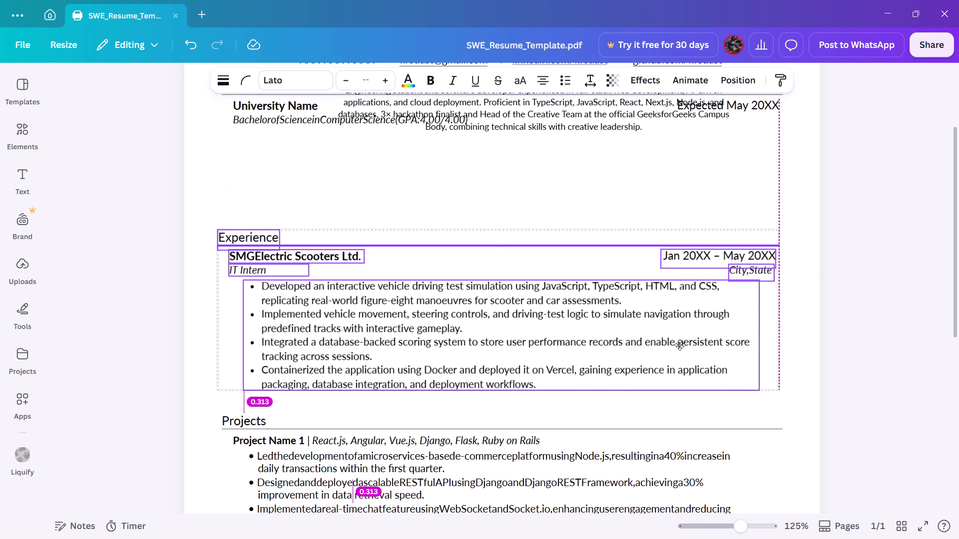
left_click_drag(680, 345, 682, 344)
left_click(861, 267)
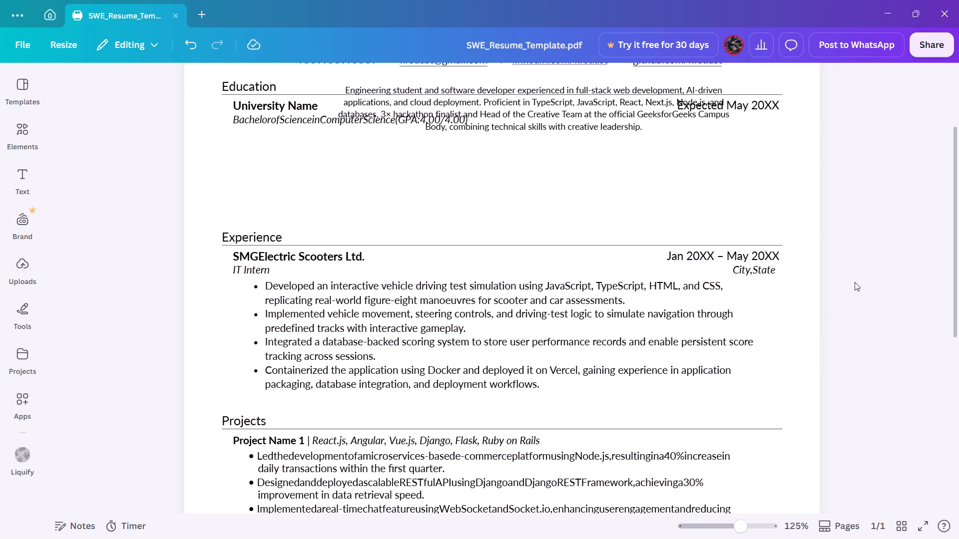
Place the summary text in the gap below the degree line and set its font size to 10.
scroll(851, 304, "up", 2)
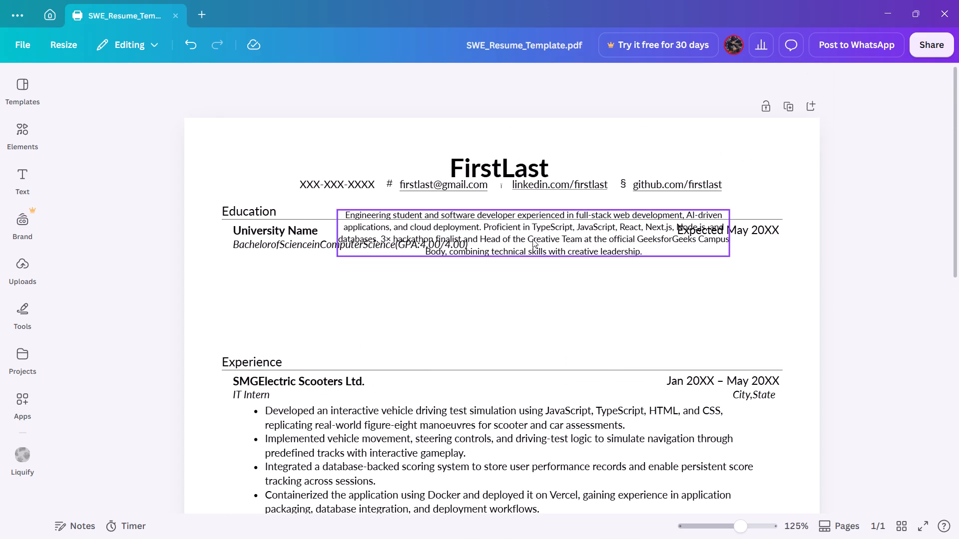
left_click_drag(532, 239, 472, 293)
double_click(365, 84)
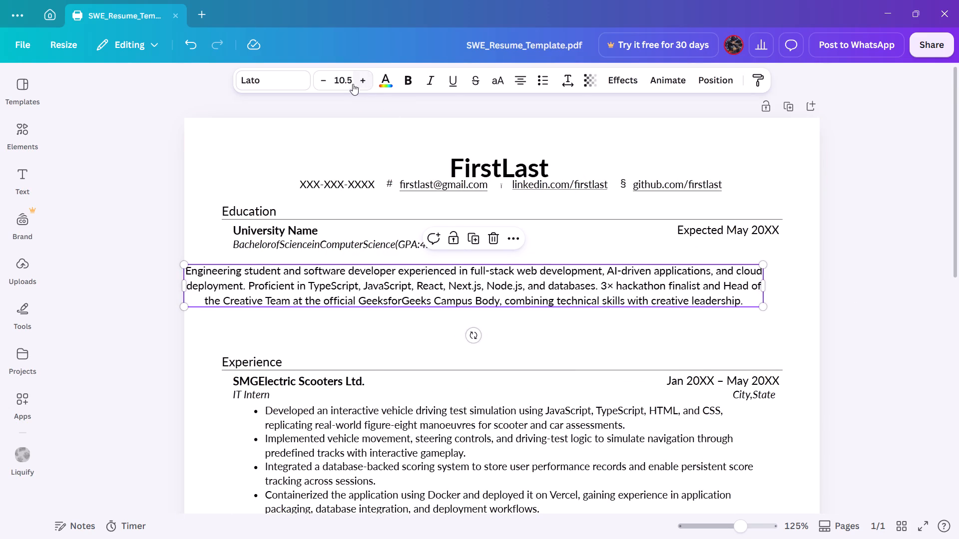
left_click(348, 82)
type("10")
key("Return")
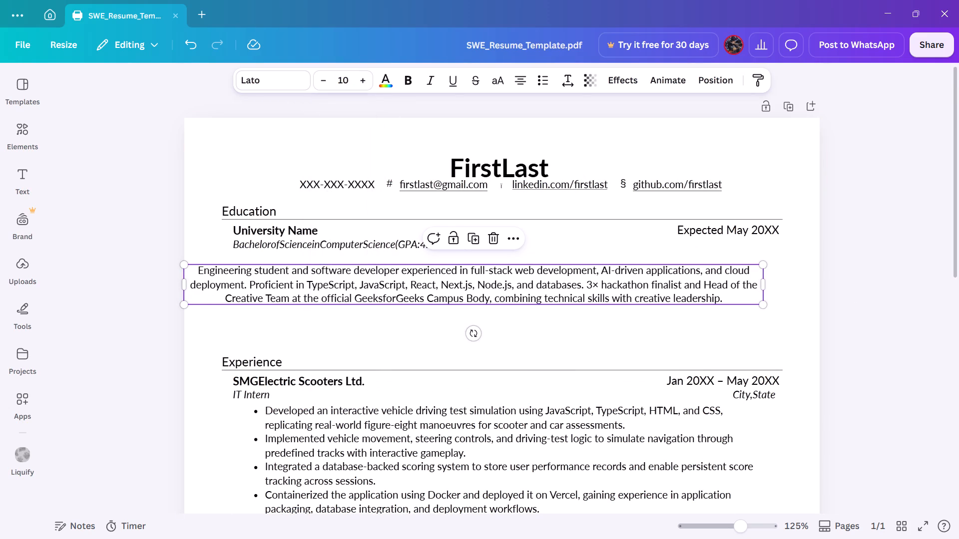
Try bulleted and justified formatting on the summary, ending with plain left-aligned text without list markers.
left_click(542, 82)
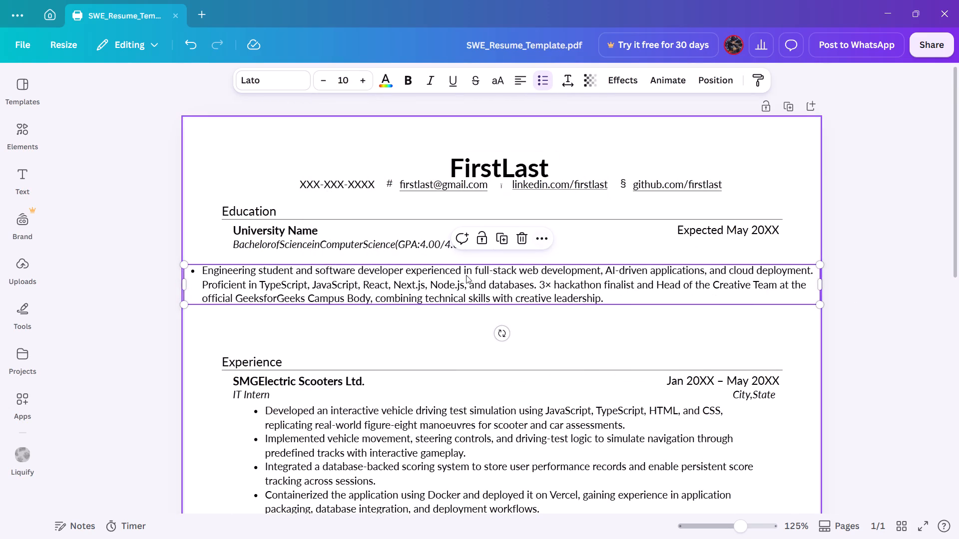
left_click(521, 85)
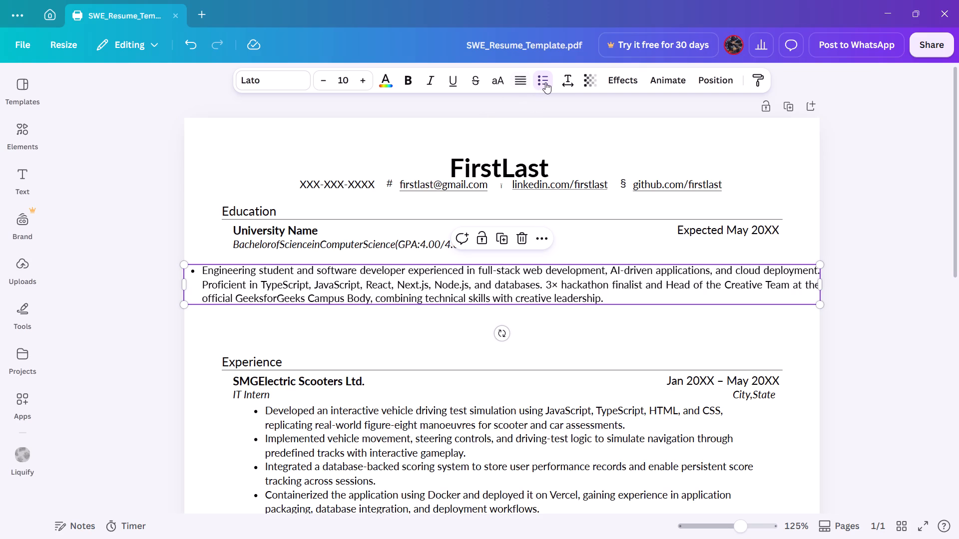
left_click(545, 82)
left_click(545, 82)
left_click(545, 82)
double_click(545, 82)
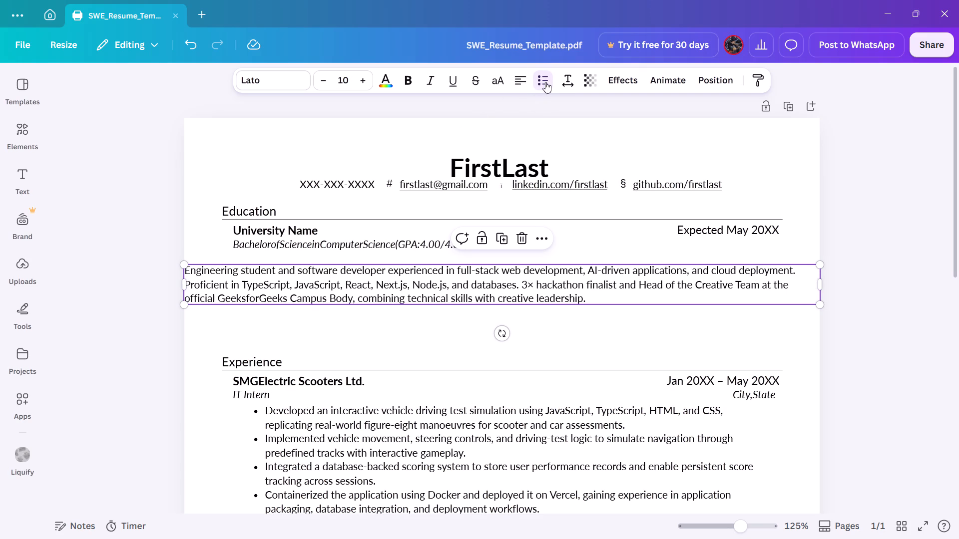
Narrow the summary text box and indent it directly beneath the degree line, comparing with the template PDF in Firefox.
key("alt+Tab")
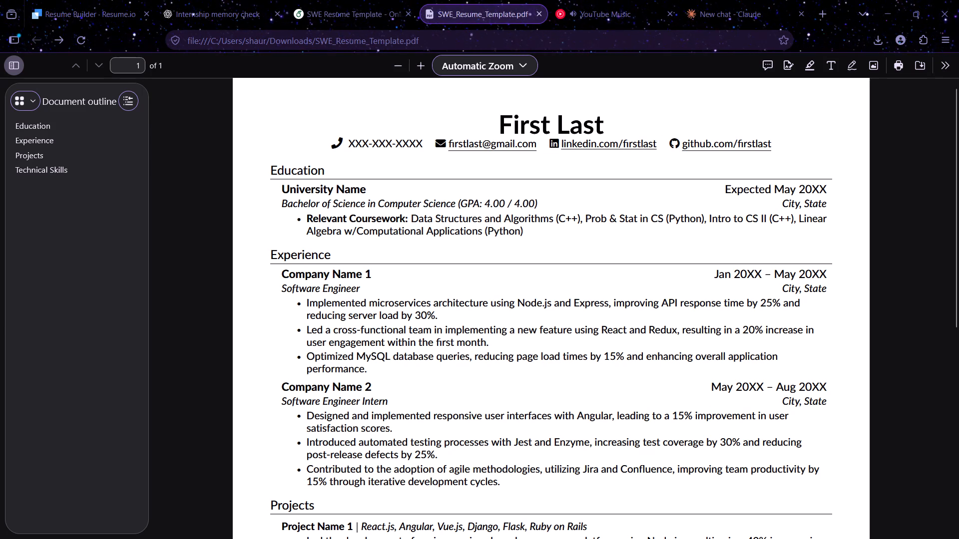
key("alt+Tab")
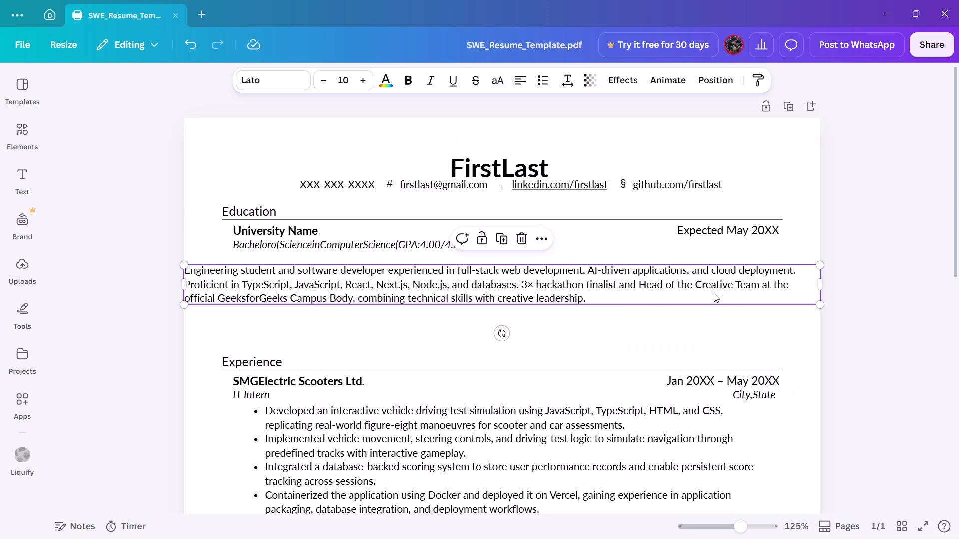
left_click_drag(822, 282, 730, 286)
left_click_drag(610, 284, 654, 284)
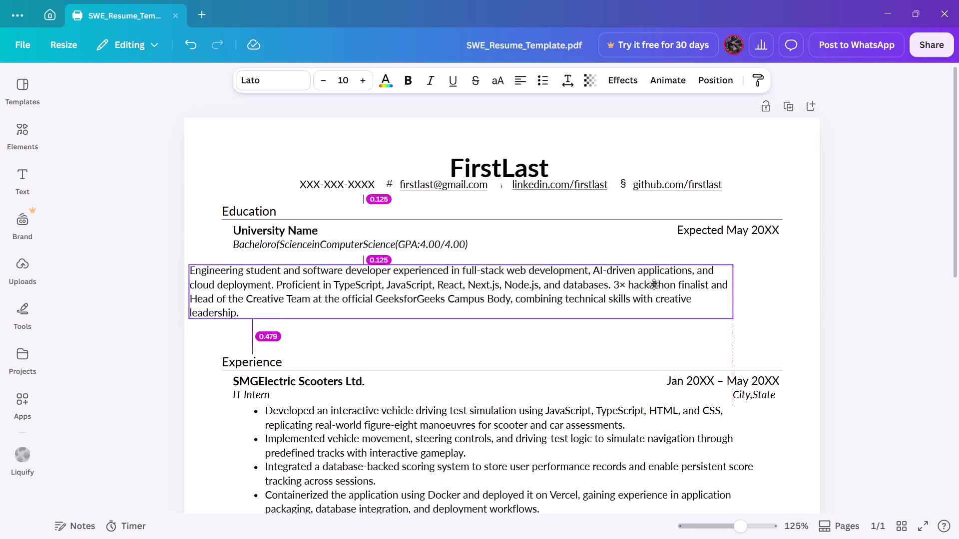
left_click_drag(654, 284, 673, 276)
key("alt+Tab")
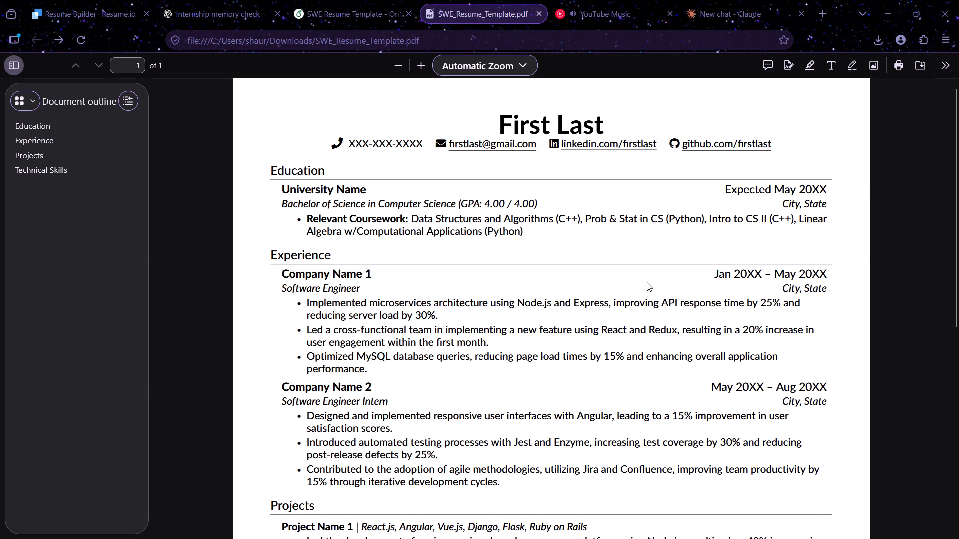
key("alt+Tab")
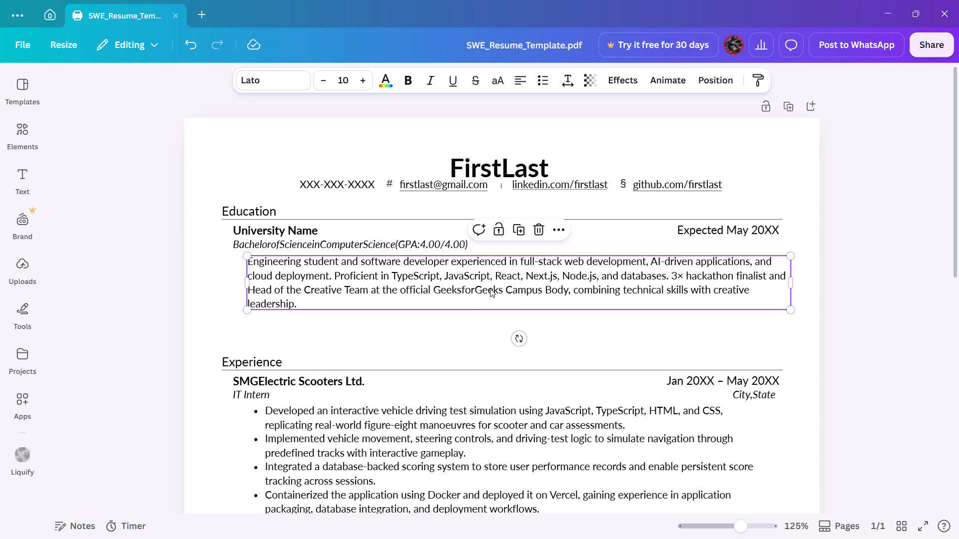
Open the University Name text for editing, switch to the Resume.io resume in Firefox, and look through its form sections.
left_click(394, 249)
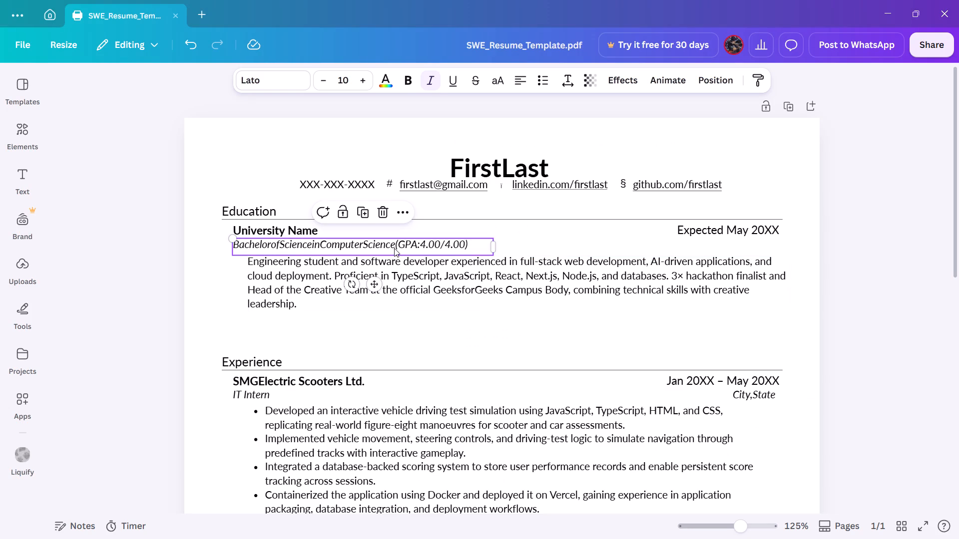
left_click(291, 229)
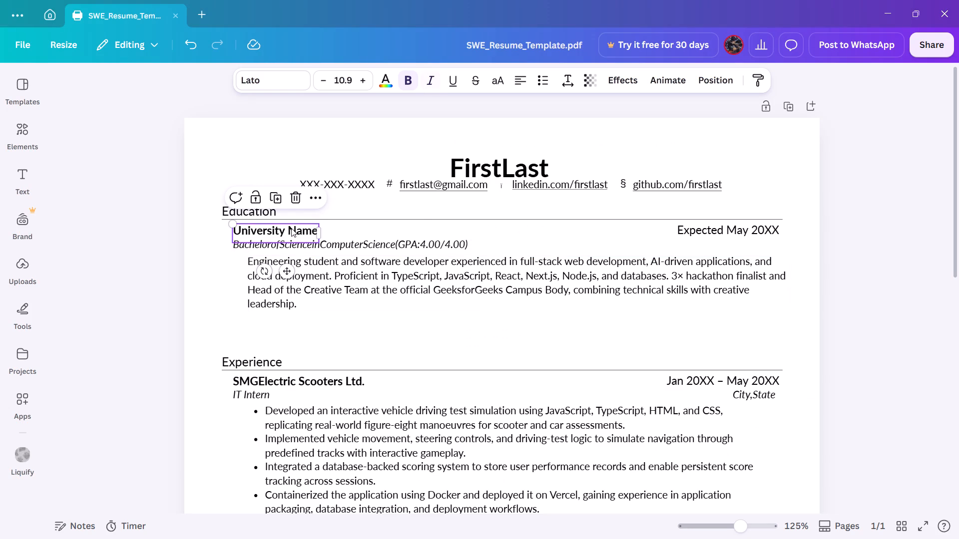
key("alt+Tab")
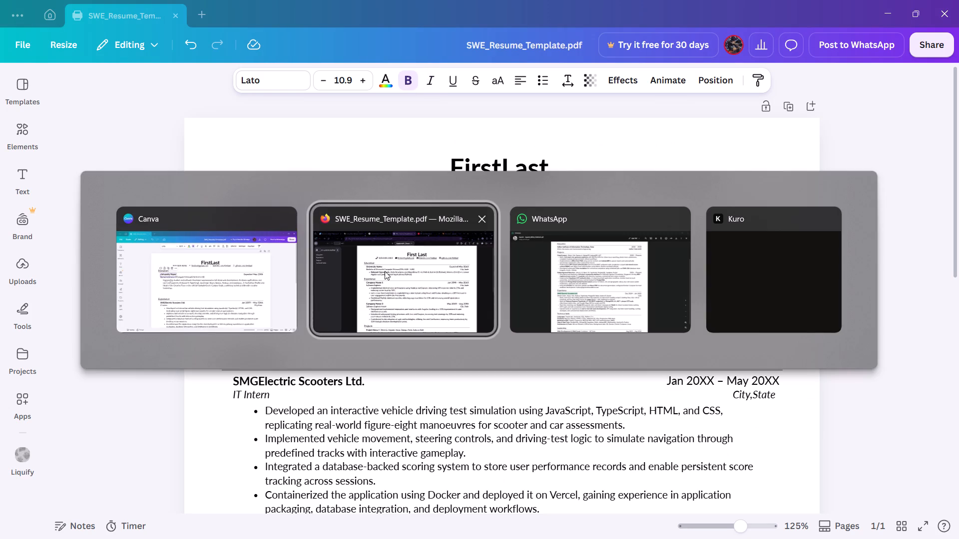
left_click(81, 18)
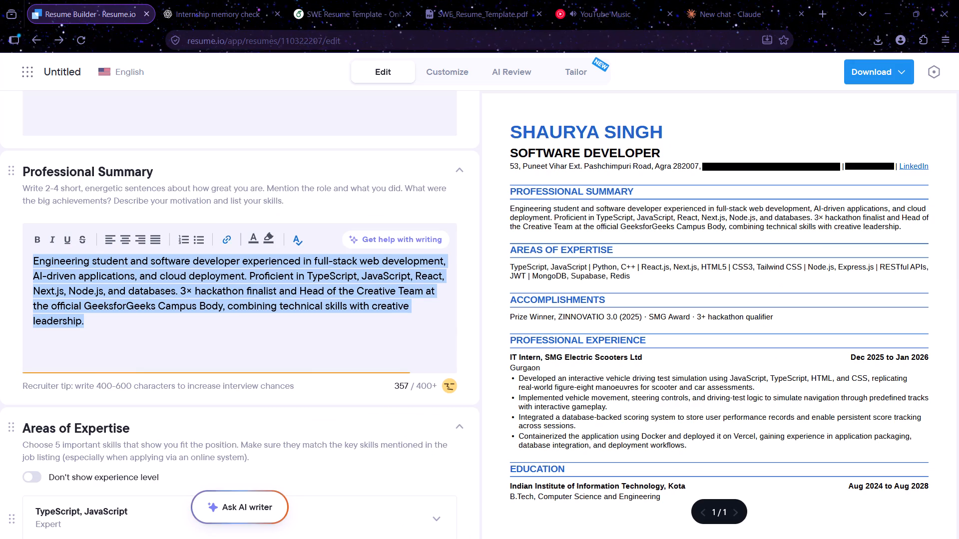
scroll(198, 319, "down", 2)
scroll(198, 319, "up", 8)
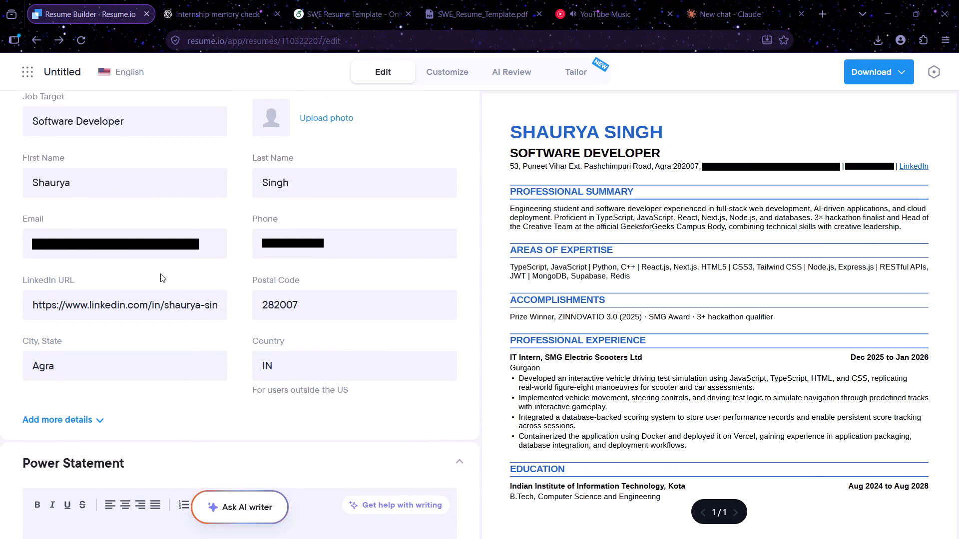
scroll(160, 273, "up", 4)
scroll(160, 273, "down", 20)
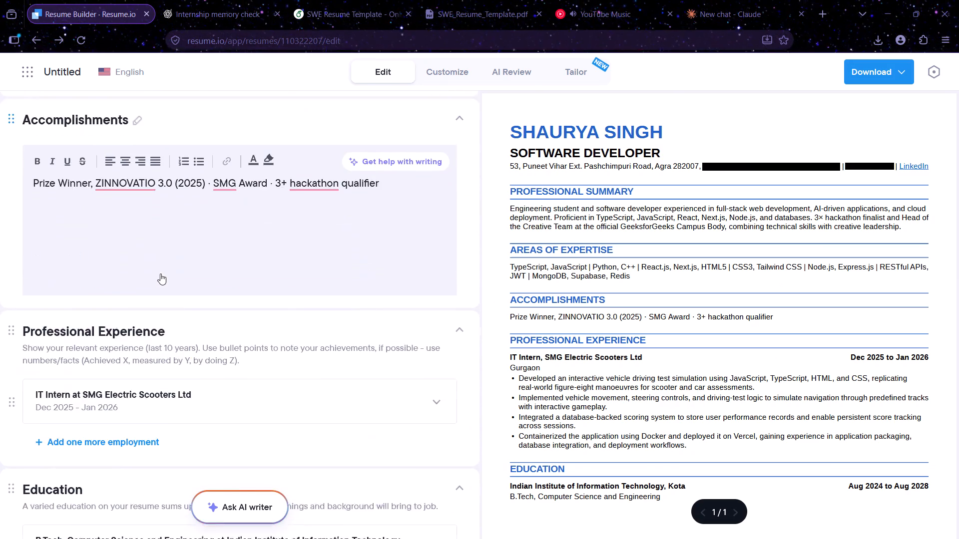
scroll(156, 248, "down", 8)
scroll(213, 277, "up", 3)
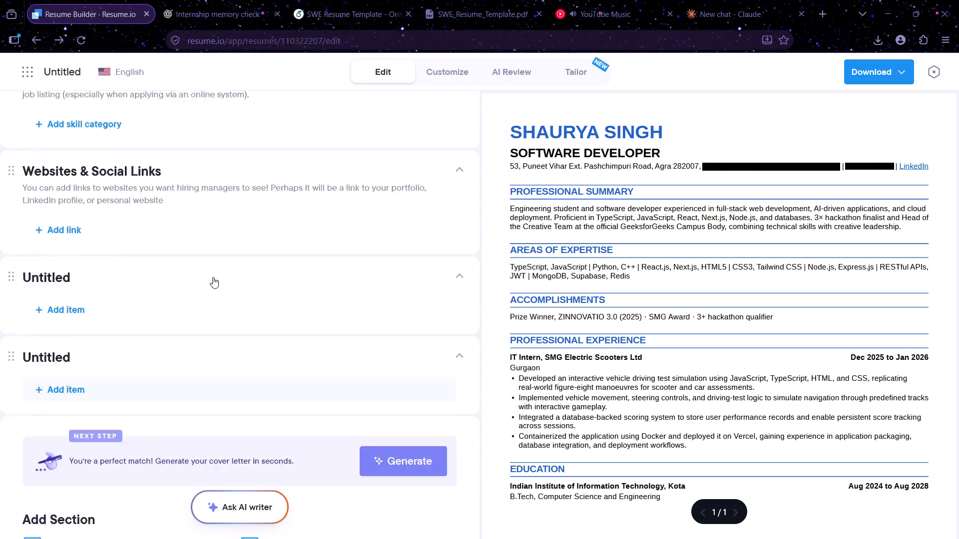
scroll(271, 381, "up", 11)
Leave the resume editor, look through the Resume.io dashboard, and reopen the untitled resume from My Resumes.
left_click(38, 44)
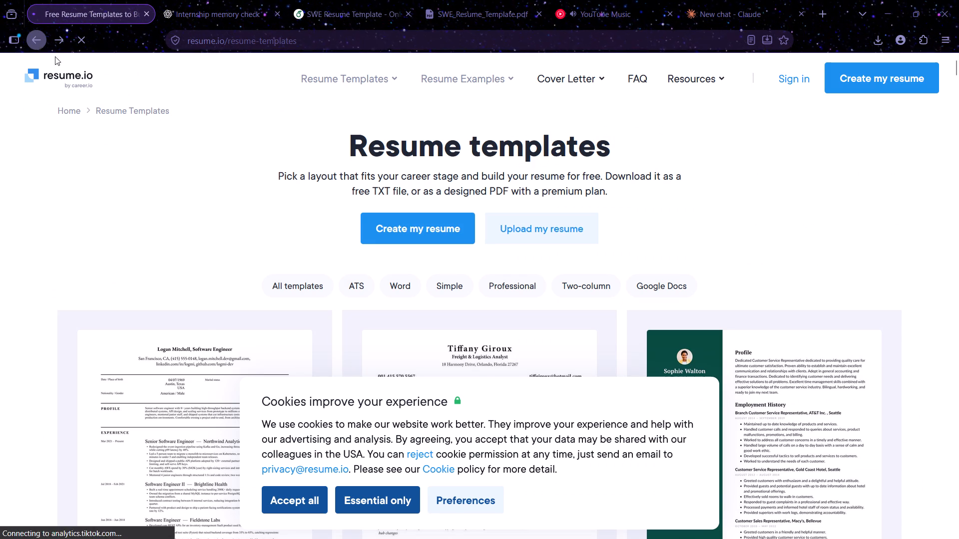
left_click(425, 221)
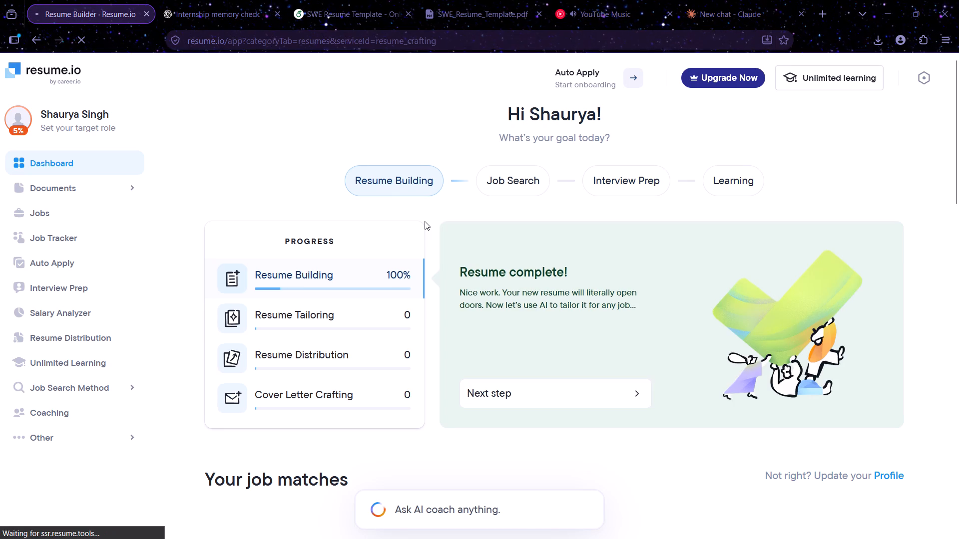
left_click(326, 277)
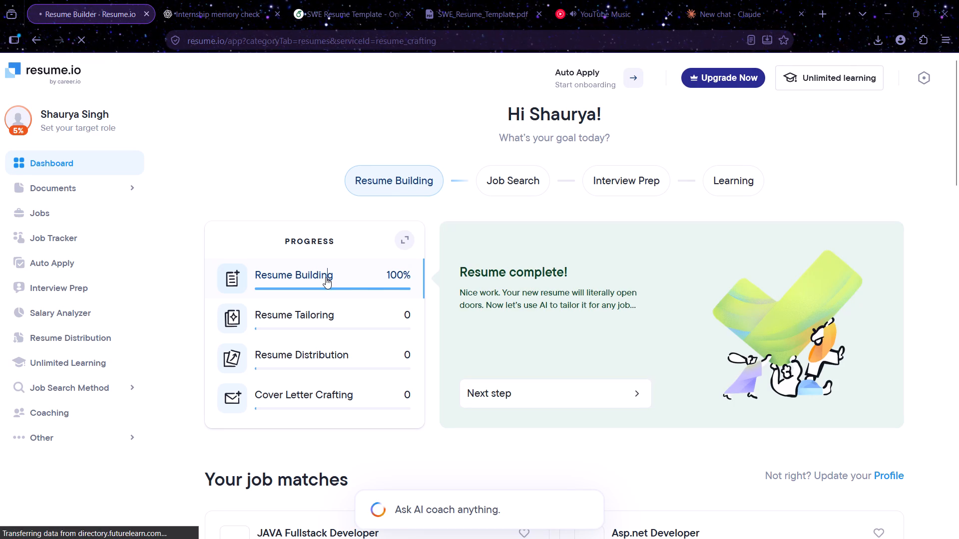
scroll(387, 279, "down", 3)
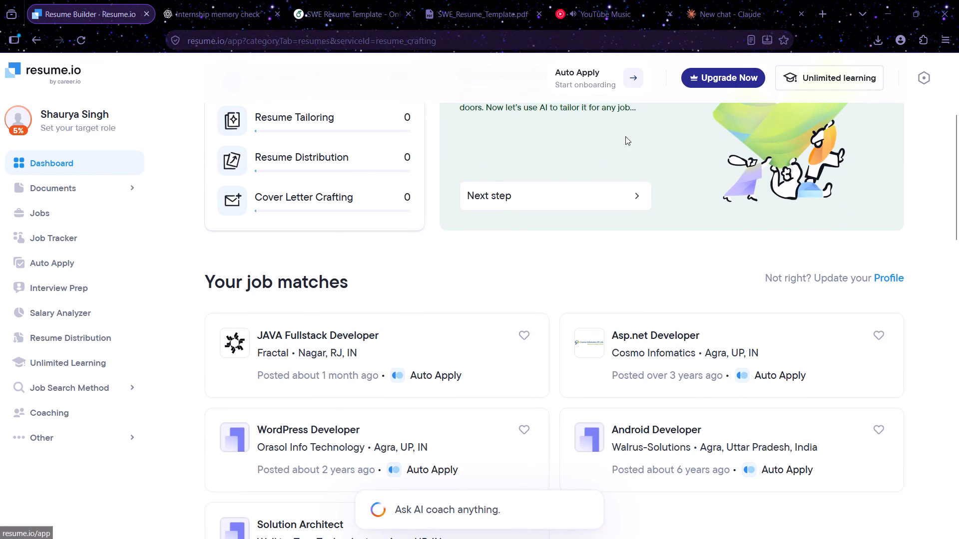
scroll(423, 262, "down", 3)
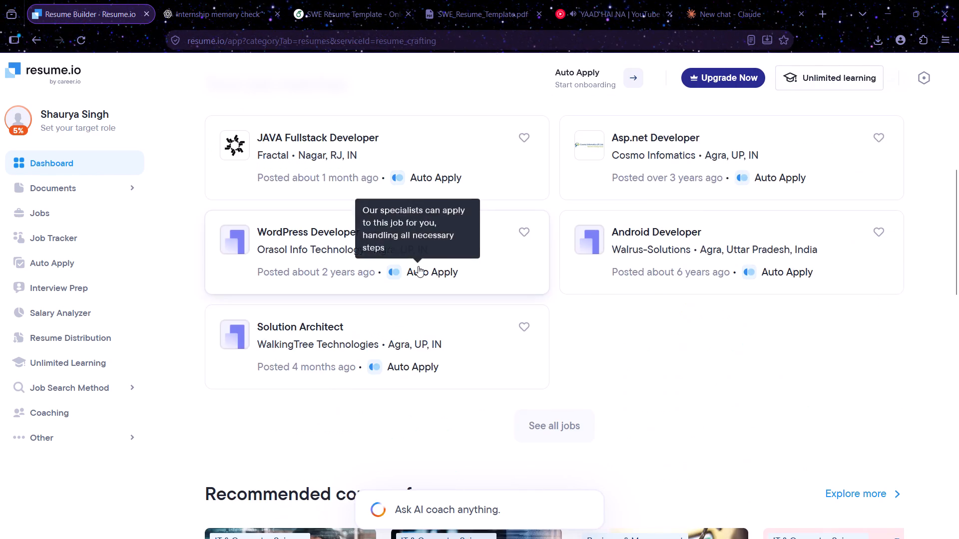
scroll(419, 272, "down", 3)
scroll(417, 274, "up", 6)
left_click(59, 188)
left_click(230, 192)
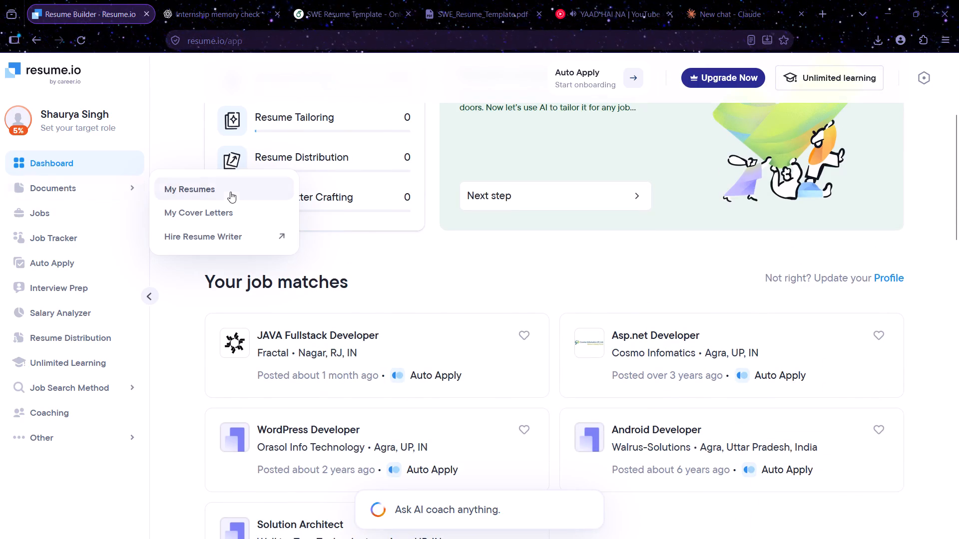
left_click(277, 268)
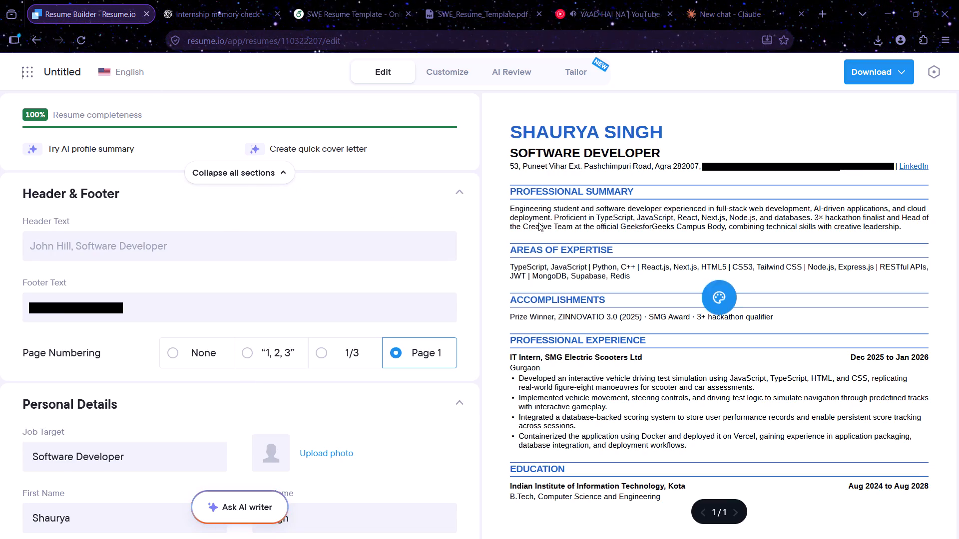
Expand the B.Tech entry in the resume form's Education section and copy its school name, Indian Institute of Information Technology.
scroll(353, 298, "down", 5)
scroll(310, 306, "down", 7)
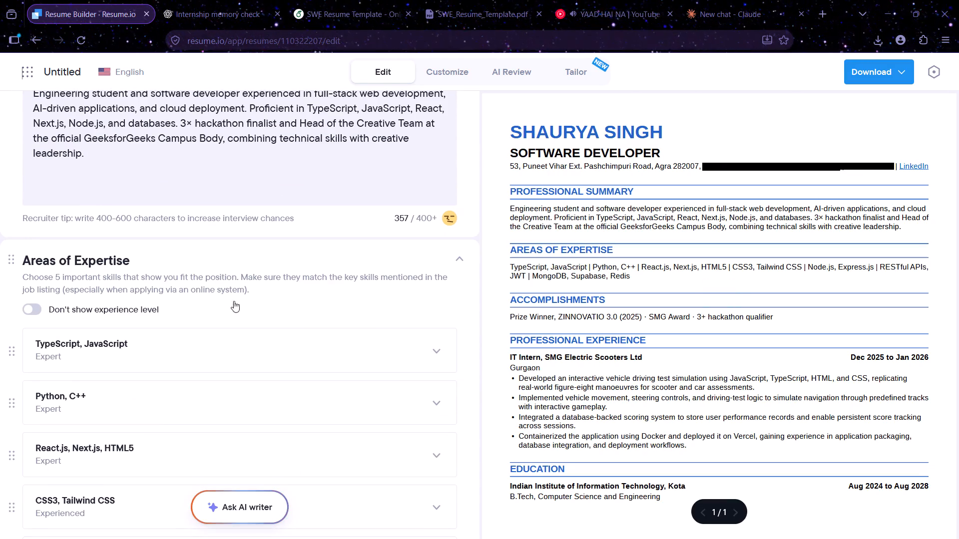
scroll(204, 298, "down", 7)
left_click(238, 399)
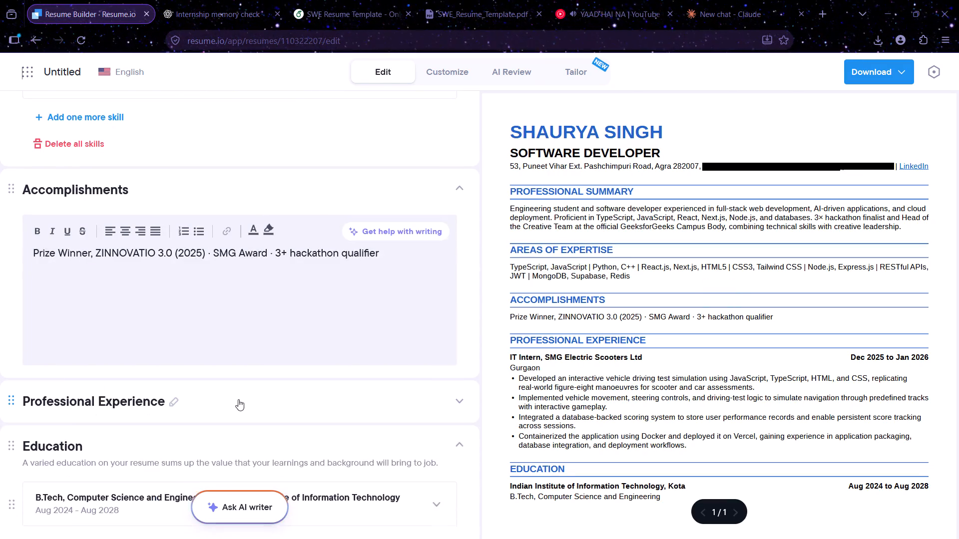
left_click(238, 399)
scroll(238, 399, "down", 5)
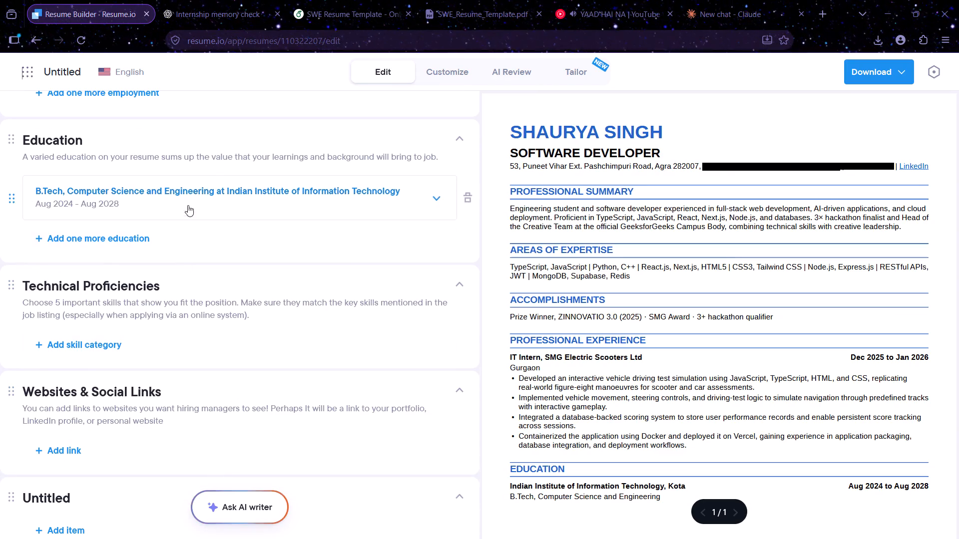
left_click(443, 199)
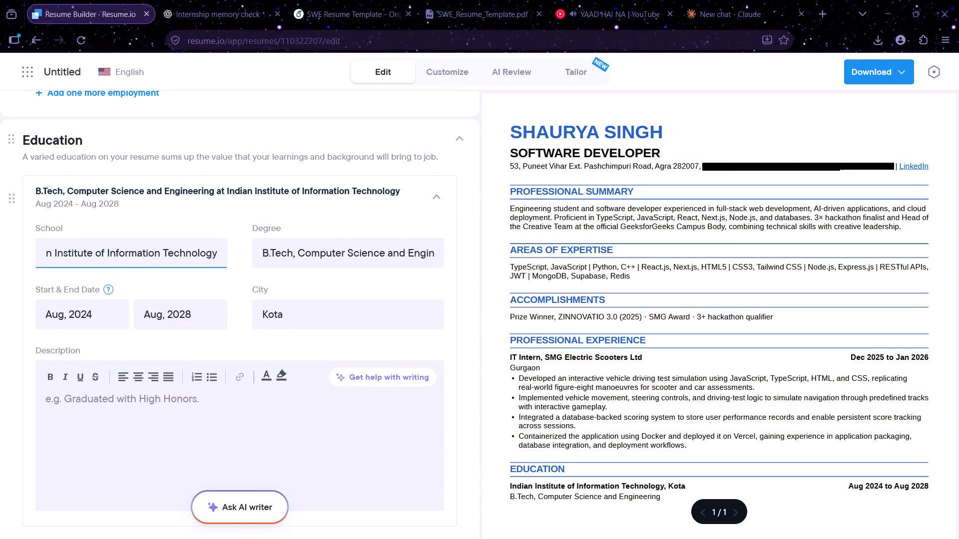
left_click(188, 254)
key("ctrl+a")
key("ctrl+c")
In Canva, replace the University Name text with the copied school name and widen its box to about 2.9 so it fits one line.
key("alt+Tab")
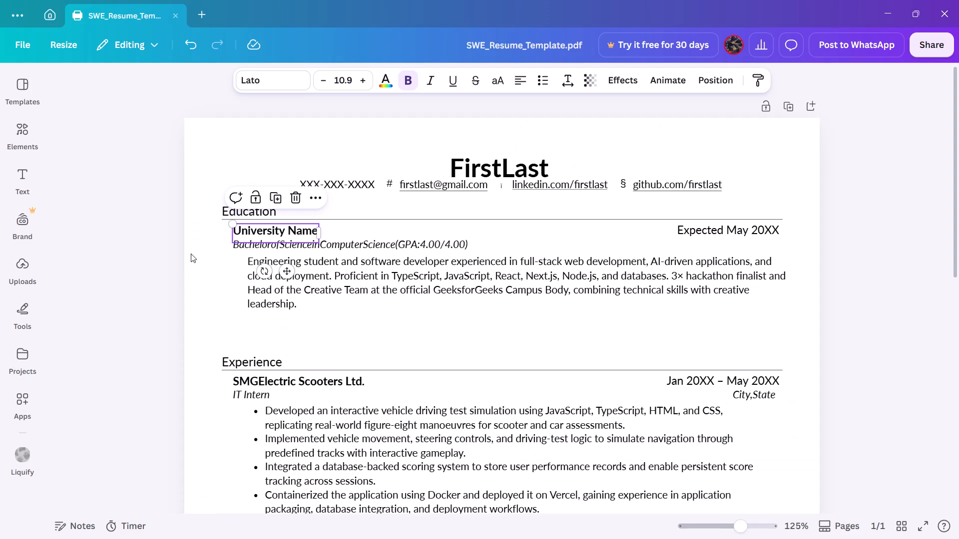
double_click(280, 233)
key("ctrl+v")
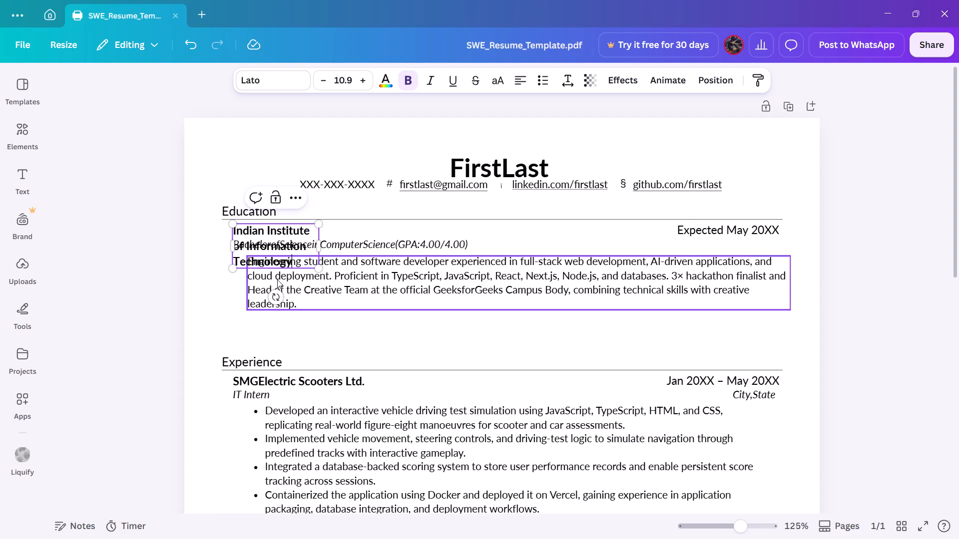
left_click_drag(321, 253, 452, 239)
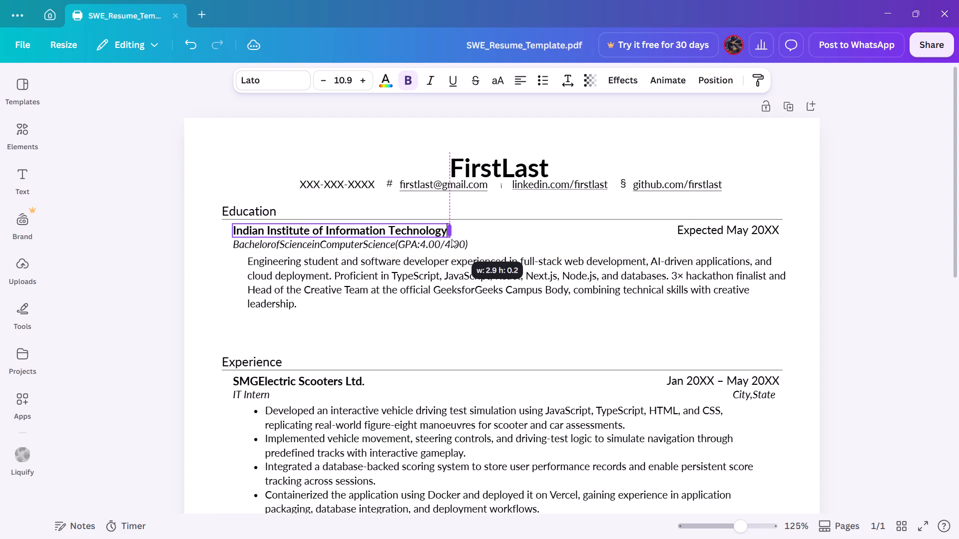
left_click_drag(452, 239, 452, 239)
Append ", KOTA" to the school name and widen the text box until it fits on one line.
left_click(439, 232)
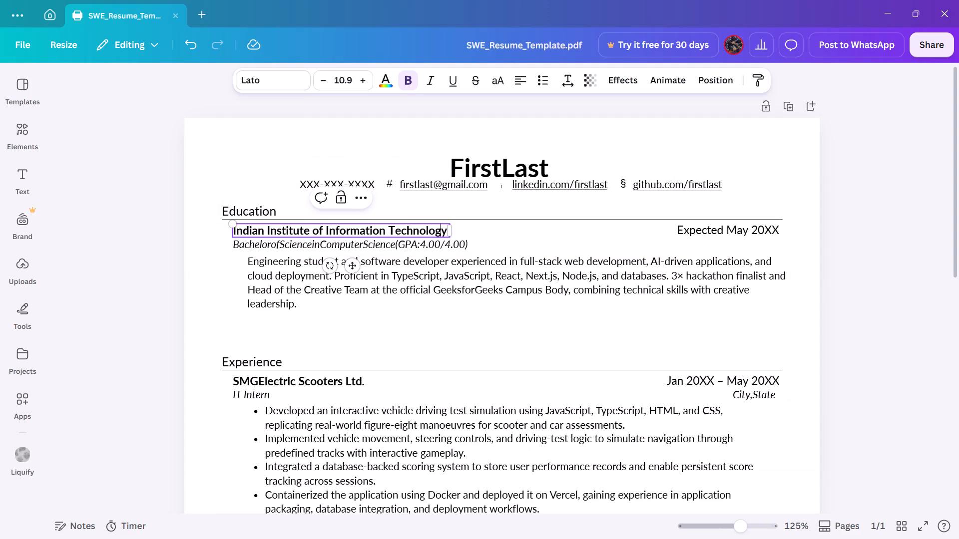
key("Right")
type(", KOTA")
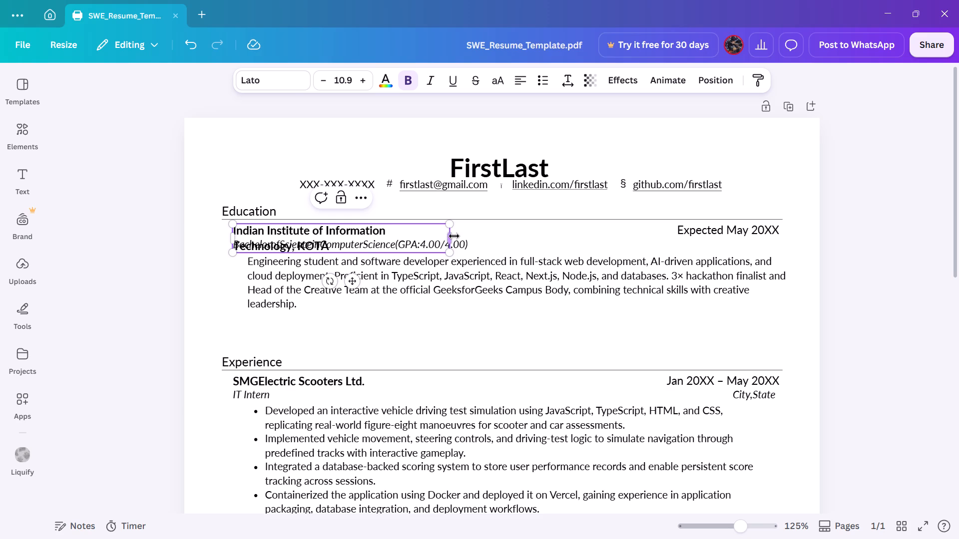
left_click_drag(454, 235, 490, 235)
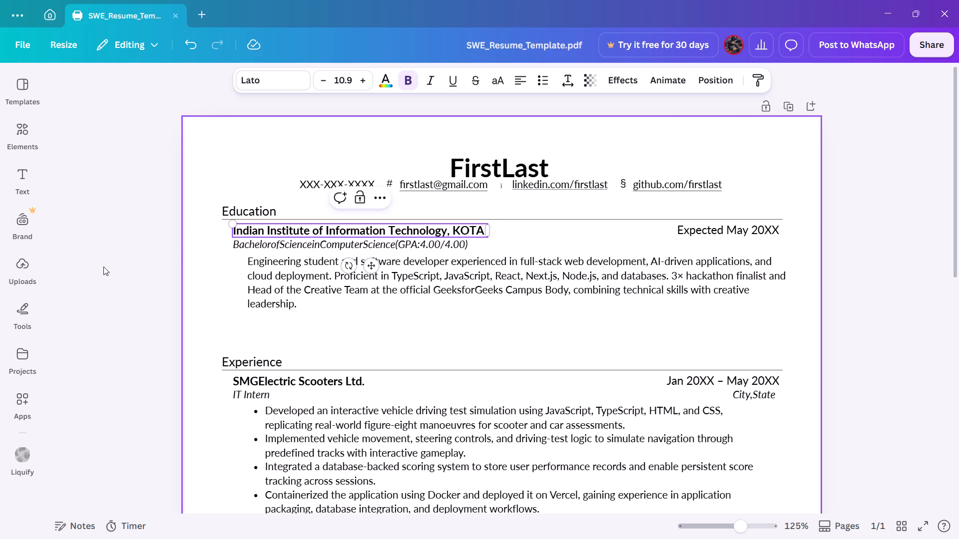
left_click(107, 263)
Switch back to the Resume.io resume in Firefox.
key("alt+Tab")
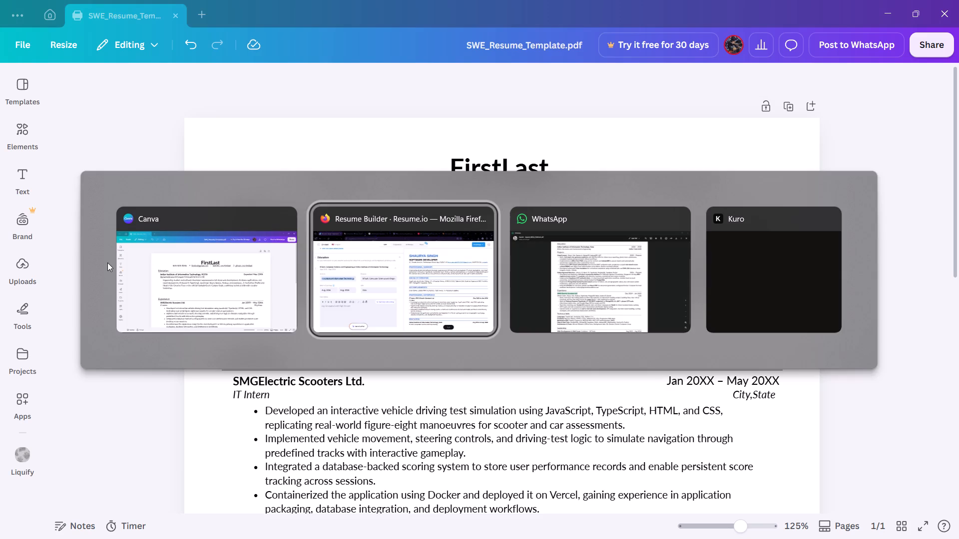
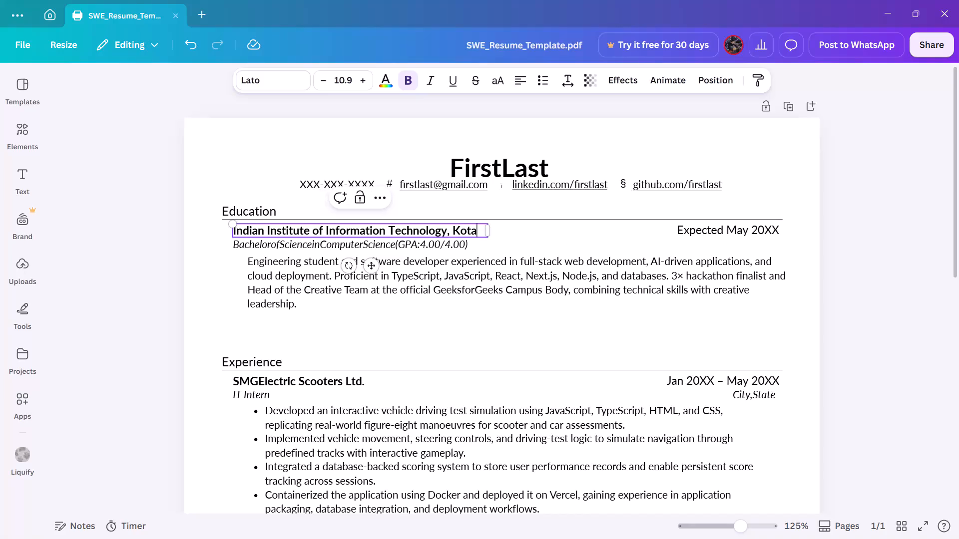
Finish editing the school name in the Education section and leave its text box.
left_click(153, 231)
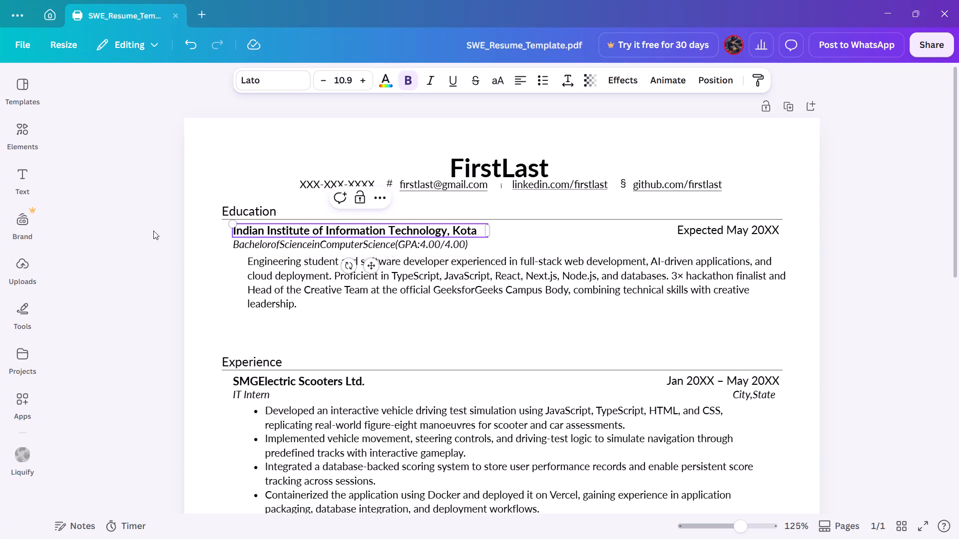
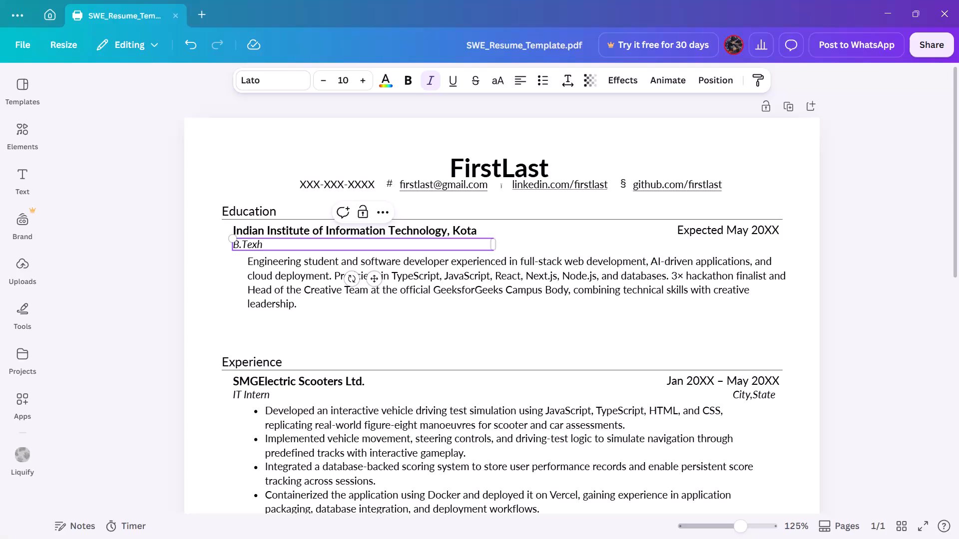
Delete the mistyped ending of "B.Texh" in the degree line beneath the school name in the Education section.
key("BackSpace")
key("BackSpace")
key("BackSpace")
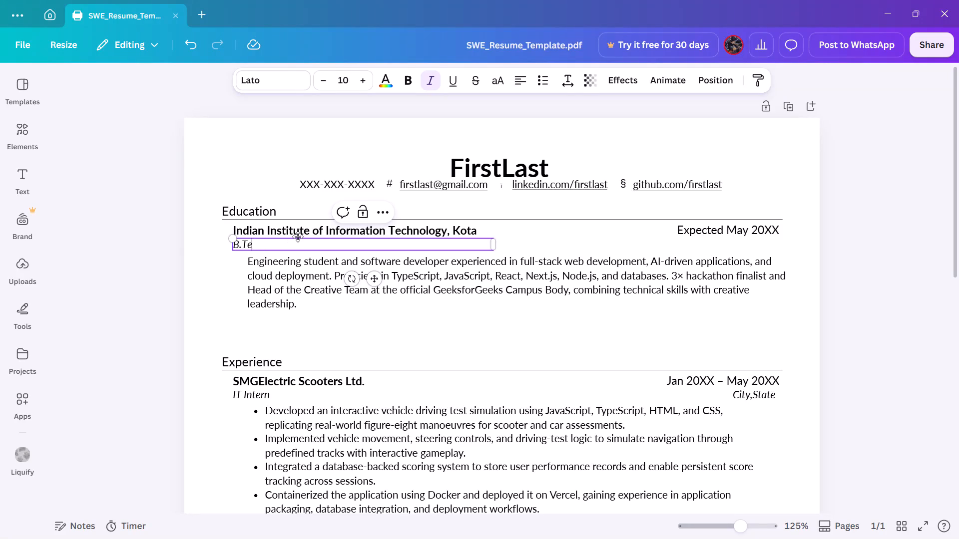
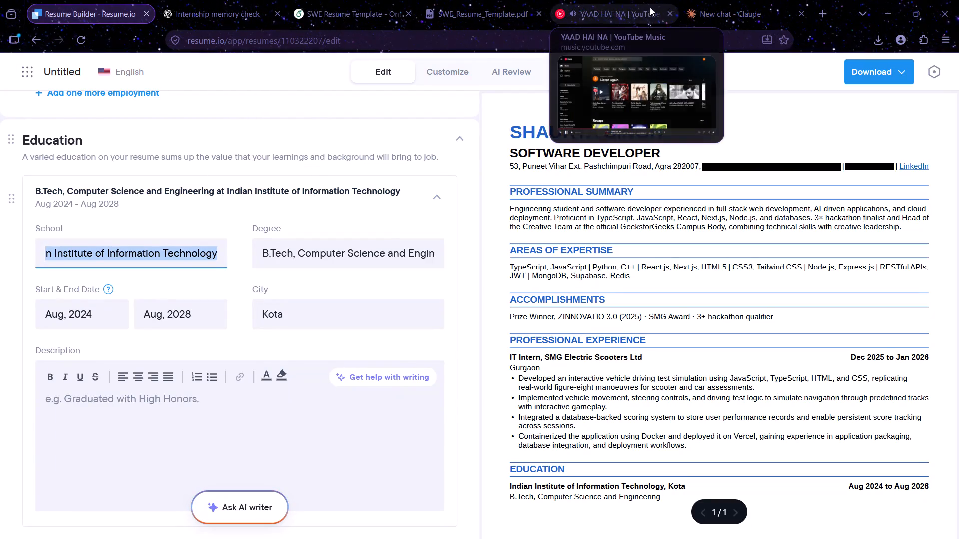
Copy the degree from the Resume.io education entry and replace Canva's degree line with "B.Tech, Computer Science and Engineering".
left_click(331, 248)
double_click(331, 248)
key("ctrl+a")
key("ctrl+c")
key("alt+Tab")
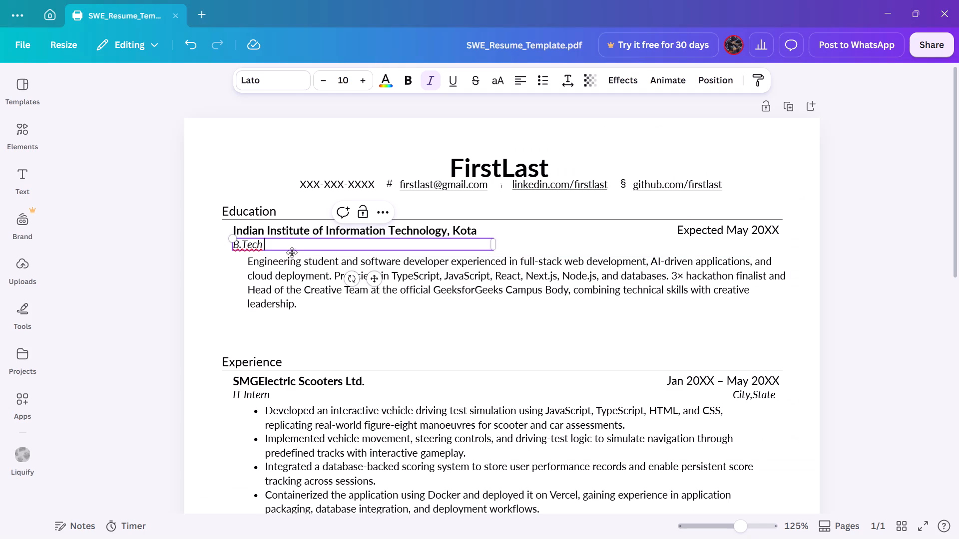
key("ctrl+a")
key("ctrl+v")
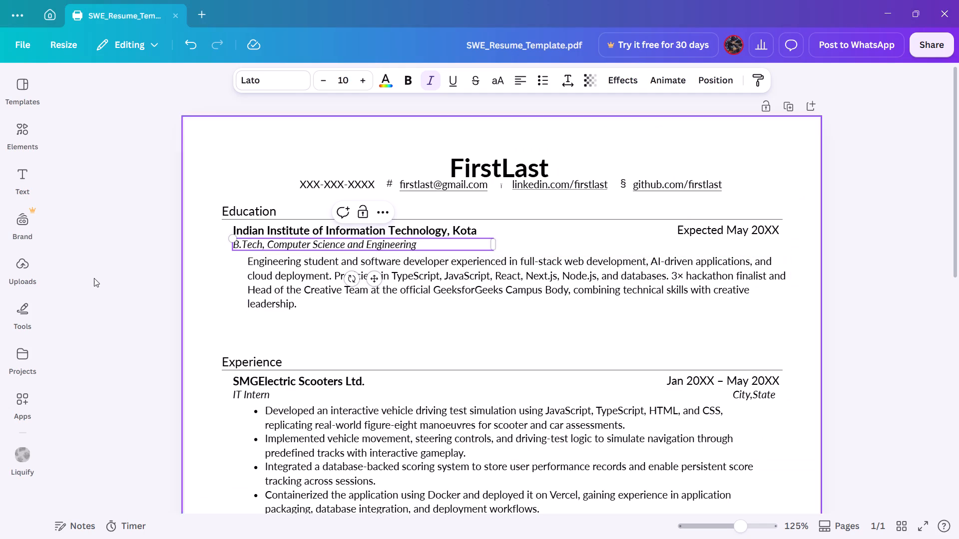
left_click(119, 255)
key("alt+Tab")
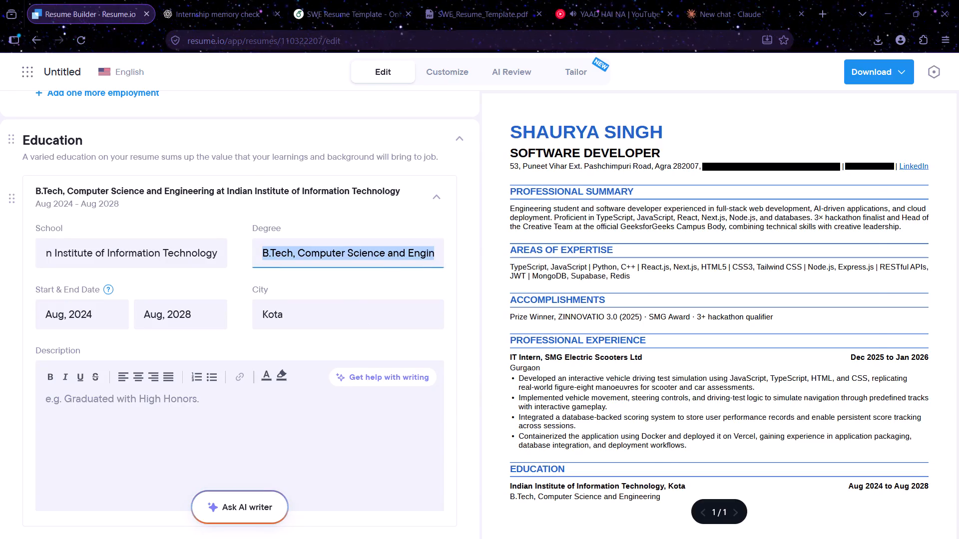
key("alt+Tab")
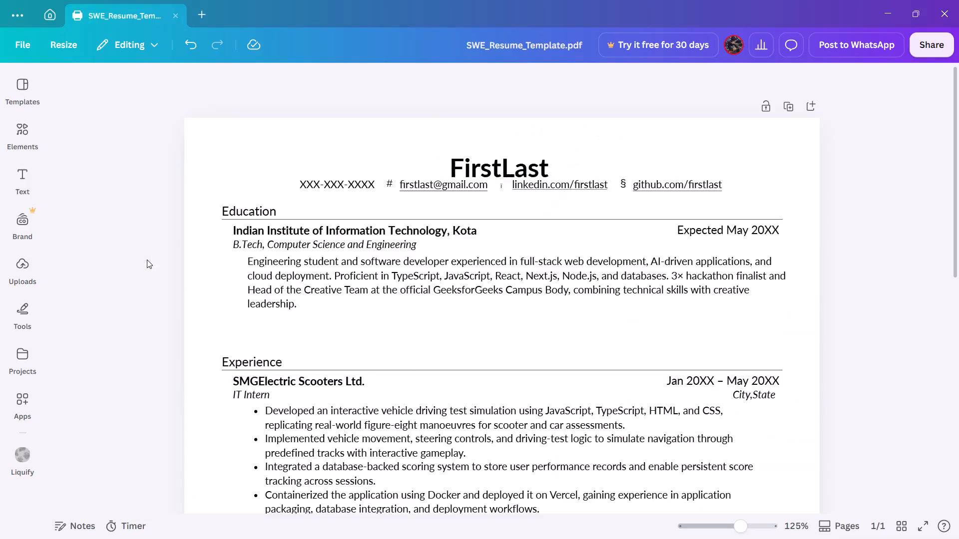
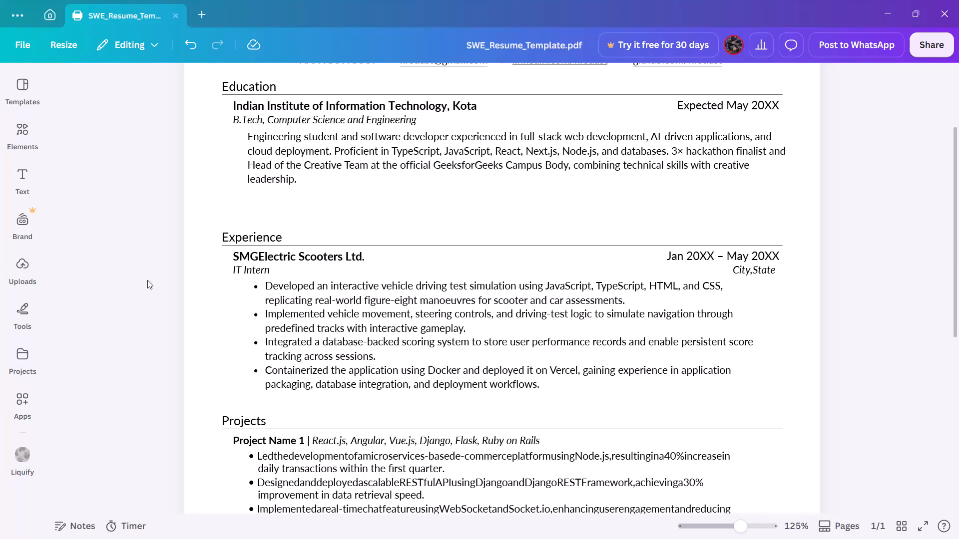
Move the whole Experience section up so it sits directly beneath the Education summary paragraph.
left_click_drag(174, 224, 820, 407)
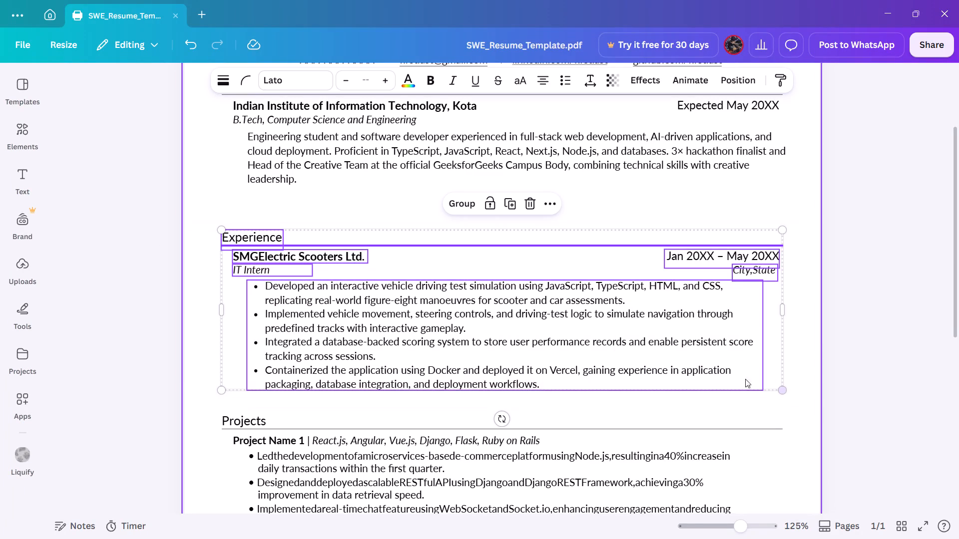
left_click_drag(535, 326, 535, 287)
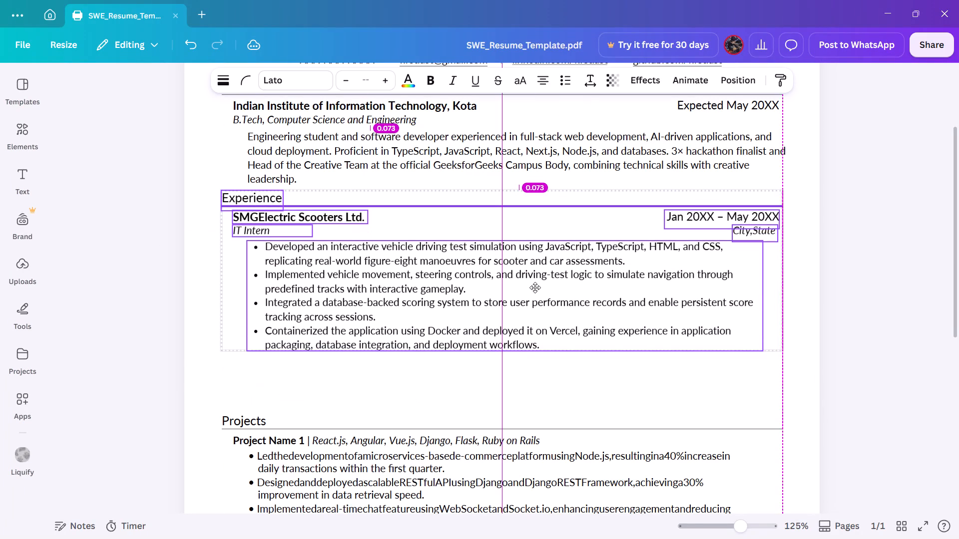
left_click_drag(535, 287, 536, 287)
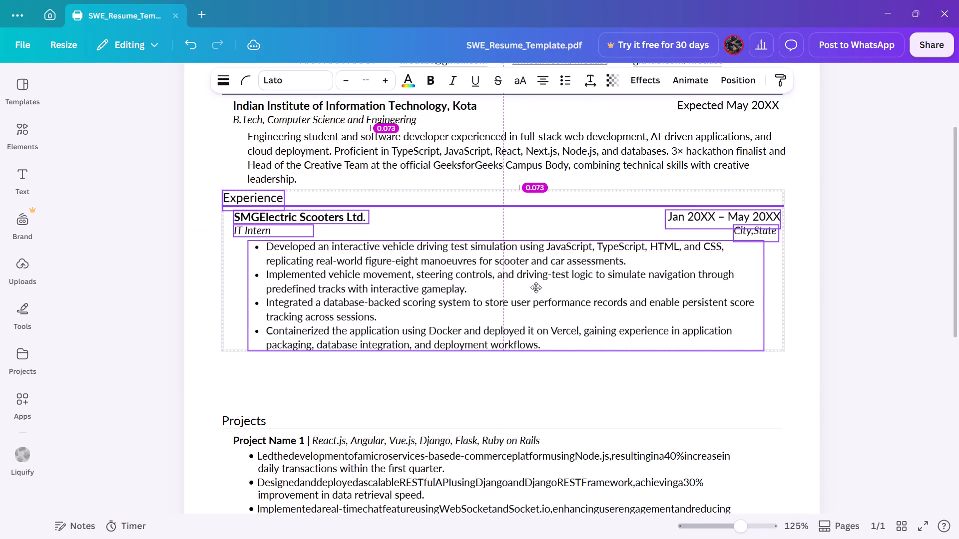
left_click_drag(536, 287, 535, 287)
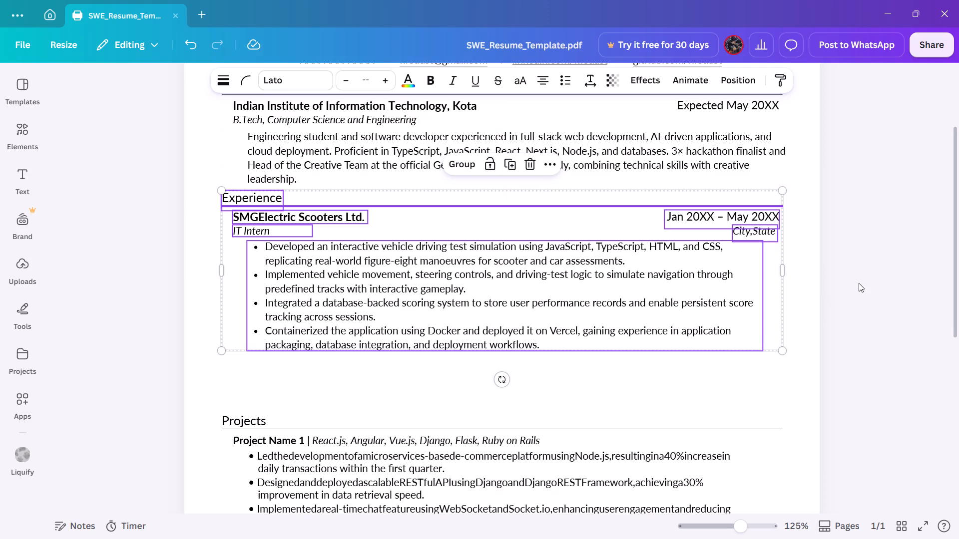
left_click(859, 283)
Edit the SMGElectric Scooters start date in the Experience section, setting its year to 2025 and removing the month "Jan".
left_click(706, 217)
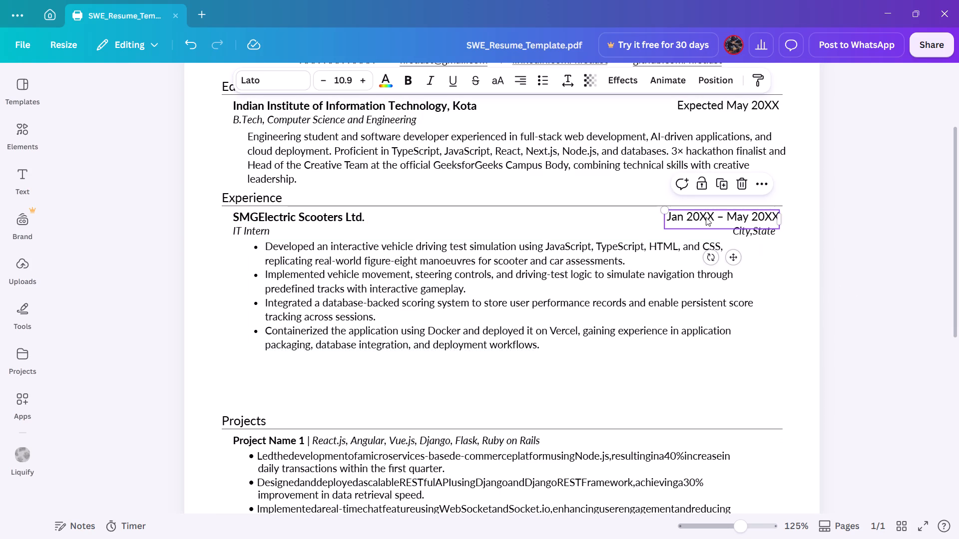
left_click(706, 217)
left_click(701, 219)
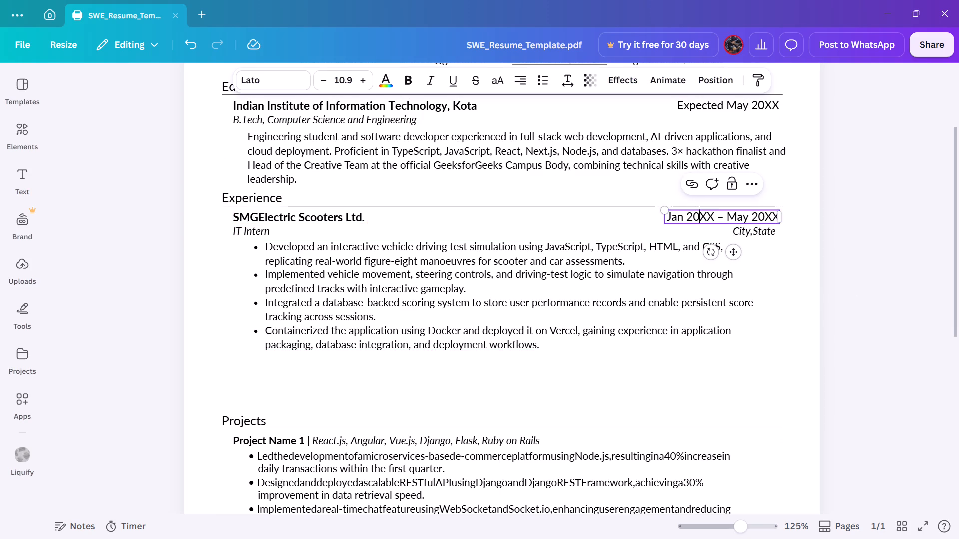
left_click(712, 218)
key("BackSpace")
key("BackSpace")
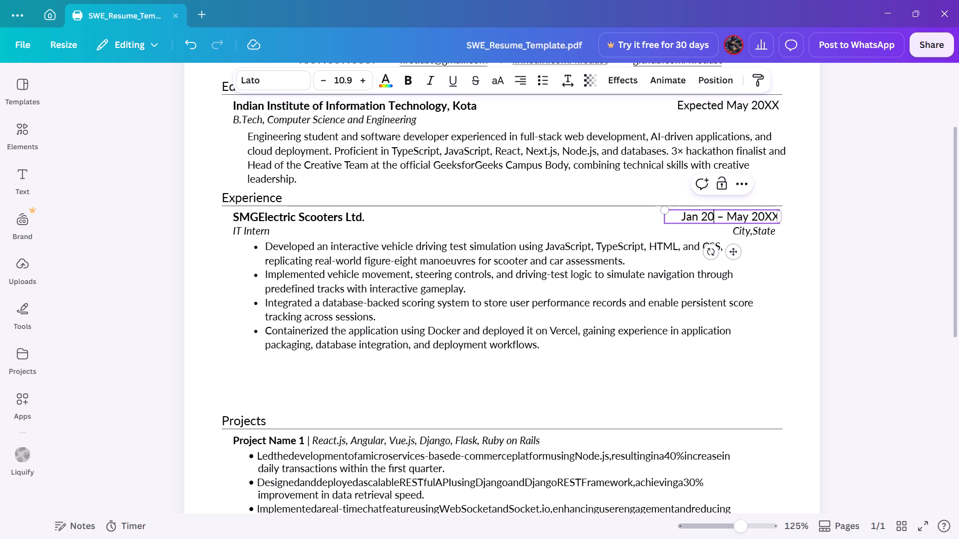
key("5")
key("BackSpace")
type("25")
left_click(683, 220)
key("BackSpace")
key("BackSpace")
key("BackSpace")
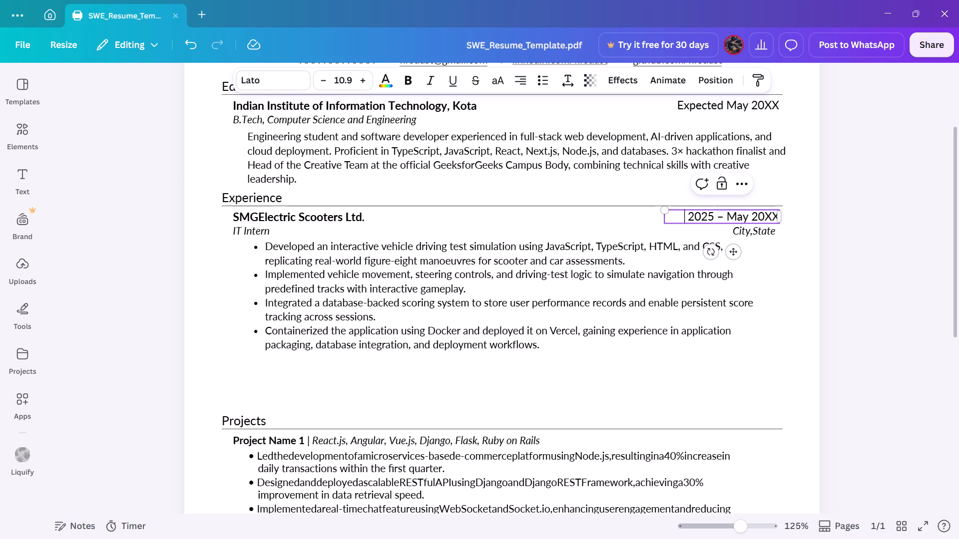
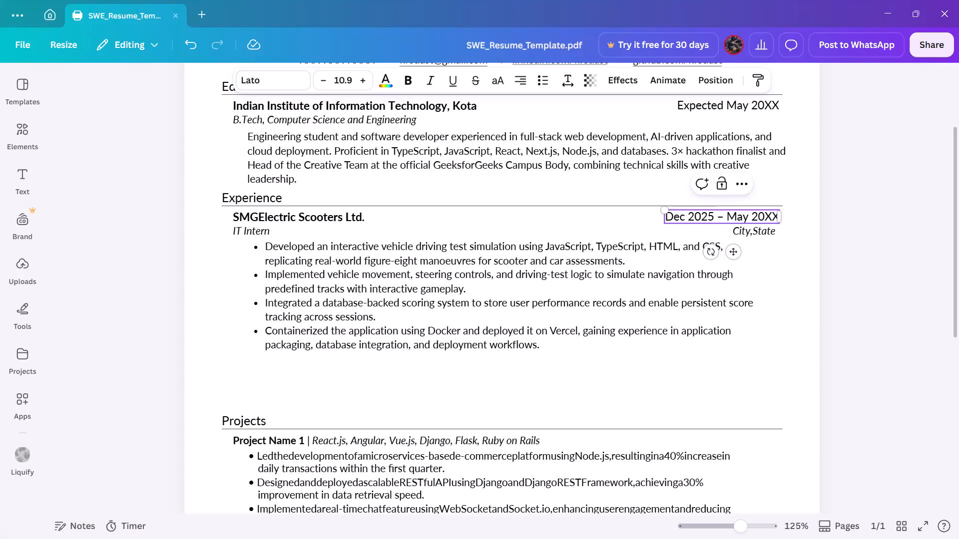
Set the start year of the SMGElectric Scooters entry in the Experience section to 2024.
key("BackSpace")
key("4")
Set the end date of the SMGElectric Scooters entry in the Experience section to Jan 2026.
key("Right")
key("Right")
key("Right")
key("Right")
key("Right")
key("Right")
key("shift+BackSpace")
key("shift+BackSpace")
key("shift+BackSpace")
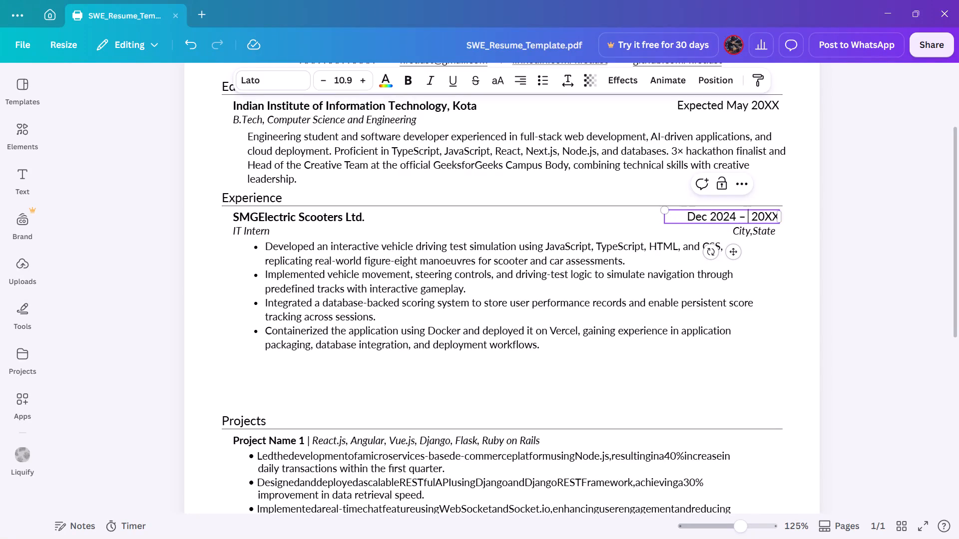
type("Jan")
key("Right")
key("Right")
key("Right")
key("Right")
key("Right")
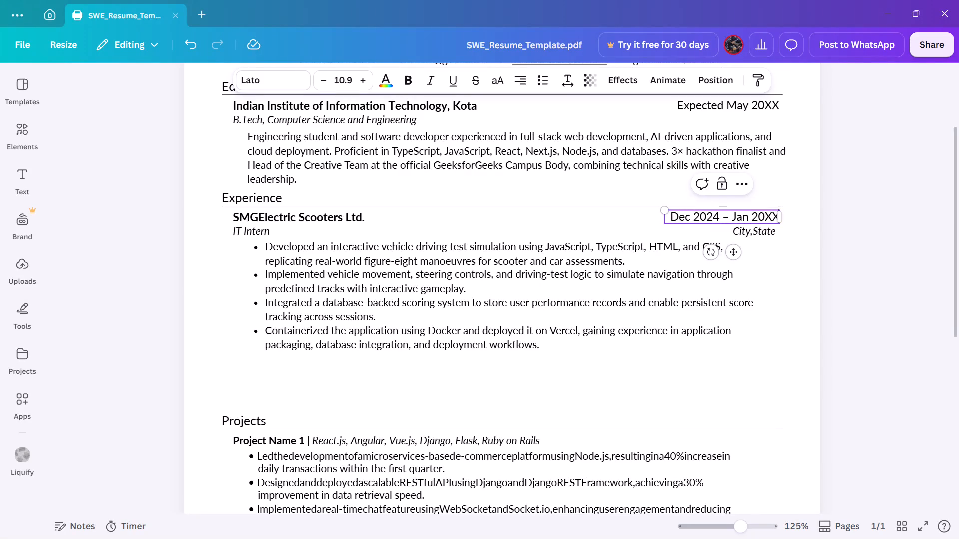
key("BackSpace")
key("BackSpace")
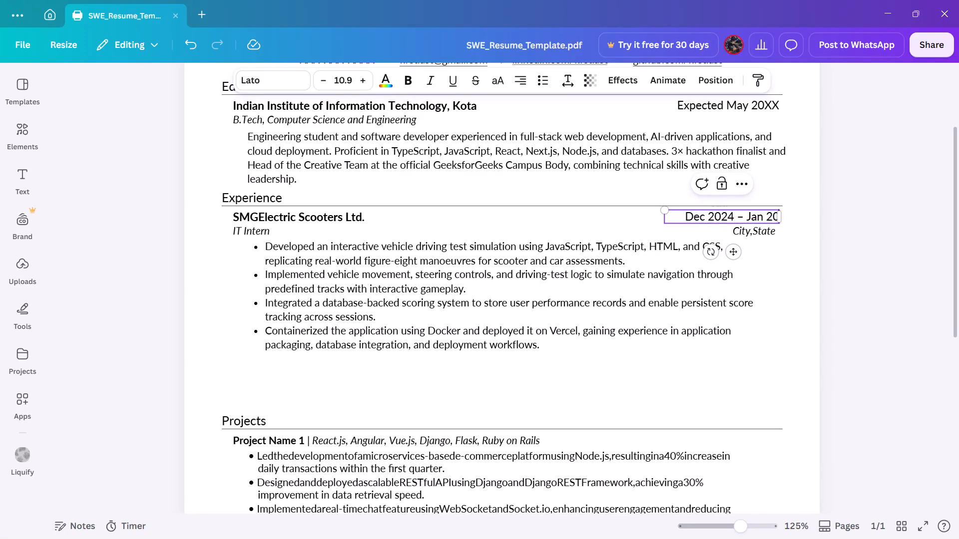
type("26")
Set the start year in the SMGElectric Scooters date range to 2025, so it reads Dec 2025 – Jan 2026.
key("Left")
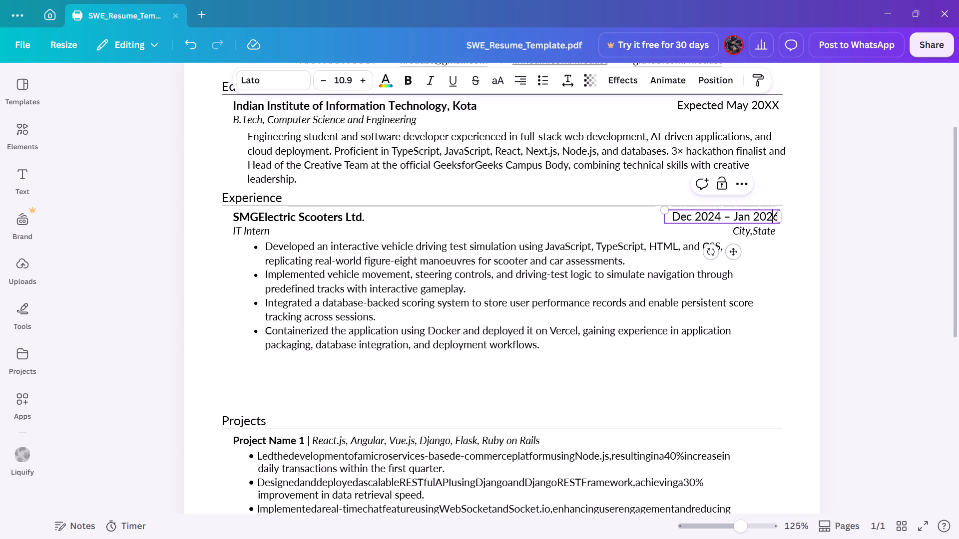
key("Left")
key("Left")
key("Left")
key("Left")
key("Left")
key("Left")
key("Left")
key("Left")
key("Left")
key("Left")
key("BackSpace")
key("5")
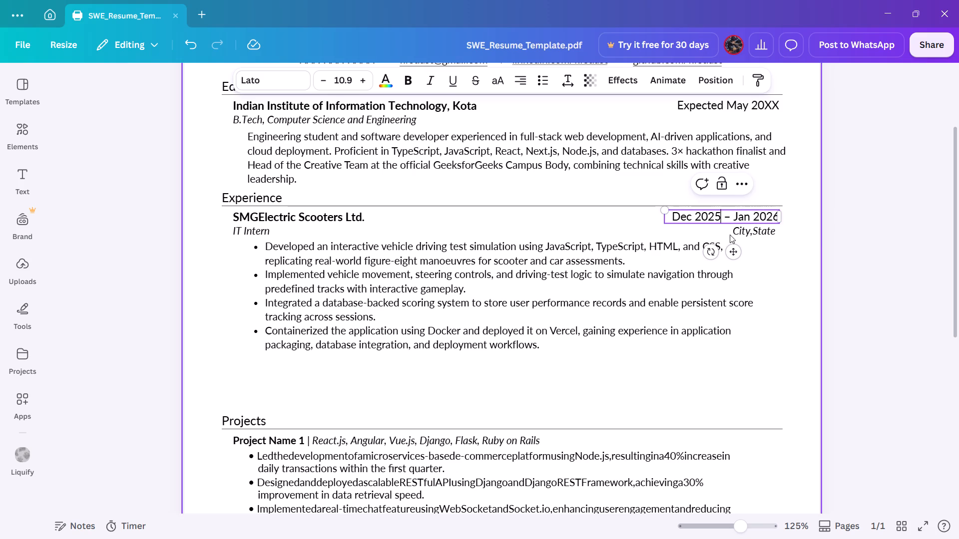
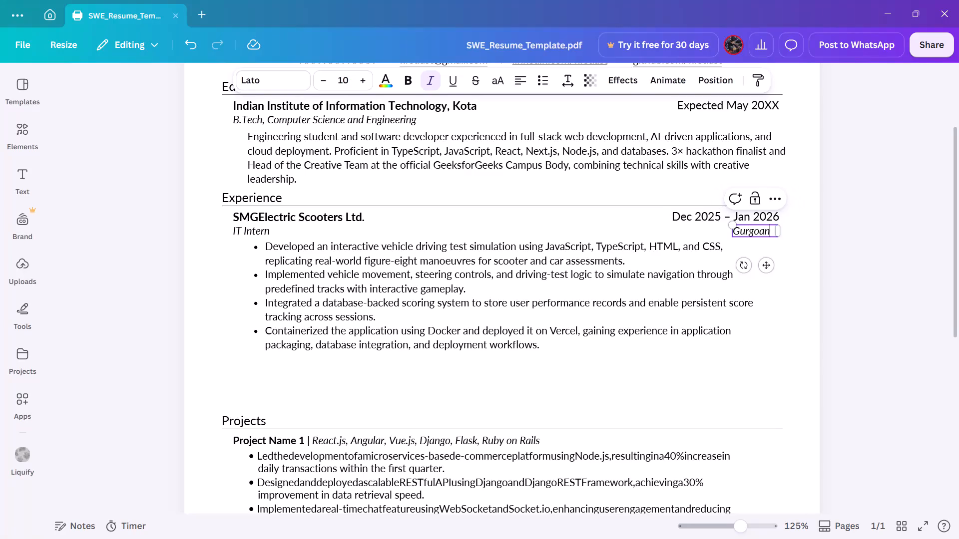
Correct the spelling of the location under the SMGElectric Scooters dates in the Experience section to Gurgaon.
key("BackSpace")
key("BackSpace")
key("BackSpace")
type("aon")
left_click(856, 219)
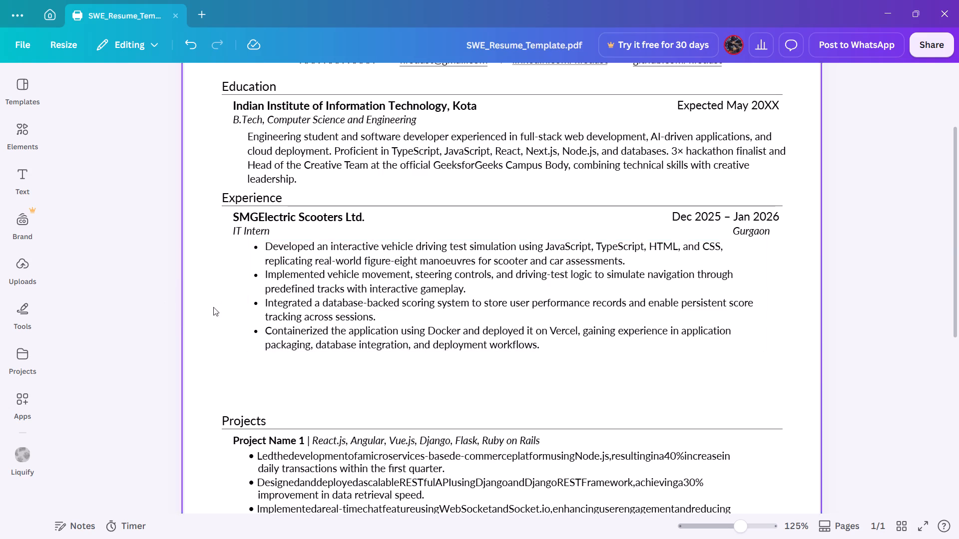
scroll(344, 301, "down", 2)
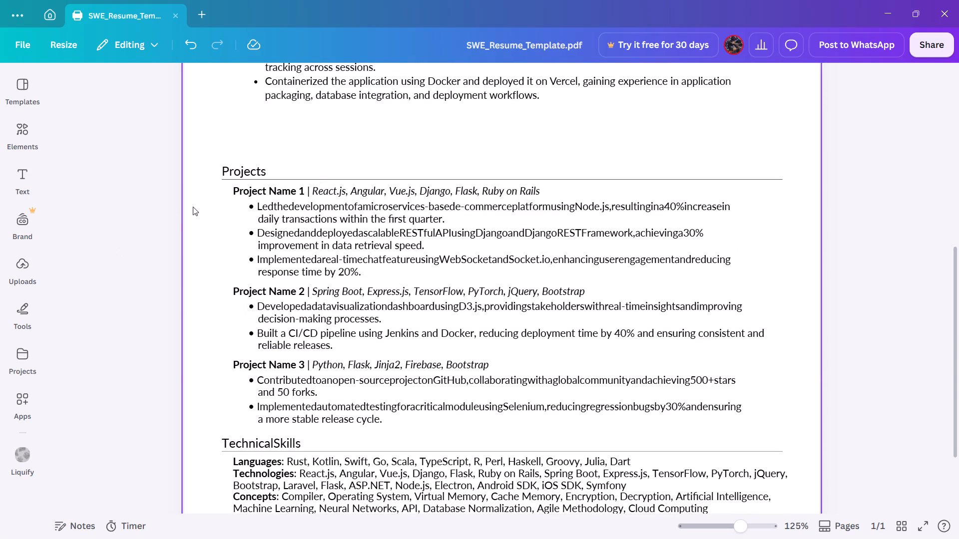
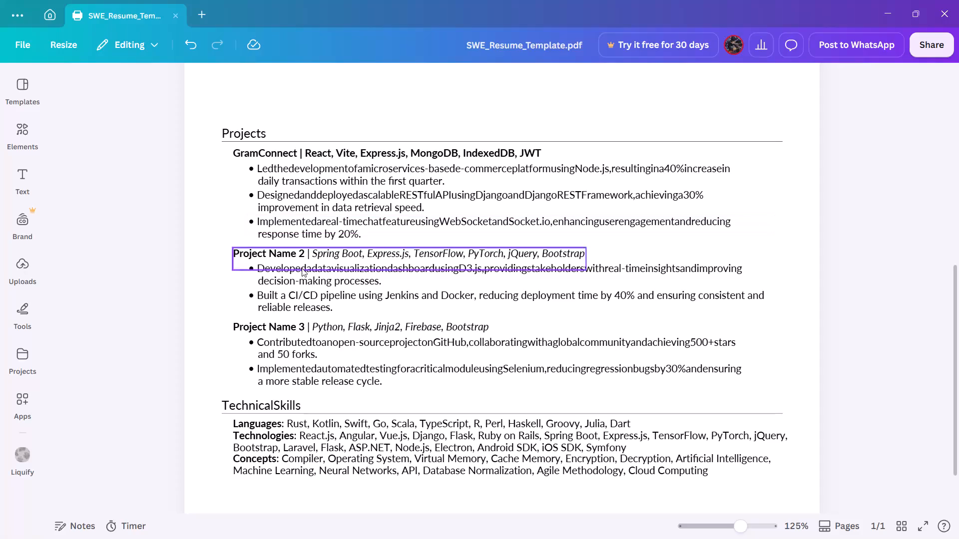
Change the technology list "React, Vite, Express.js, MongoDB, IndexedDB, JWT" in the GramConnect project heading from bold to italic.
left_click(319, 153)
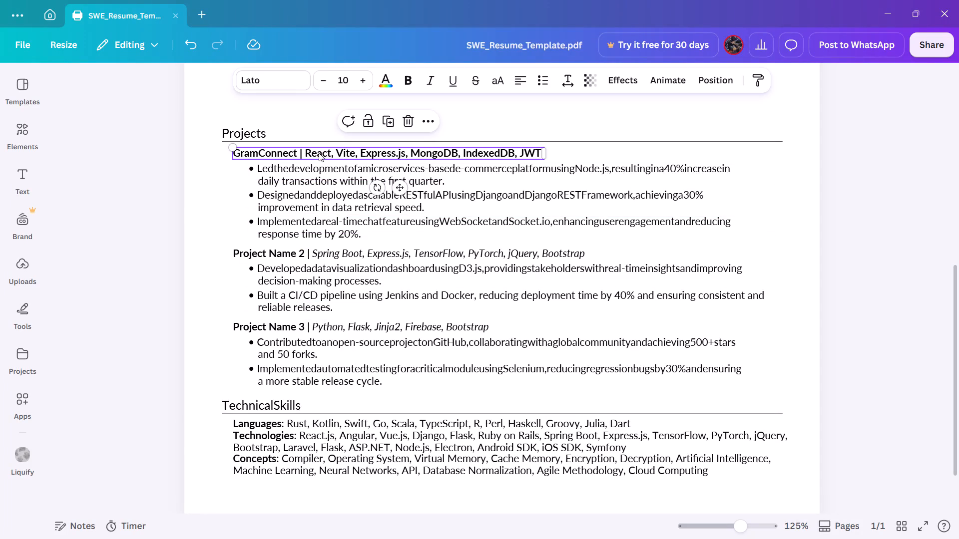
left_click(312, 153)
left_click(308, 153)
left_click(307, 153)
left_click_drag(307, 153, 387, 156)
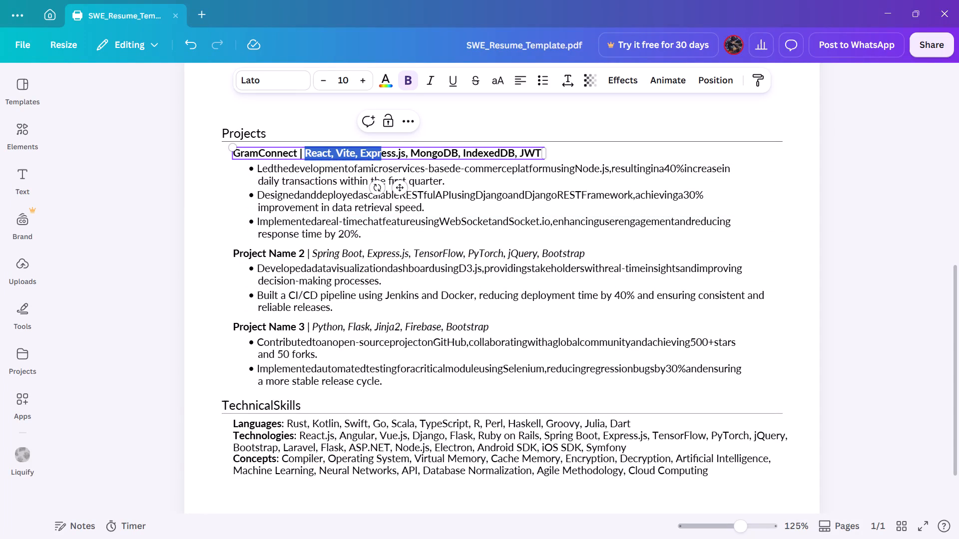
left_click_drag(387, 156, 541, 155)
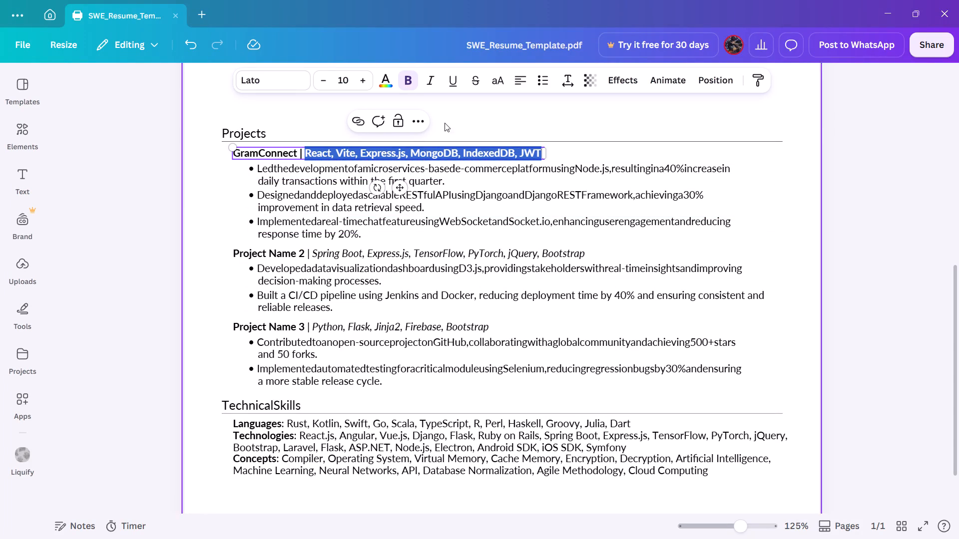
left_click(404, 81)
left_click(431, 80)
left_click(138, 198)
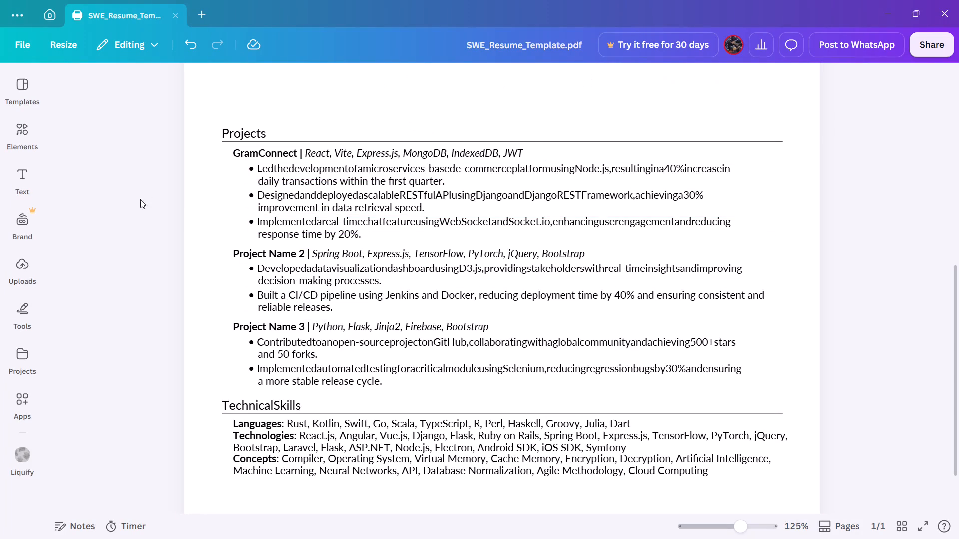
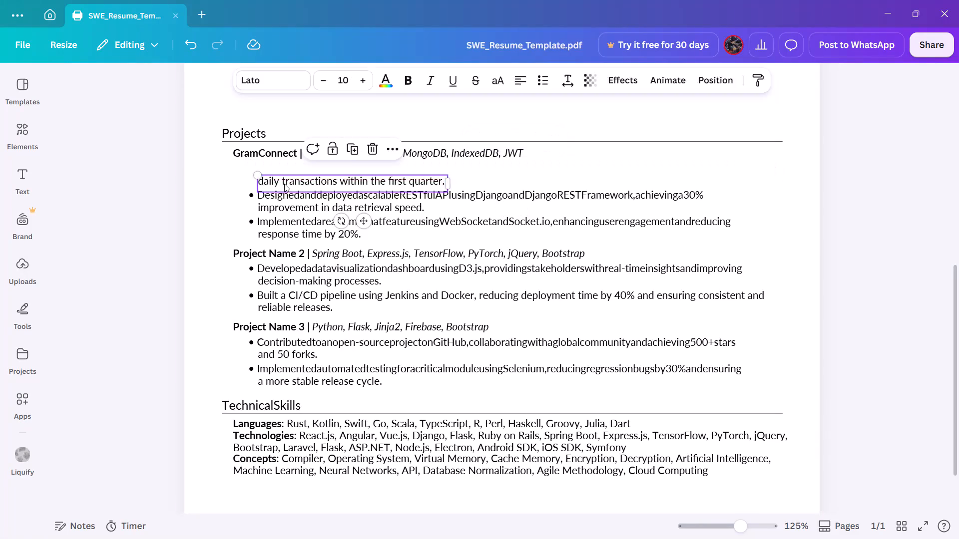
Delete the remaining placeholder bullet text under the GramConnect project heading.
left_click(289, 192)
key("Delete")
left_click(293, 205)
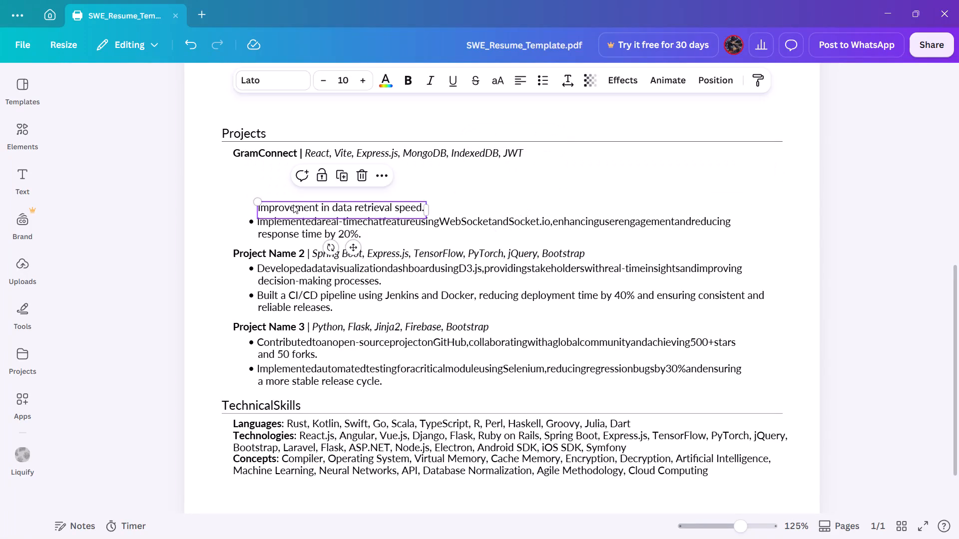
key("Delete")
left_click(298, 220)
key("Delete")
left_click(301, 230)
key("Delete")
Paste the copied GramConnect project description onto the page, scale its text box down, and left-align the text.
left_click(298, 199)
key("ctrl+v")
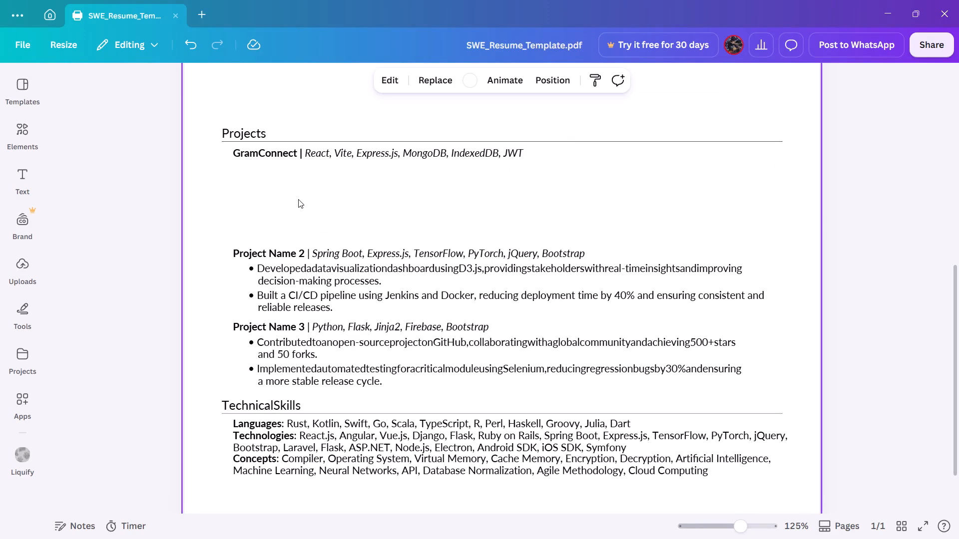
left_click_drag(778, 354, 584, 253)
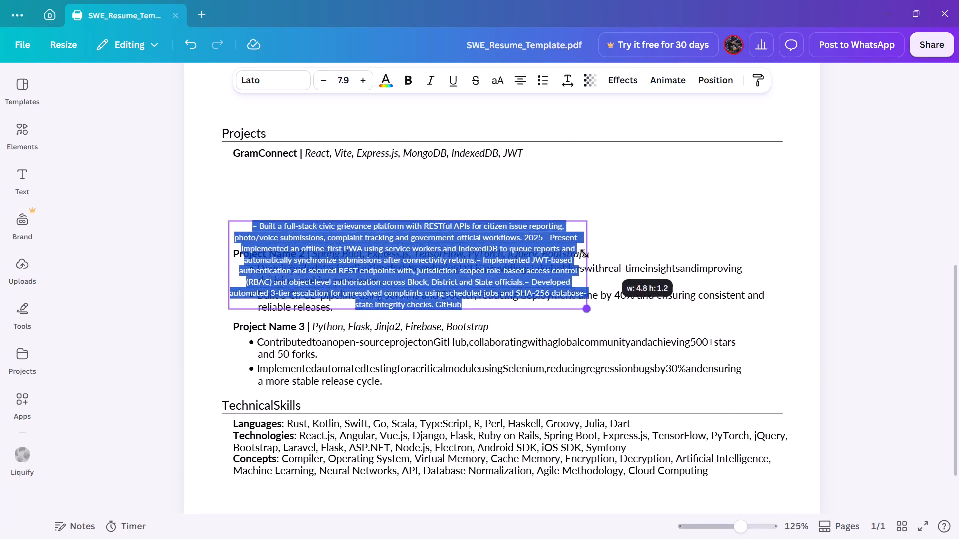
left_click_drag(584, 253, 525, 243)
left_click(517, 82)
Position the description directly below the GramConnect heading, narrowing its box and scaling it up to a text size of about 9.5.
left_click_drag(397, 240, 426, 201)
left_click(430, 183)
left_click_drag(426, 230, 437, 195)
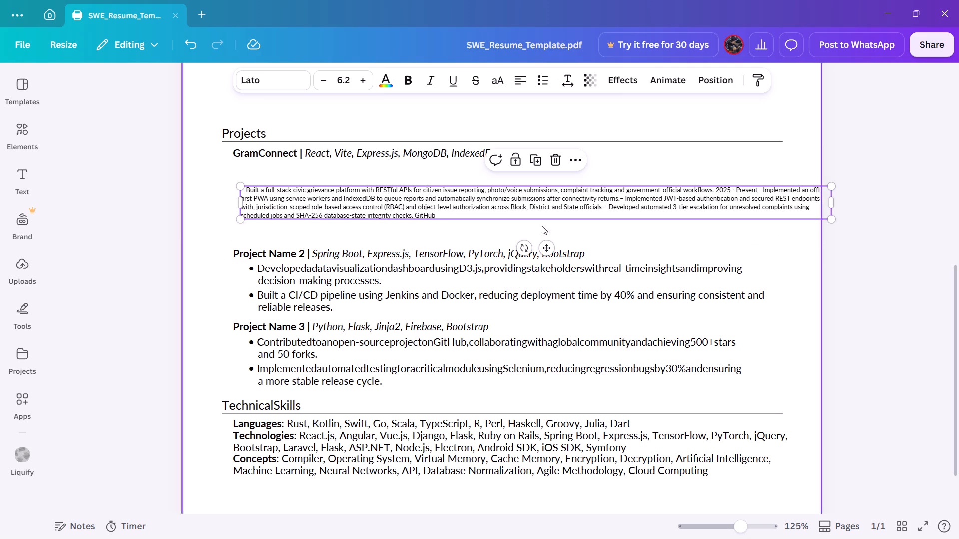
left_click_drag(833, 203, 581, 211)
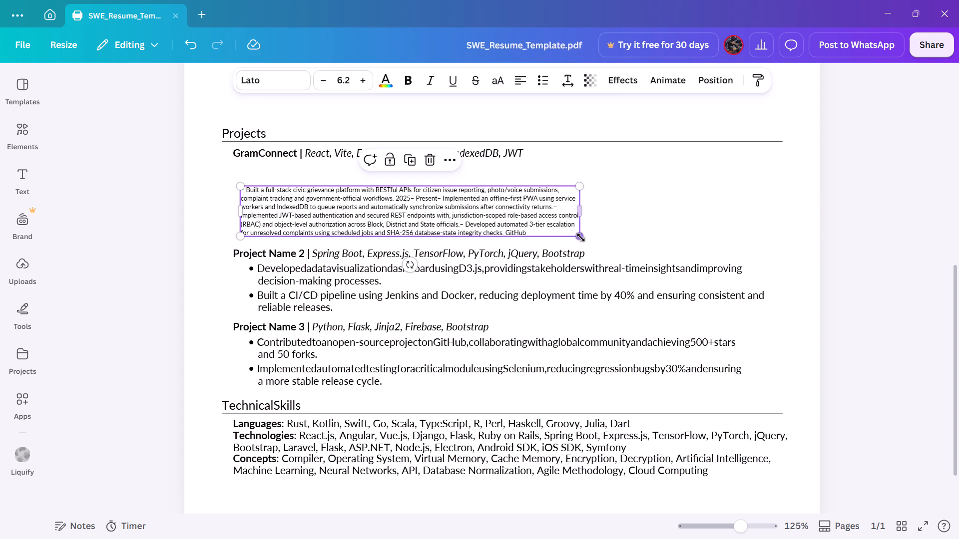
left_click_drag(581, 238, 761, 308)
left_click(869, 194)
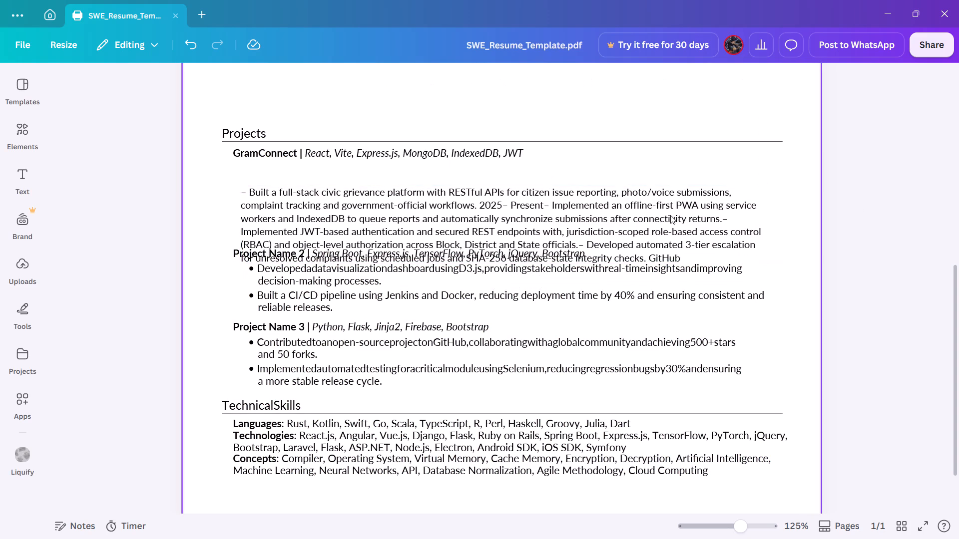
left_click_drag(670, 215, 698, 192)
Remove the leading dash before "Built a full-stack civic grievance platform" and format the GramConnect description as a bulleted list.
left_click(277, 172)
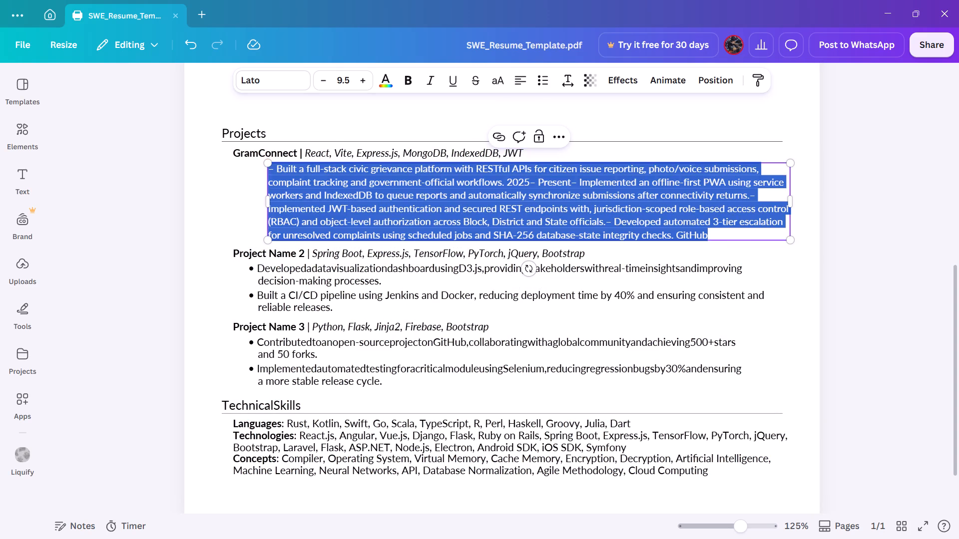
left_click(276, 172)
key("BackSpace")
key("BackSpace")
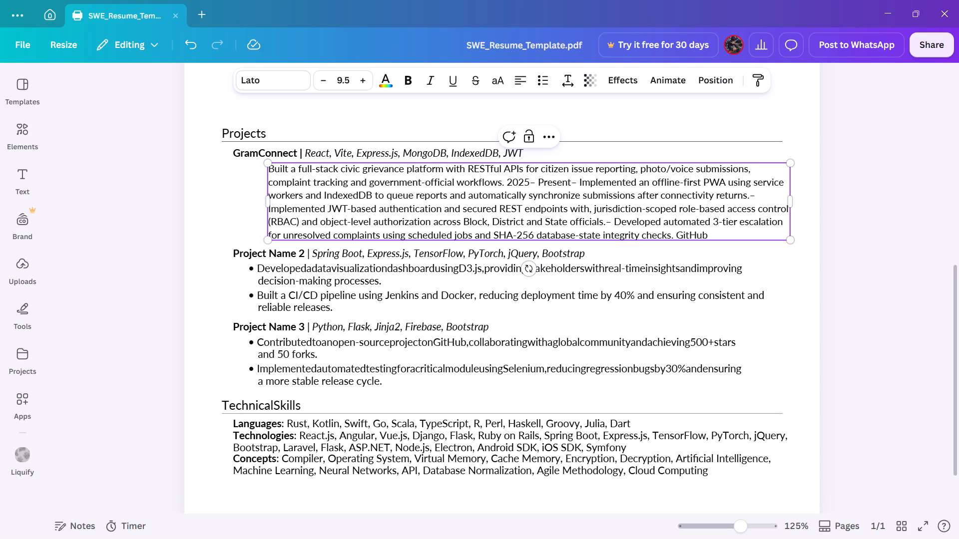
left_click(543, 78)
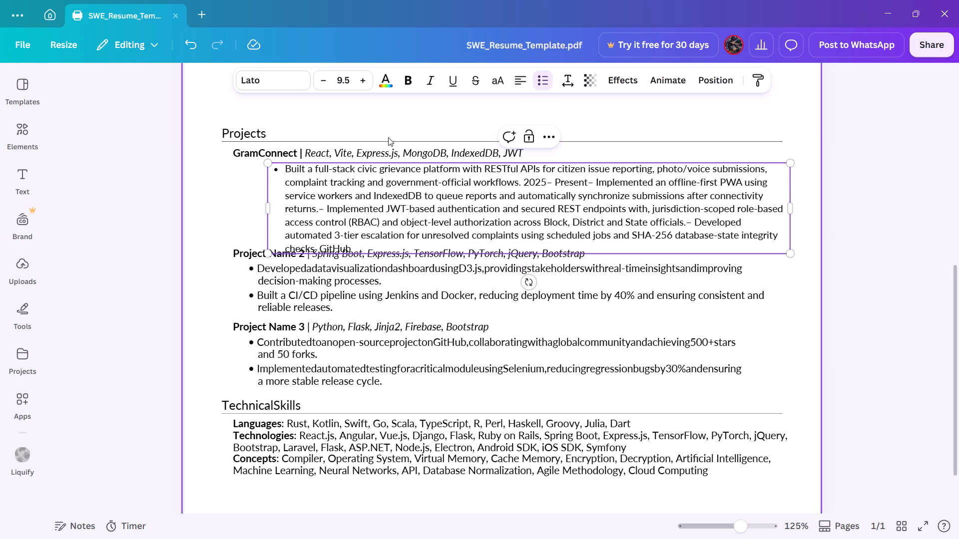
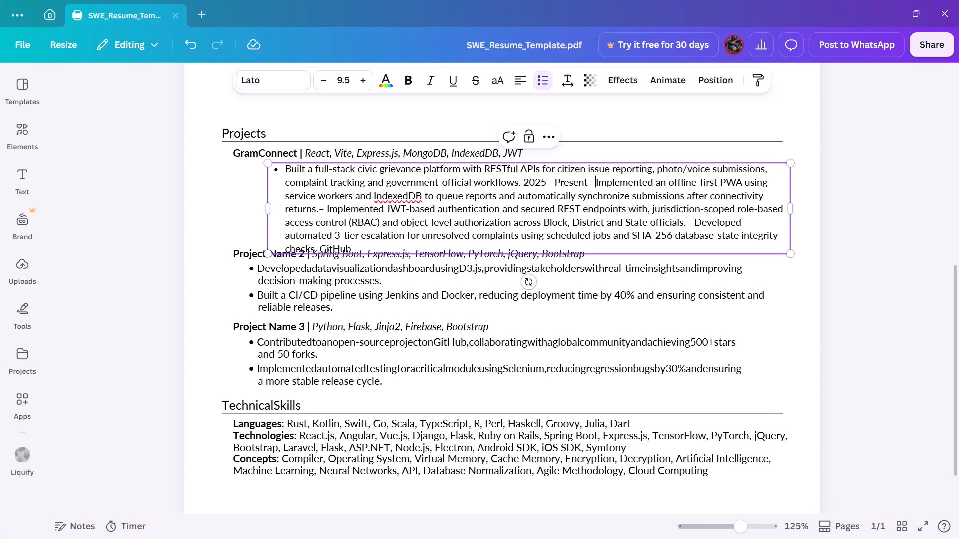
Start new bullets at "Implemented an offline-first PWA" and "Implemented JWT-based authentication" in the GramConnect description, removing the dashes before them.
key("BackSpace")
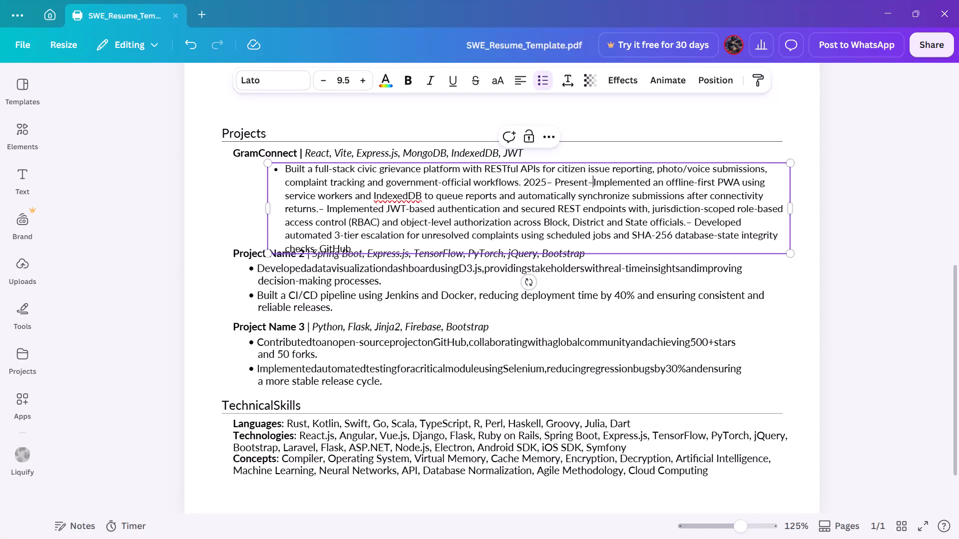
key("BackSpace")
key("Return")
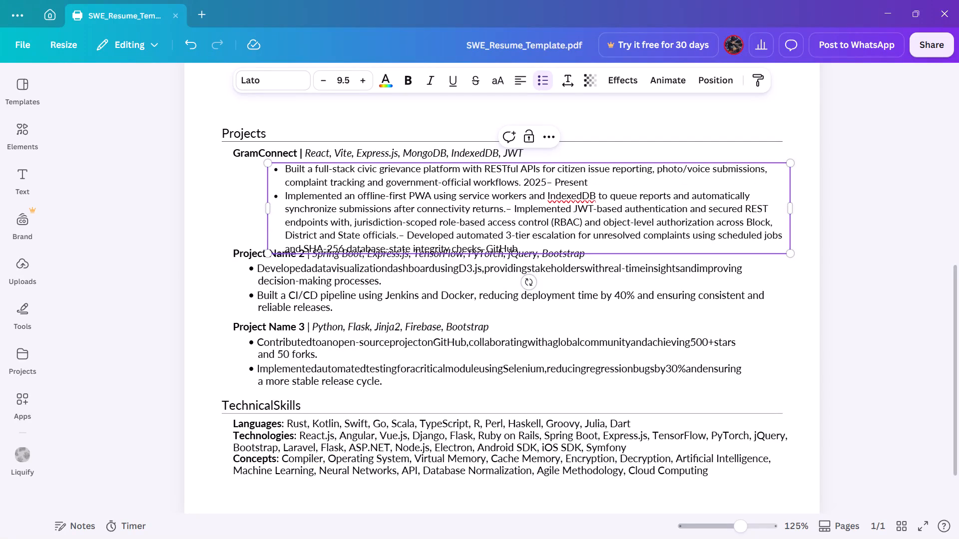
left_click(514, 210)
key("BackSpace")
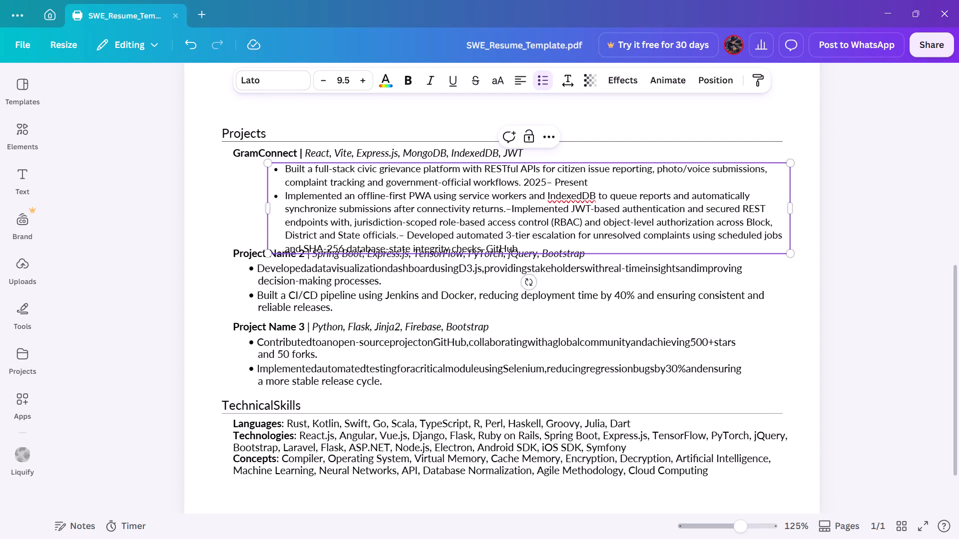
key("BackSpace")
key("Return")
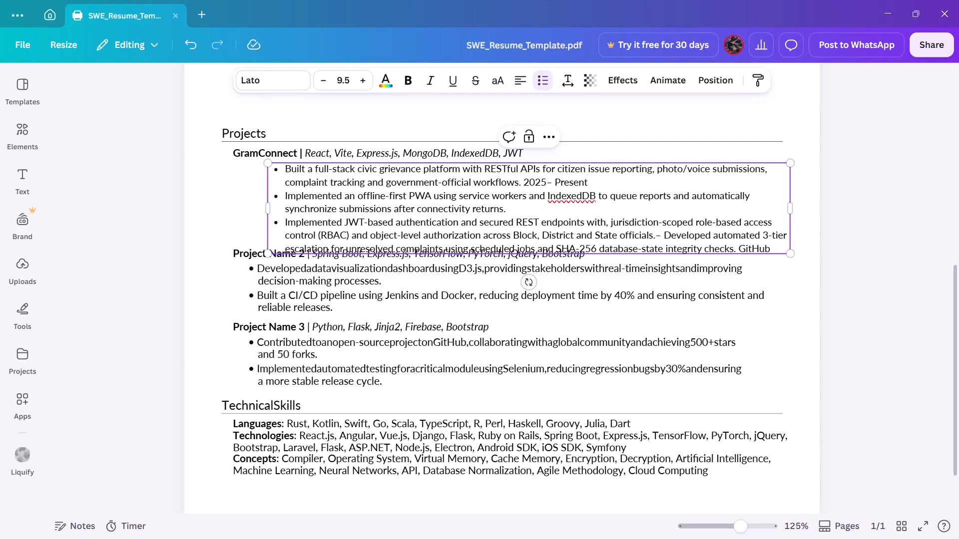
Move the GramConnect description up clear of Project Name 2 and start a new bullet at "Developed automated 3-tier escalation", removing its dash.
left_click(858, 199)
left_click_drag(712, 223, 738, 181)
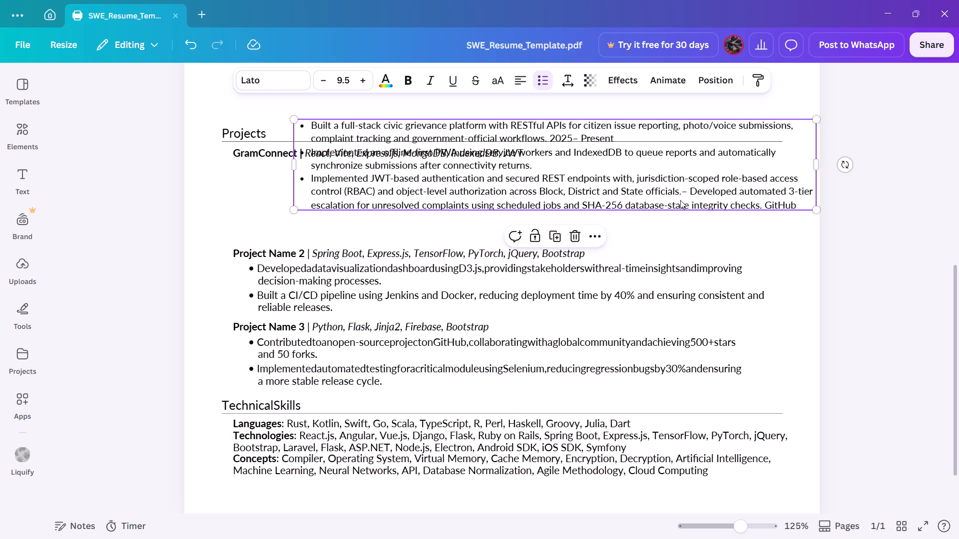
left_click(690, 192)
key("BackSpace")
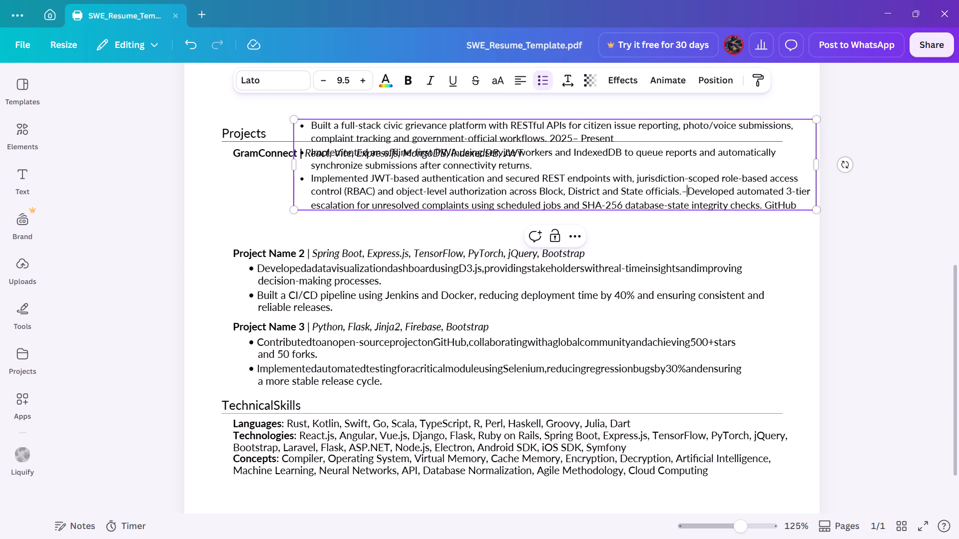
key("BackSpace")
key("Return")
left_click(855, 264)
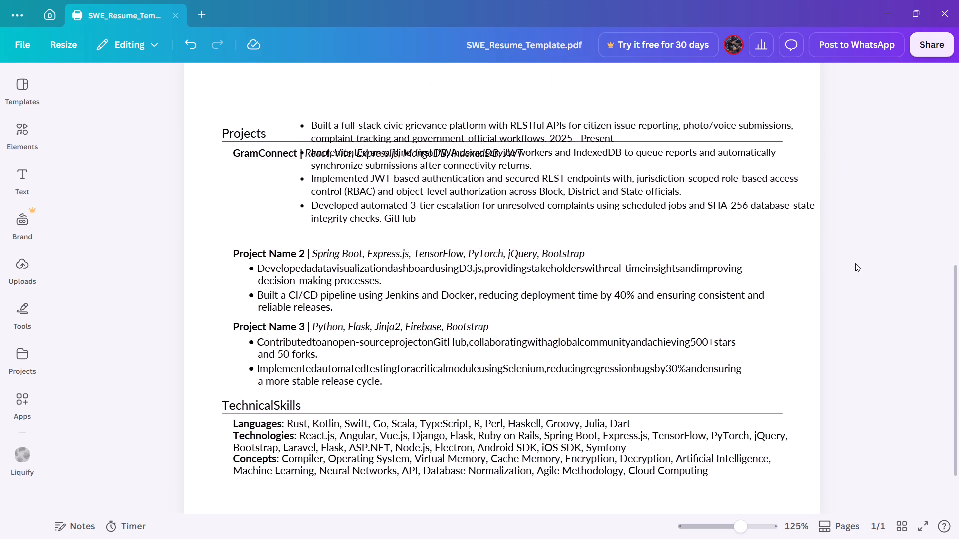
Move the Projects heading, its divider line, the GramConnect heading and its description together up to just below the IT Intern bullets.
scroll(814, 294, "up", 2)
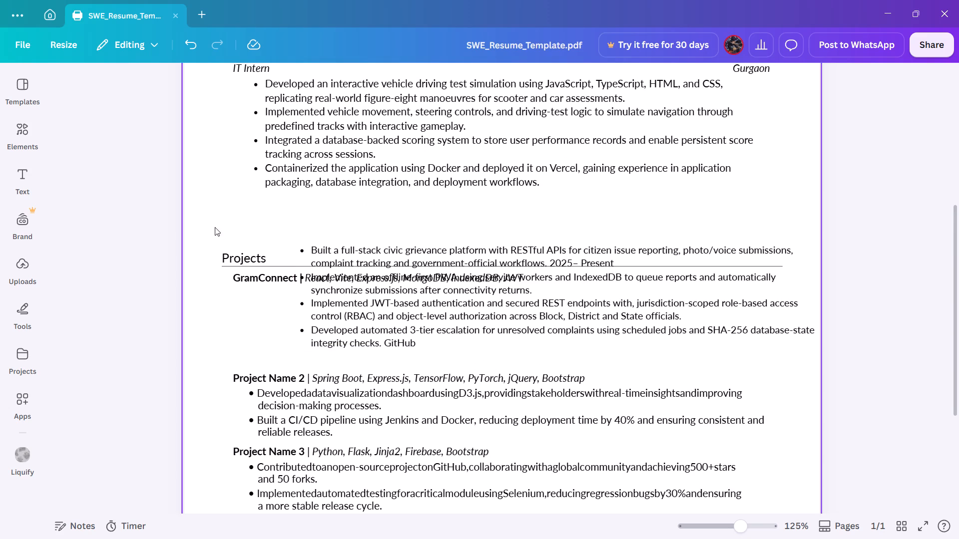
left_click_drag(212, 226, 958, 355)
left_click_drag(662, 334, 674, 279)
left_click(871, 277)
Move the bulleted GramConnect description down to sit below the GramConnect heading.
left_click(739, 269)
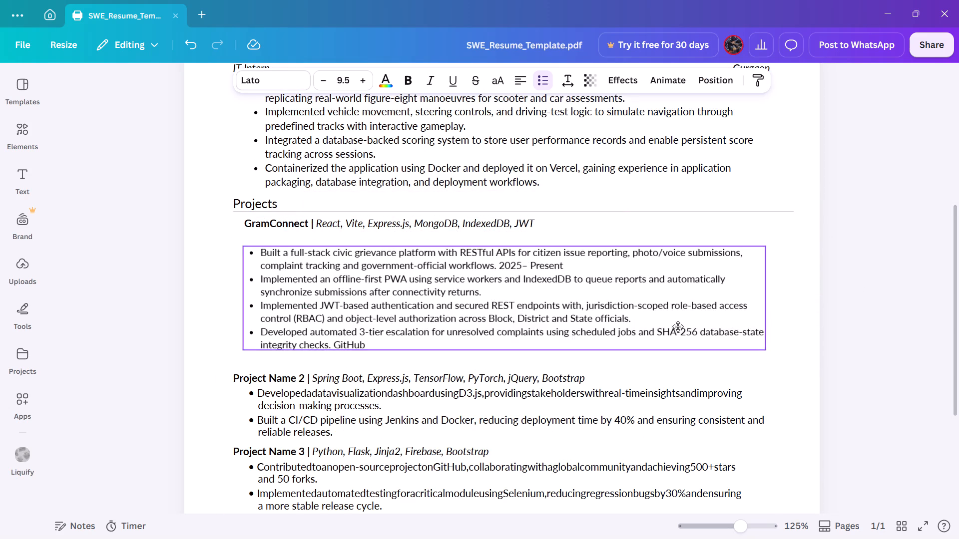
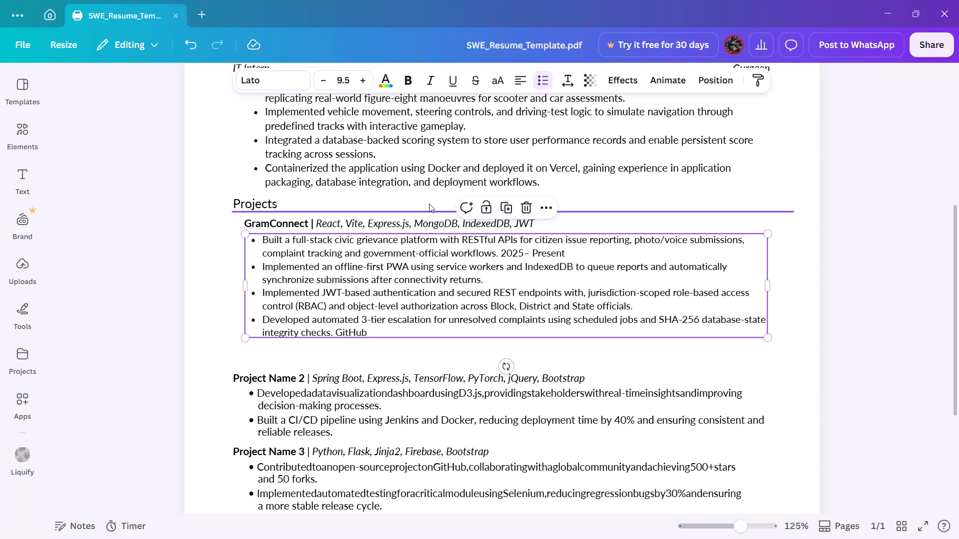
Set the font size of the bulleted GramConnect description to 10.
left_click(351, 80)
type("10\\")
key("Return")
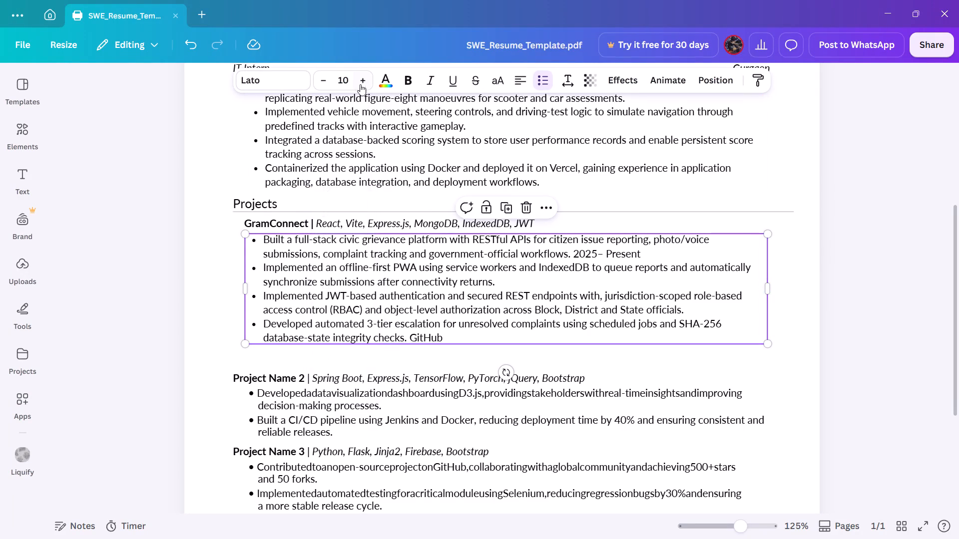
left_click(847, 223)
Shift the GramConnect description slightly inward and down so it sits indented beneath the GramConnect heading.
left_click_drag(513, 294, 521, 295)
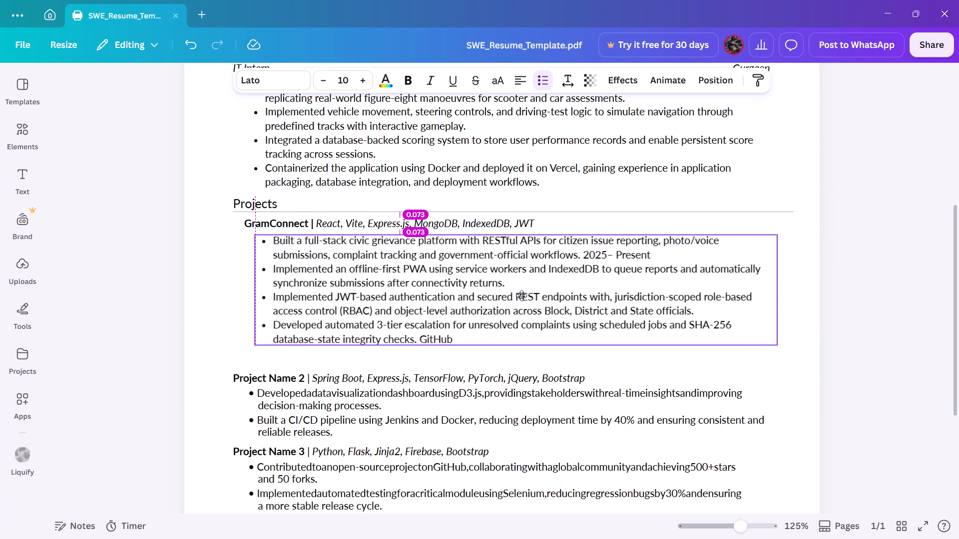
left_click_drag(521, 295, 526, 297)
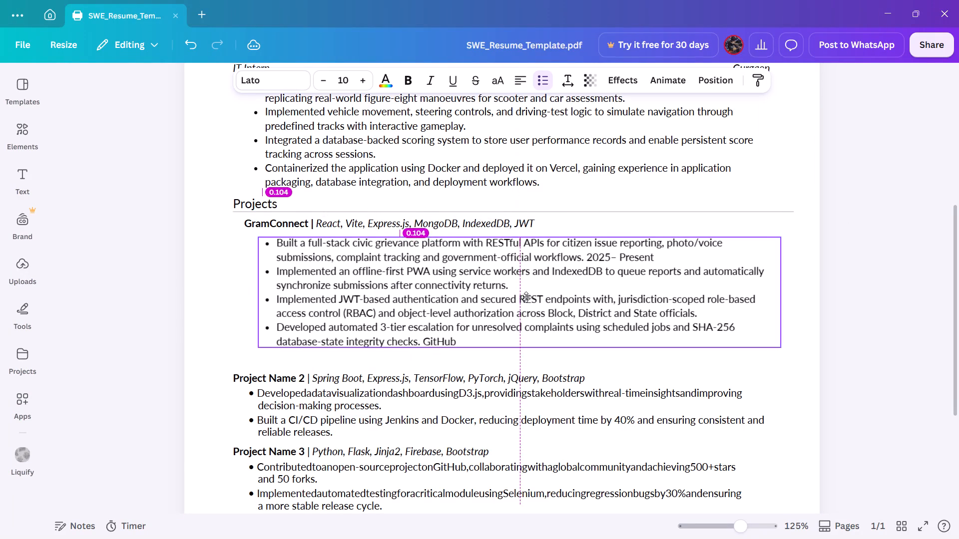
left_click_drag(526, 297, 520, 295)
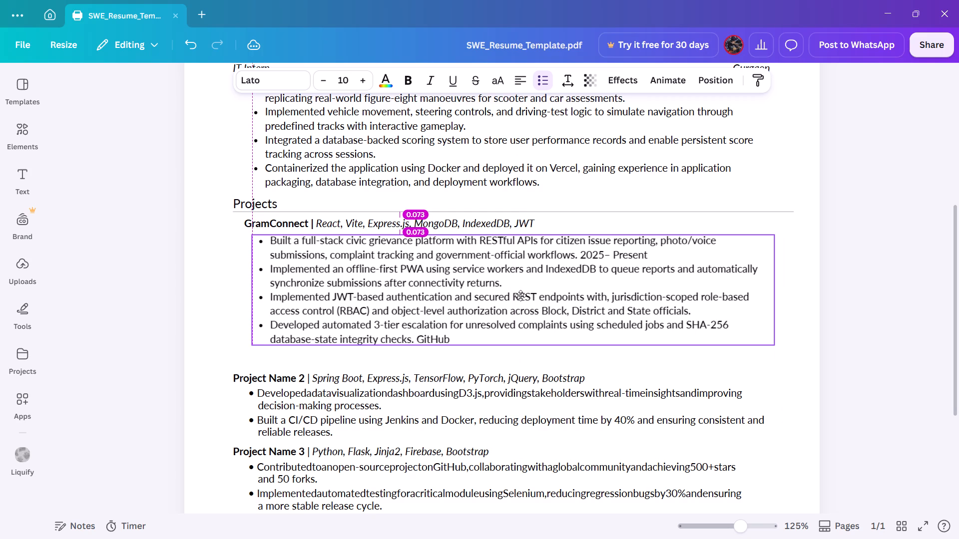
left_click_drag(520, 295, 521, 295)
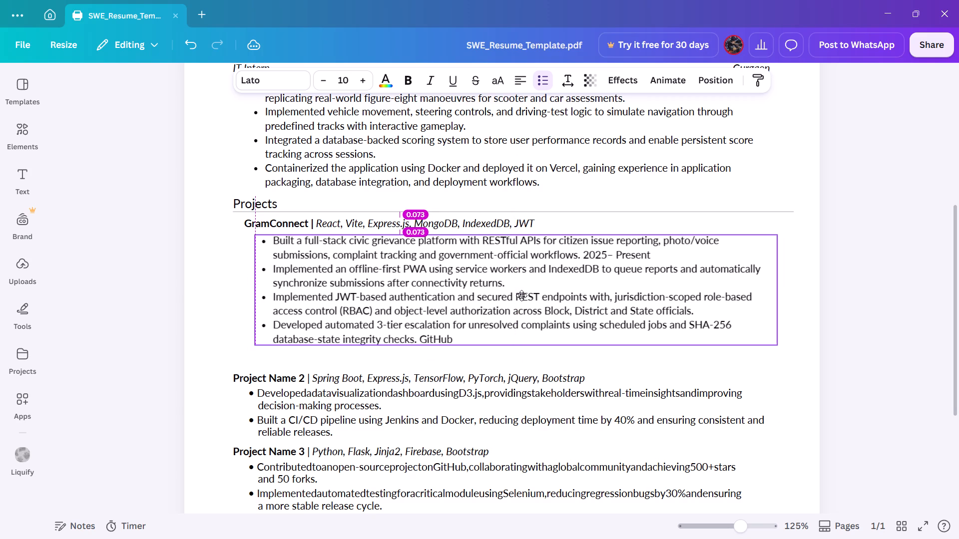
left_click_drag(521, 295, 520, 295)
left_click(845, 254)
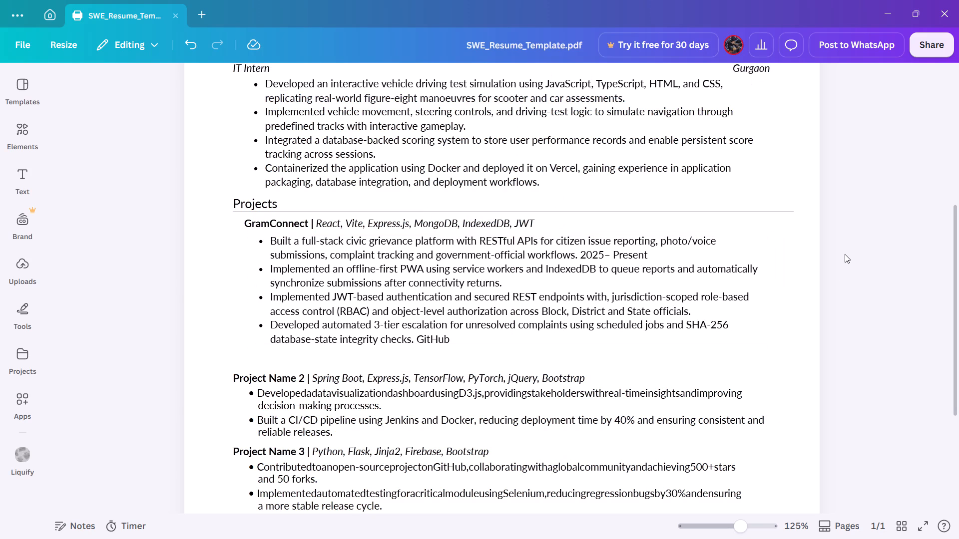
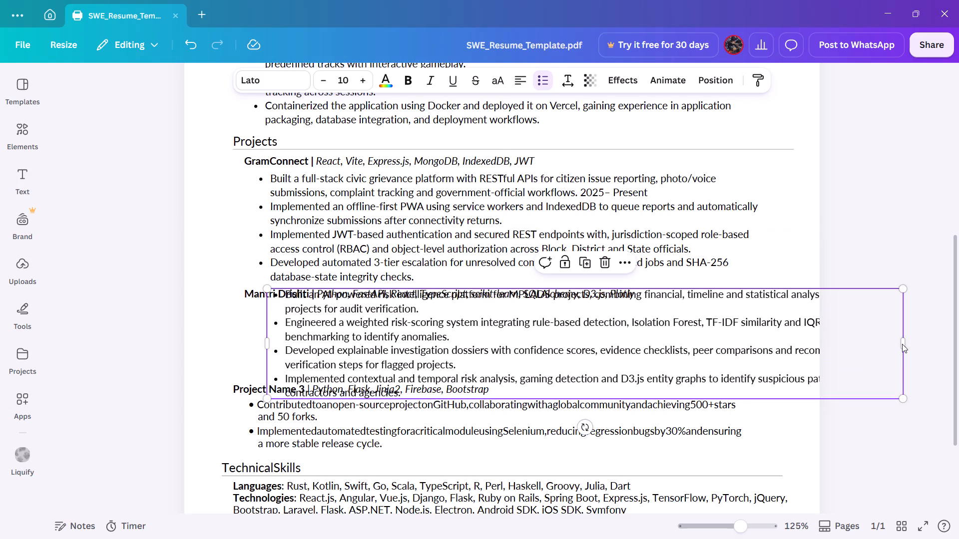
left_click_drag(904, 344, 790, 343)
left_click(843, 346)
Delete the Project Name 3 heading and all its placeholder bullet lines above the Technical Skills section.
scroll(834, 362, "down", 2)
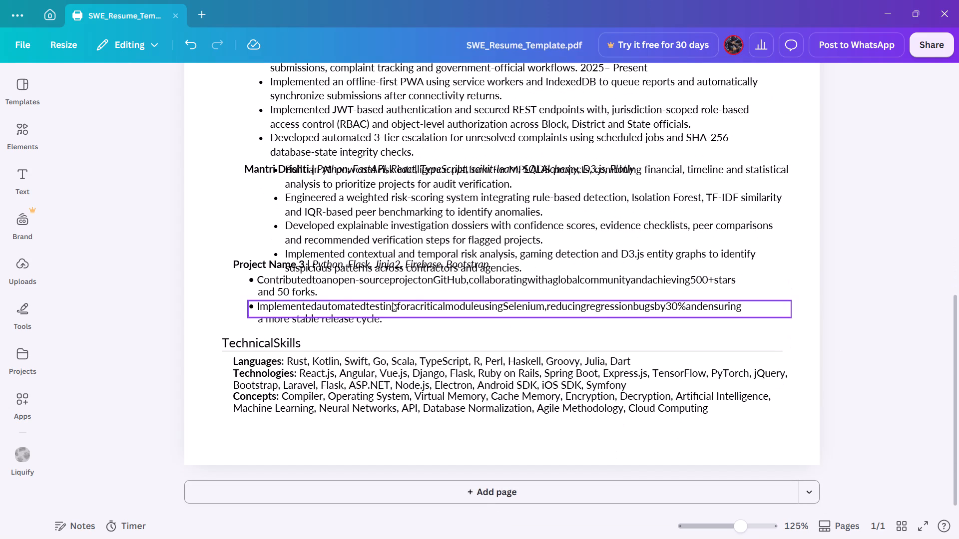
left_click_drag(215, 261, 268, 310)
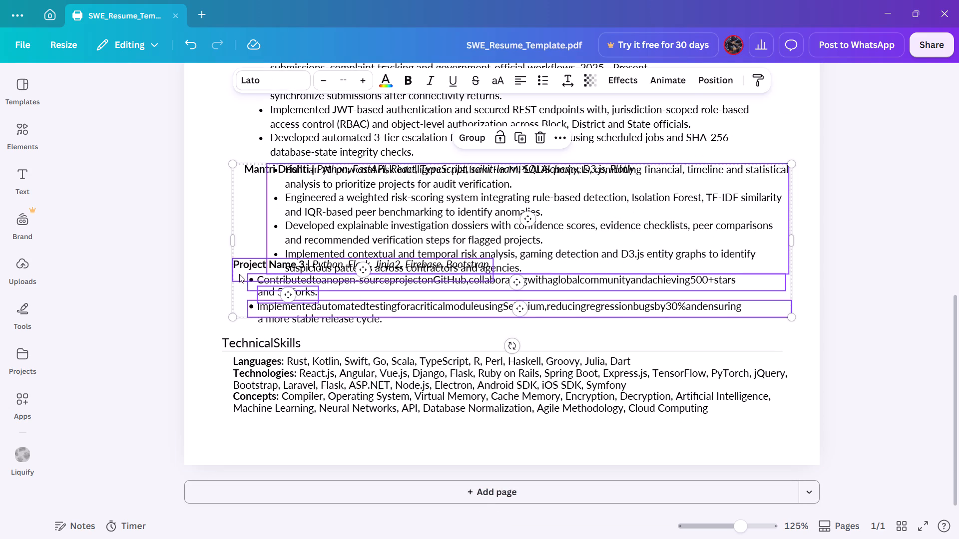
left_click(191, 232)
left_click_drag(206, 244, 257, 317)
left_click_drag(240, 265, 228, 335)
key("Delete")
left_click_drag(247, 282, 309, 328)
key("Delete")
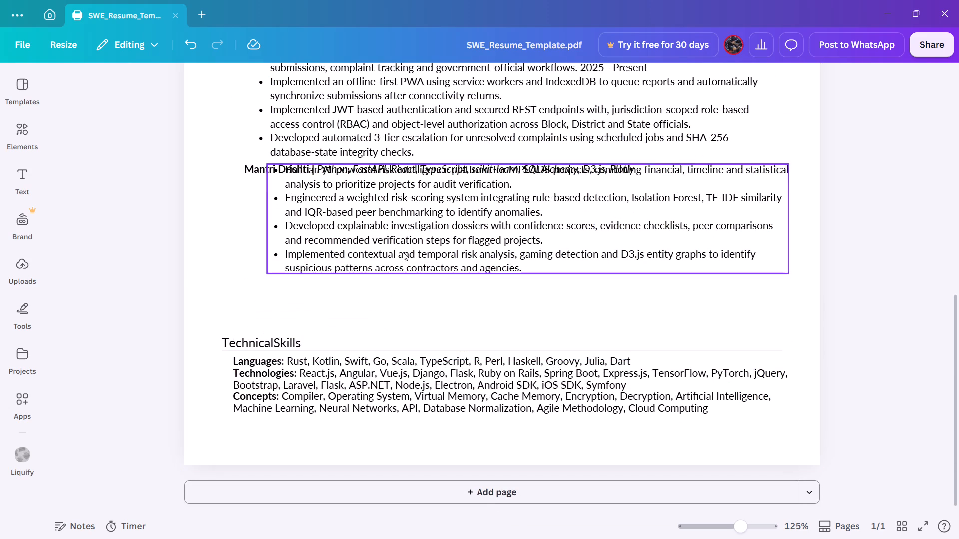
Position the Mantri Drishti bullets directly beneath their heading, roughly in line with the GramConnect bullets.
left_click_drag(392, 232, 377, 246)
scroll(859, 292, "up", 1)
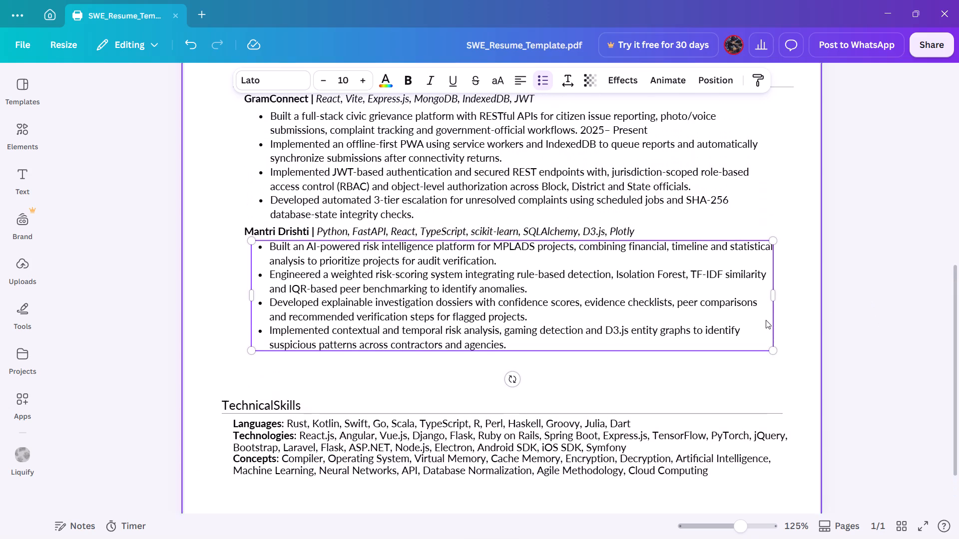
left_click(472, 300)
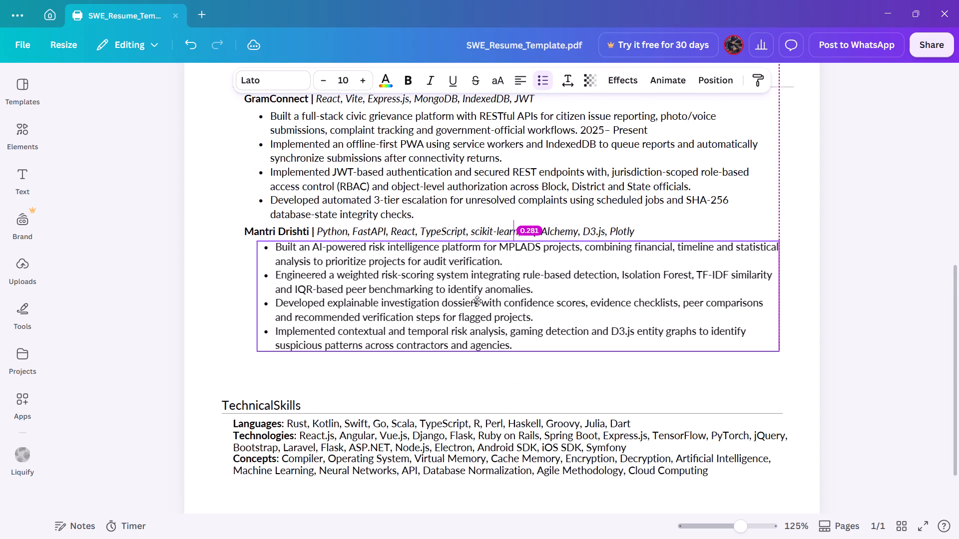
Switch to YouTube Music in Firefox and play the song Tu Na Samjhe.
key("alt+Tab")
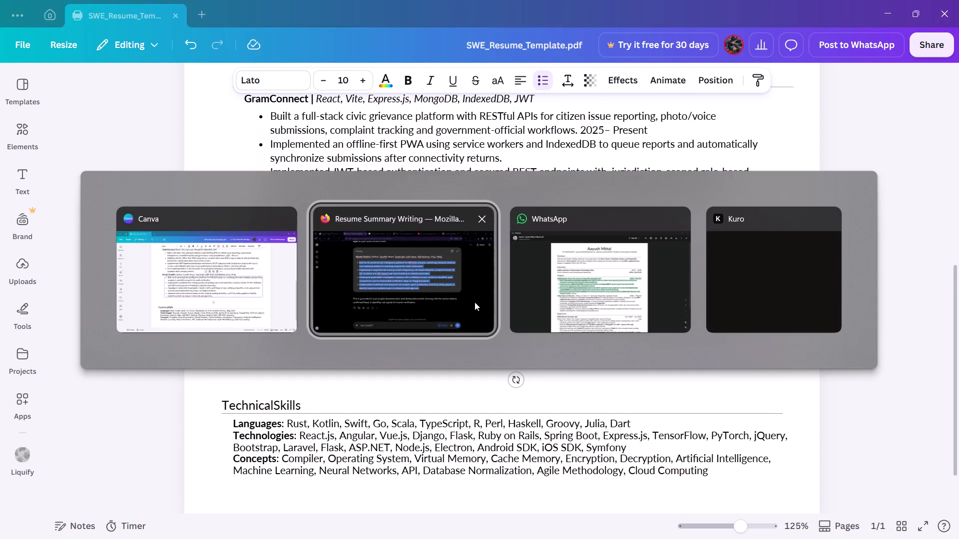
left_click(578, 0)
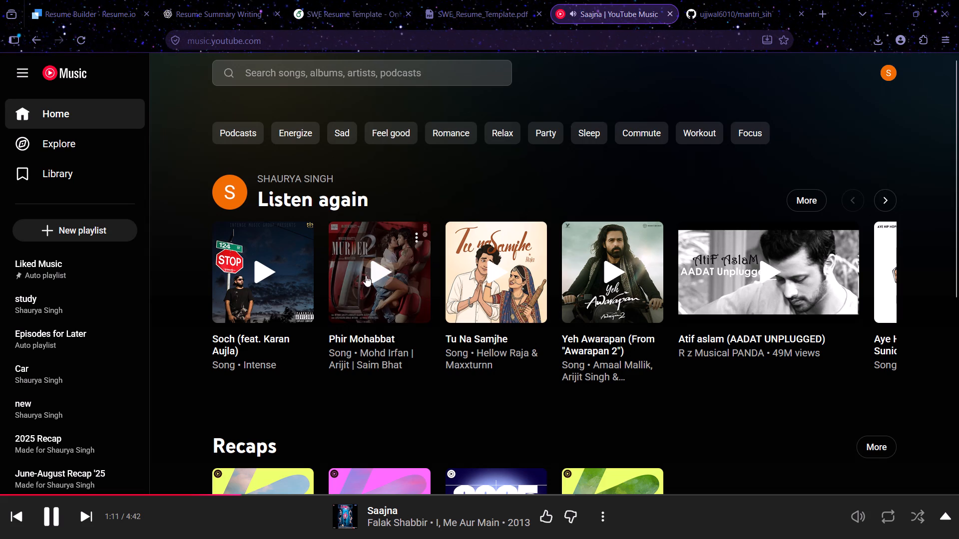
left_click(490, 271)
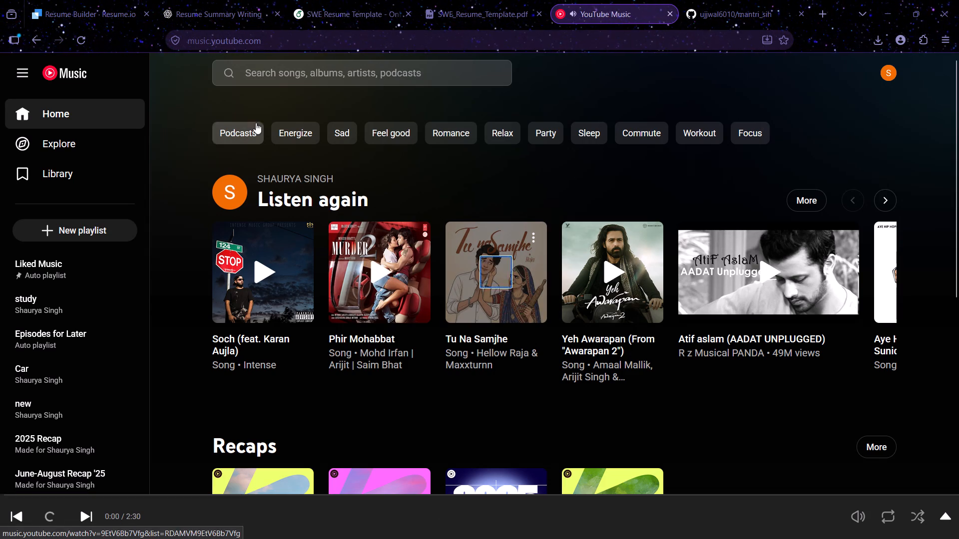
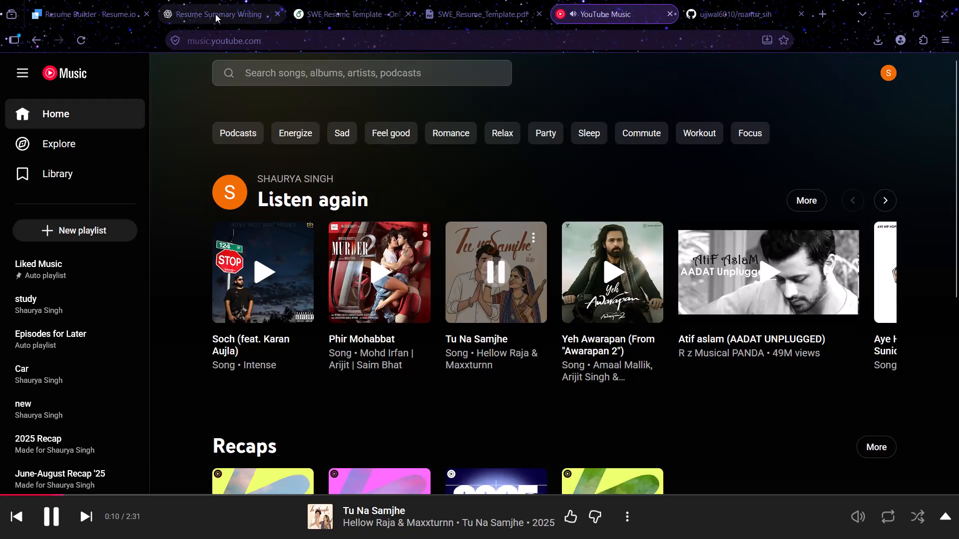
key("alt+Tab")
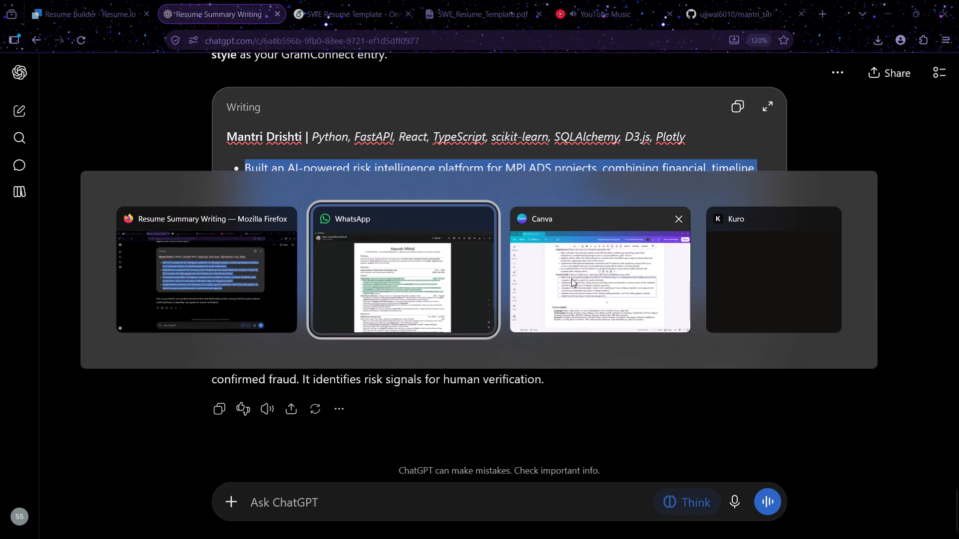
left_click(571, 278, "alt")
left_click(819, 270)
left_click(860, 270)
scroll(860, 271, "up", 1)
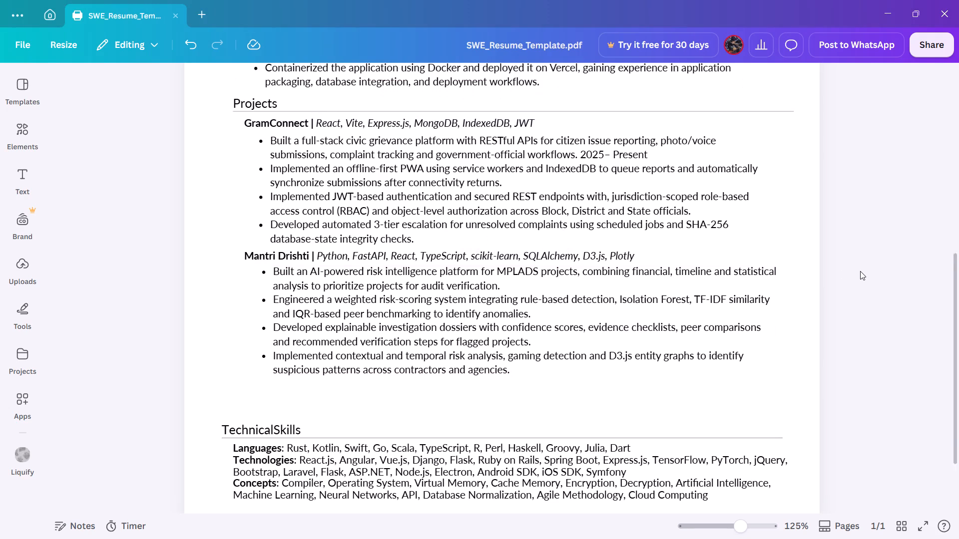
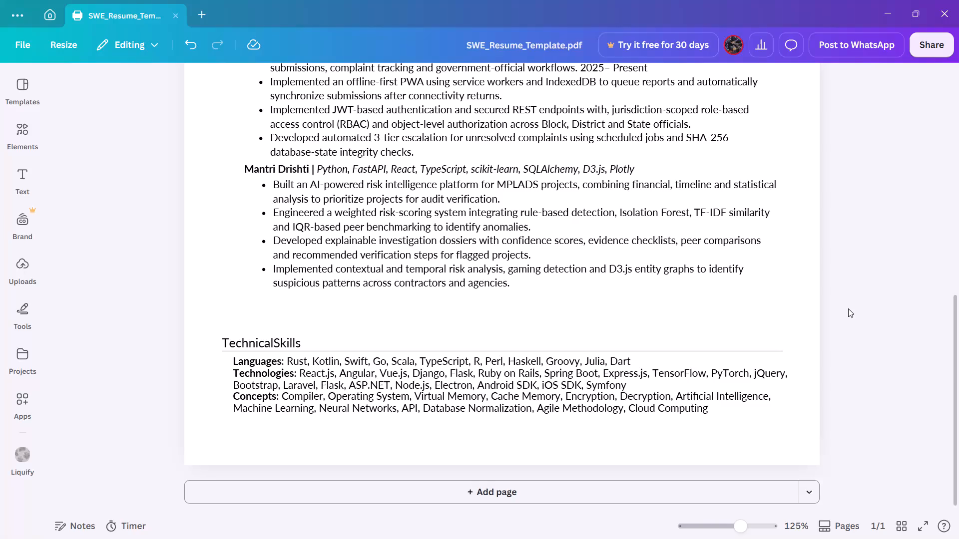
Nudge the Mantri Drishti heading and its bullets down together, leaving a gap of about 0.188 below the GramConnect bullets.
scroll(848, 308, "up", 1)
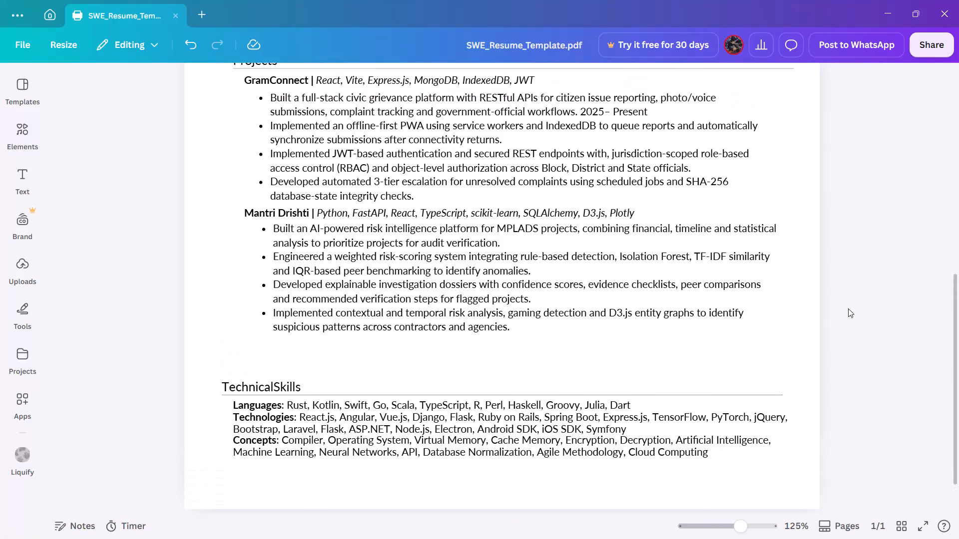
left_click_drag(228, 228, 318, 342)
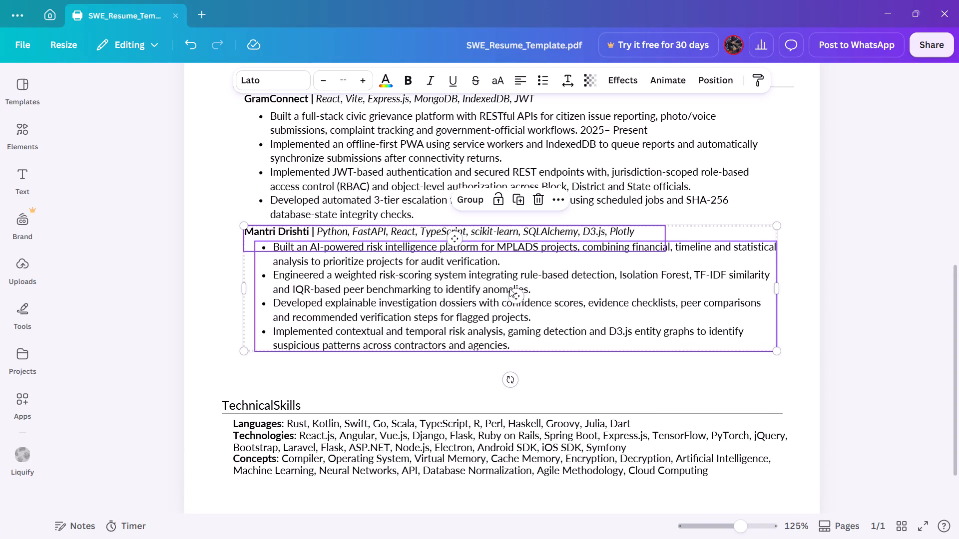
key("Down")
key("Down")
key("Down")
key("Up")
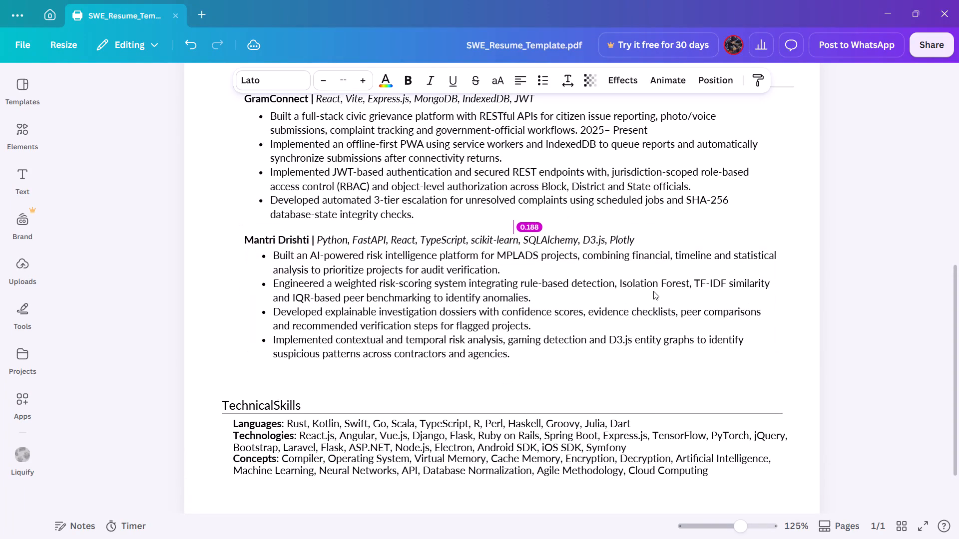
left_click(843, 212)
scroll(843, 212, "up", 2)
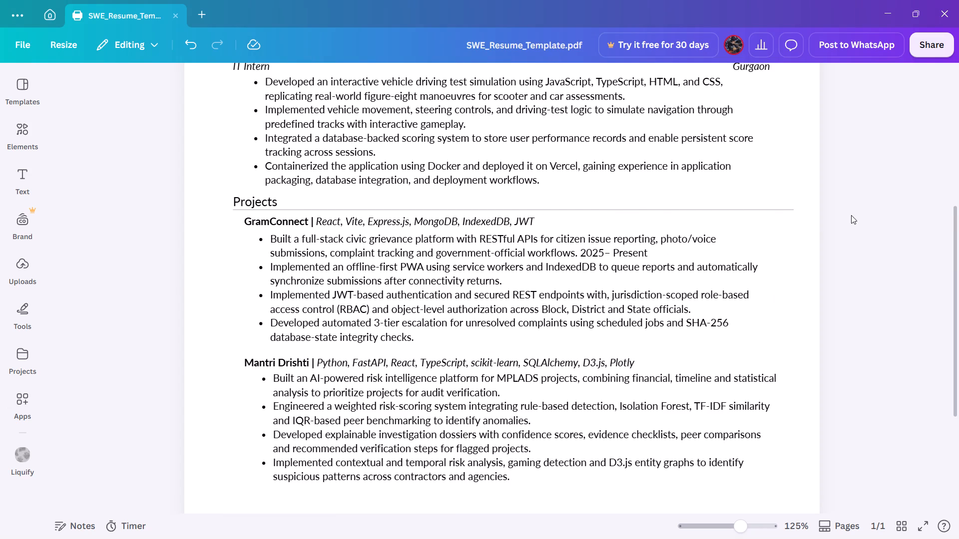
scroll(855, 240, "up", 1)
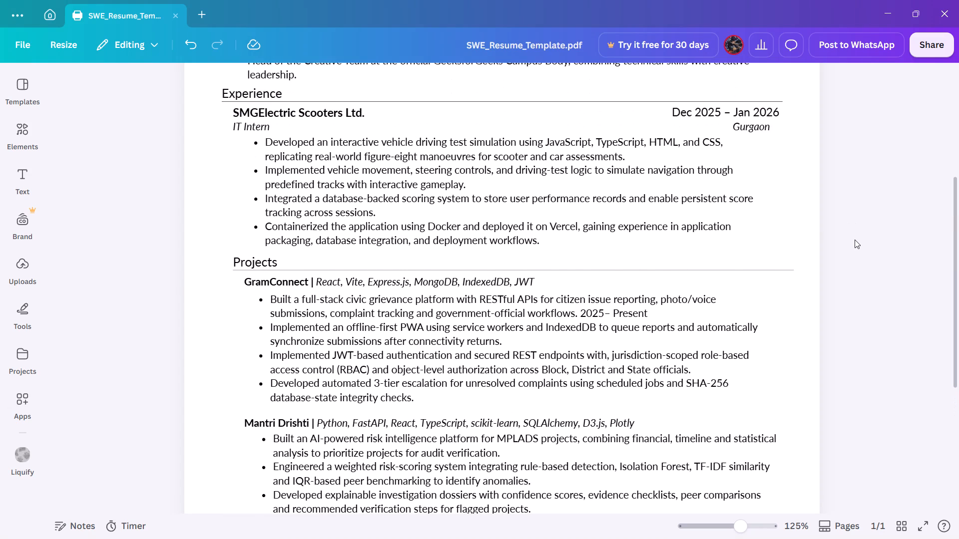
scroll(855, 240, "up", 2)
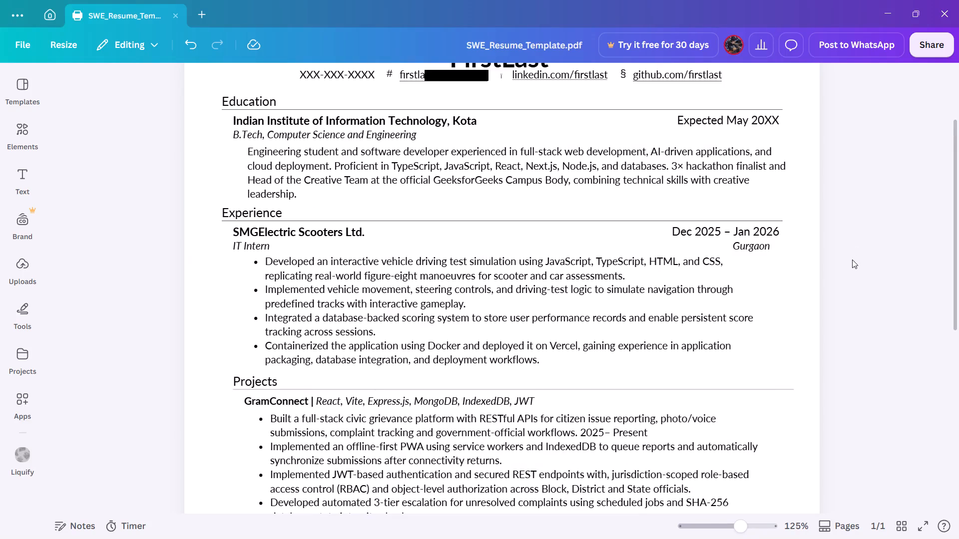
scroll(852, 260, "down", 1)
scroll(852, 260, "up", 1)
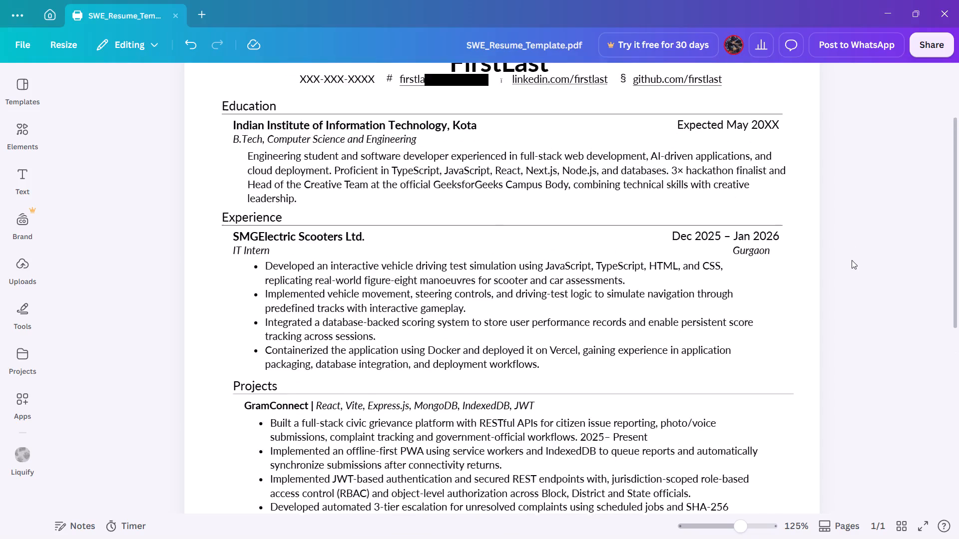
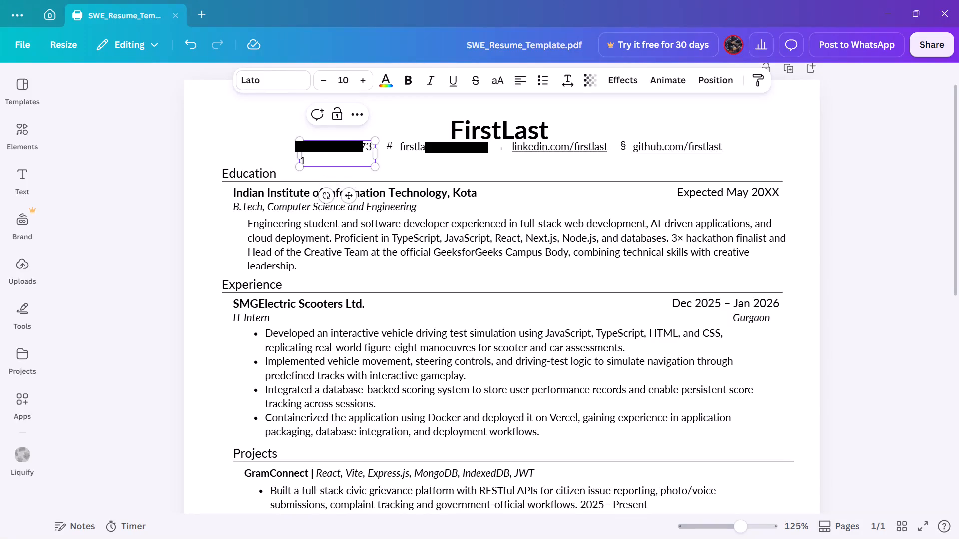
Hyphenate the phone number after its country code and widen its text box so the number fits on one line.
key("minus")
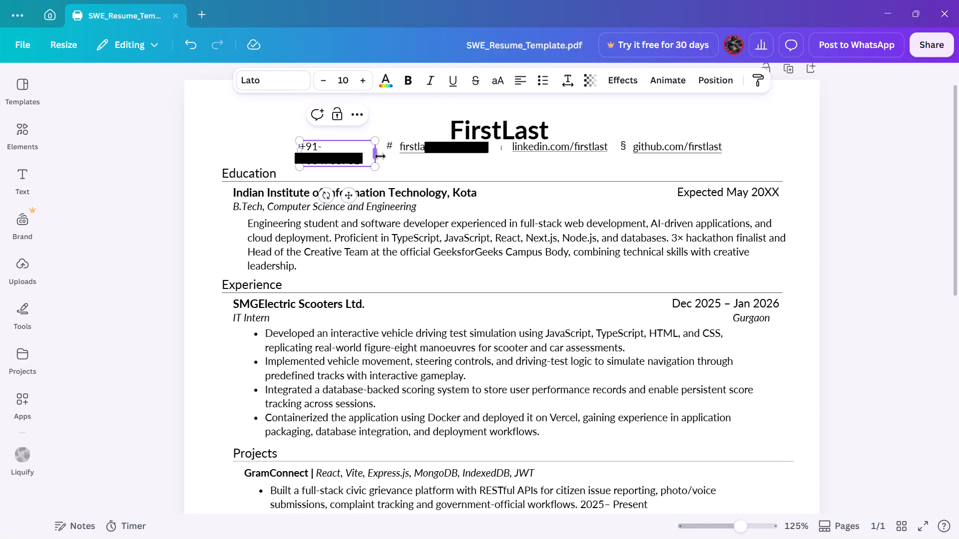
left_click(300, 154)
left_click_drag(296, 153, 291, 152)
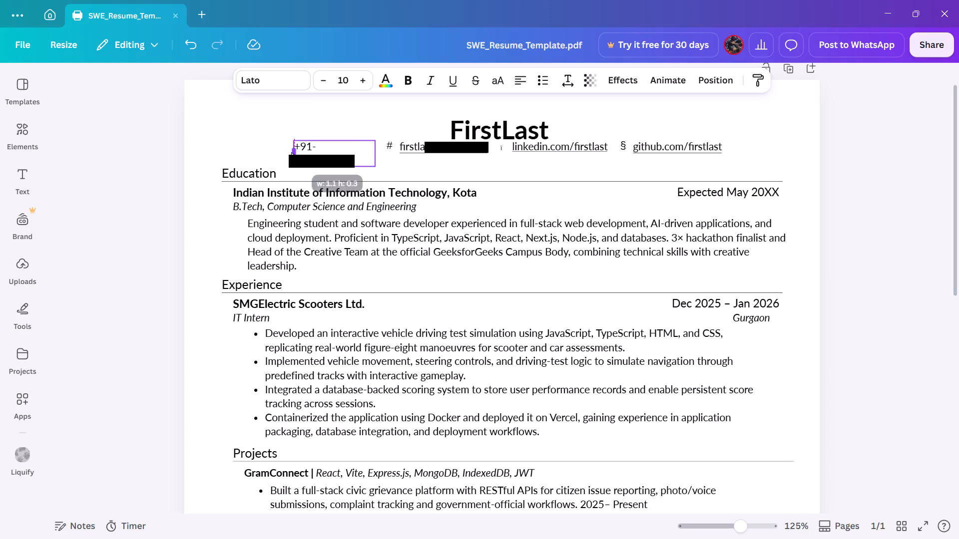
left_click_drag(291, 152, 289, 152)
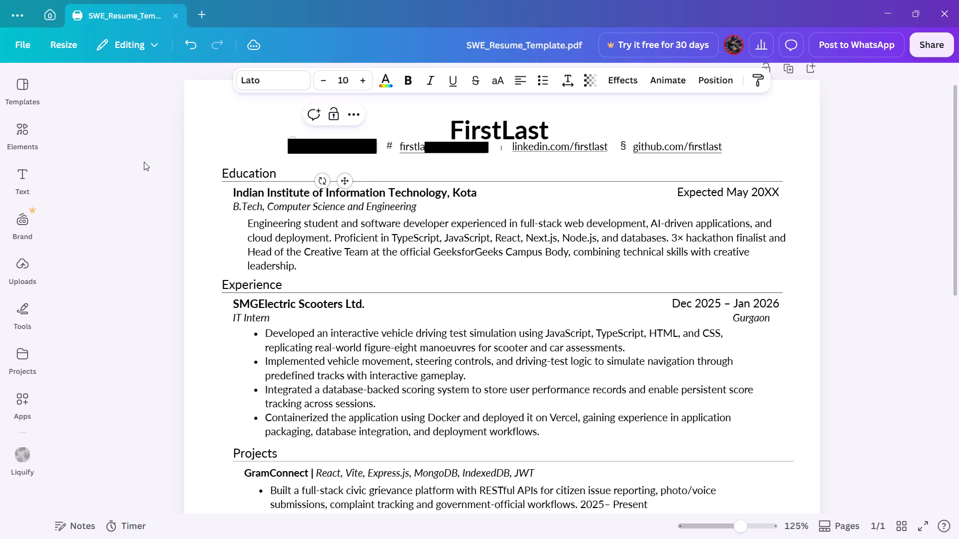
left_click(144, 162)
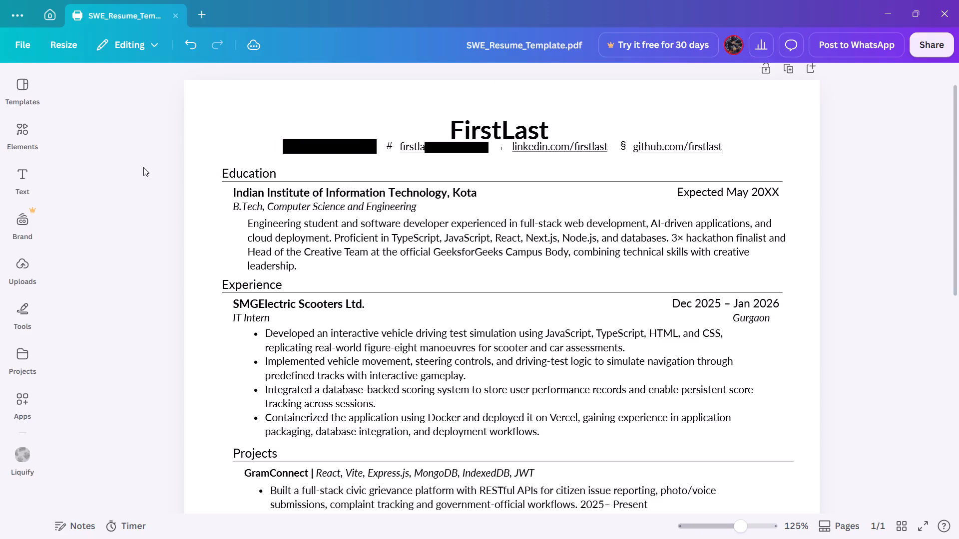
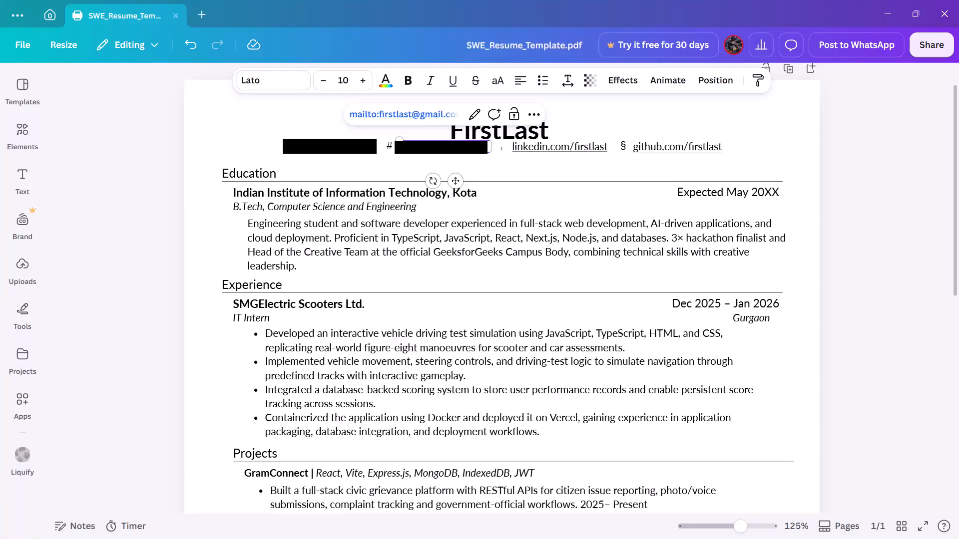
Replace the username of the placeholder email in the header with the real one and widen its text box to fit.
key("Right")
key("Right")
key("Right")
key("Right")
key("Right")
key("Right")
key("Right")
key("Right")
key("ctrl+BackSpace")
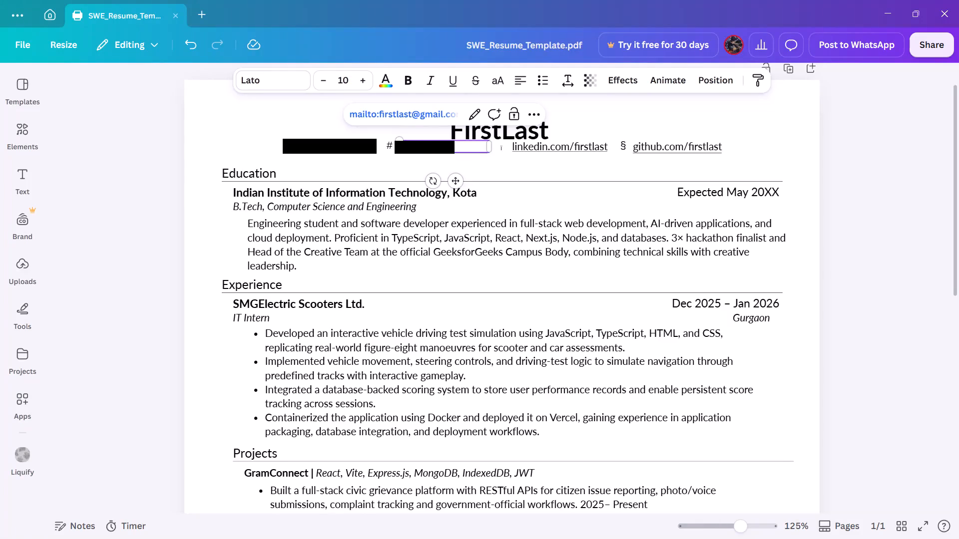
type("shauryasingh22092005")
left_click_drag(493, 158, 573, 158)
Move the phone number and the adjacent # symbol together toward the page's left margin, slightly higher in the header.
left_click(316, 169)
left_click_drag(267, 122, 380, 167)
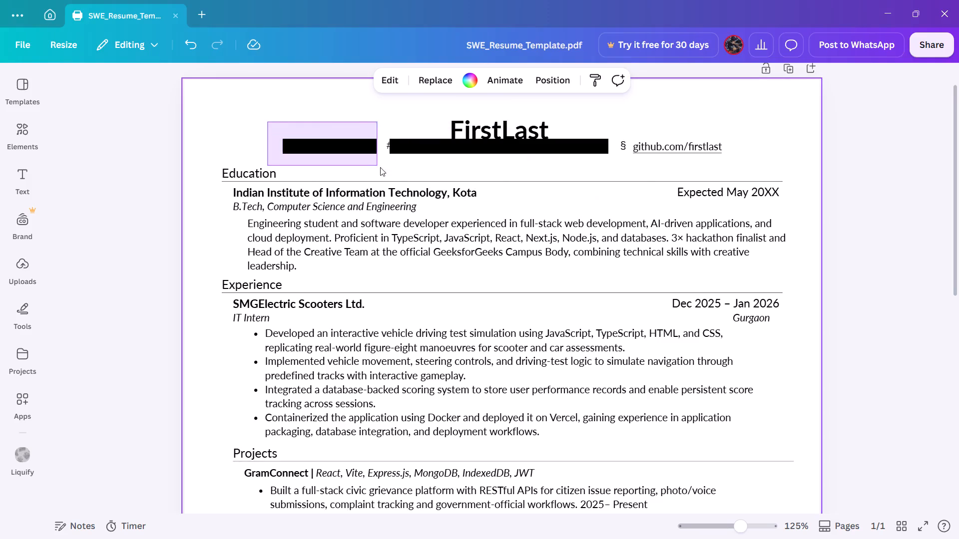
left_click_drag(380, 167, 391, 156)
left_click_drag(354, 148, 280, 138)
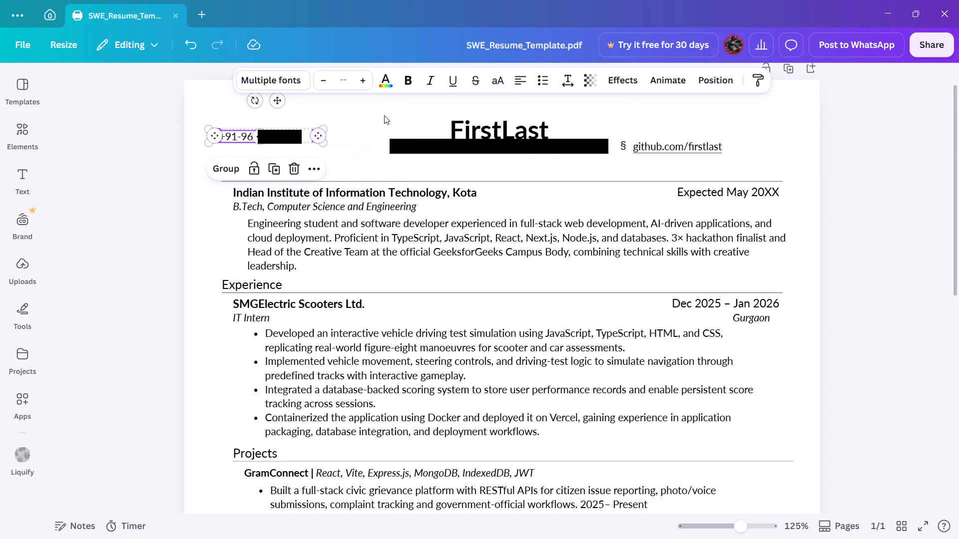
left_click(384, 115)
Shift the email text box left, closer to the phone number and clear of the LinkedIn link.
left_click_drag(368, 132, 422, 167)
left_click_drag(430, 145, 363, 143)
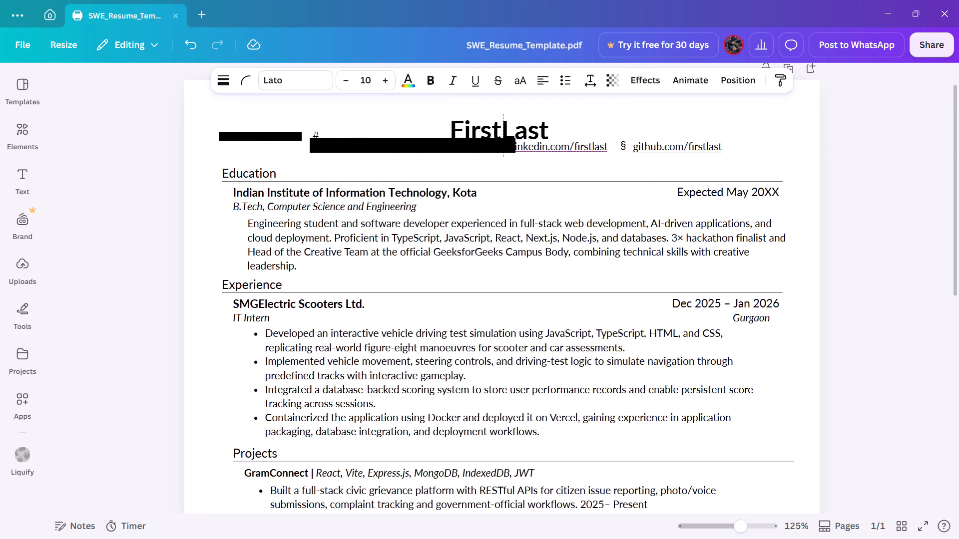
left_click_drag(363, 143, 363, 145)
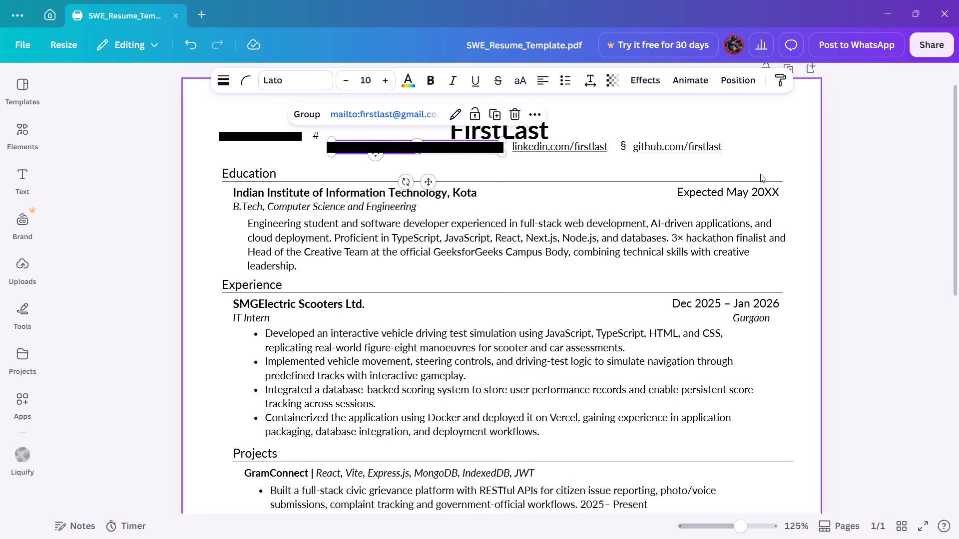
left_click(840, 148)
Switch to Firefox and search the web for "linkdin" in the tab showing the resume template PDF.
key("alt+Tab")
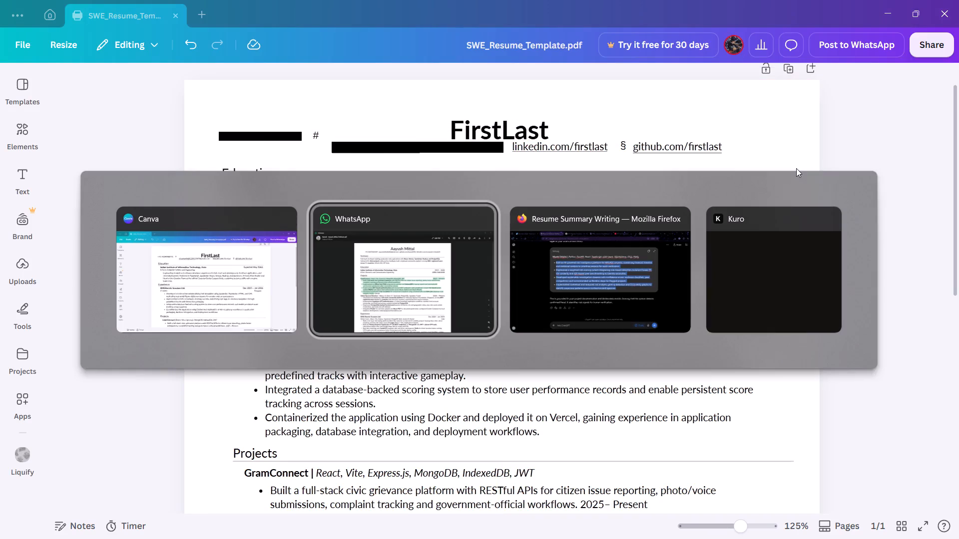
key("alt+Tab")
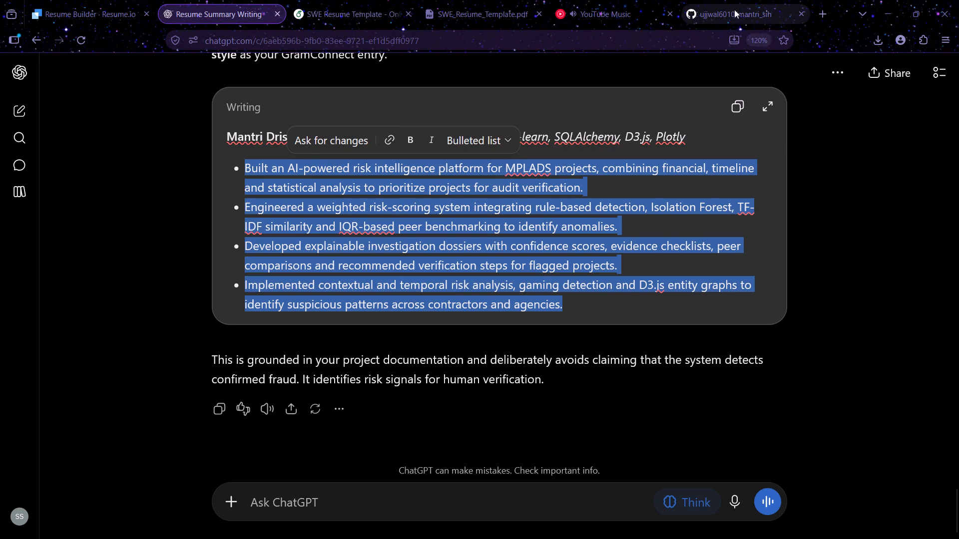
left_click(510, 9)
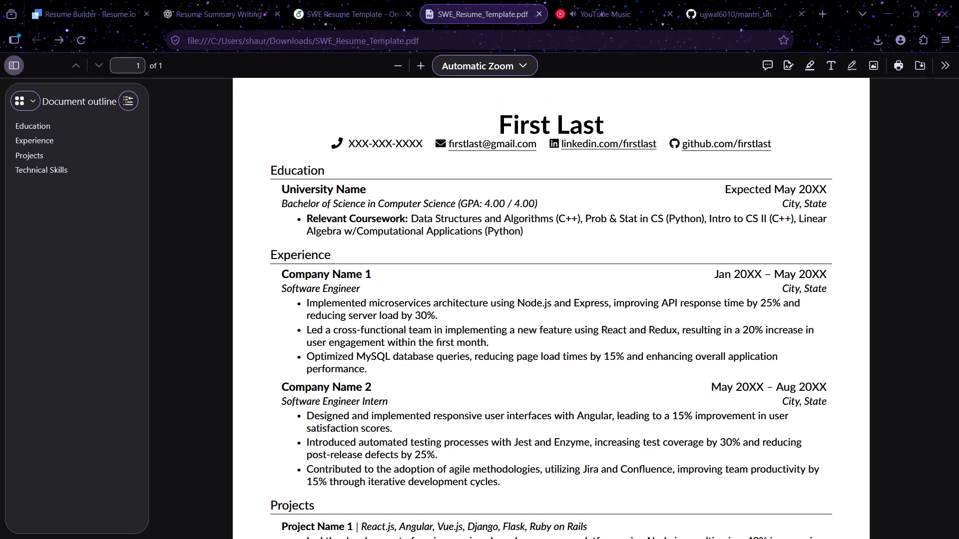
left_click(484, 39)
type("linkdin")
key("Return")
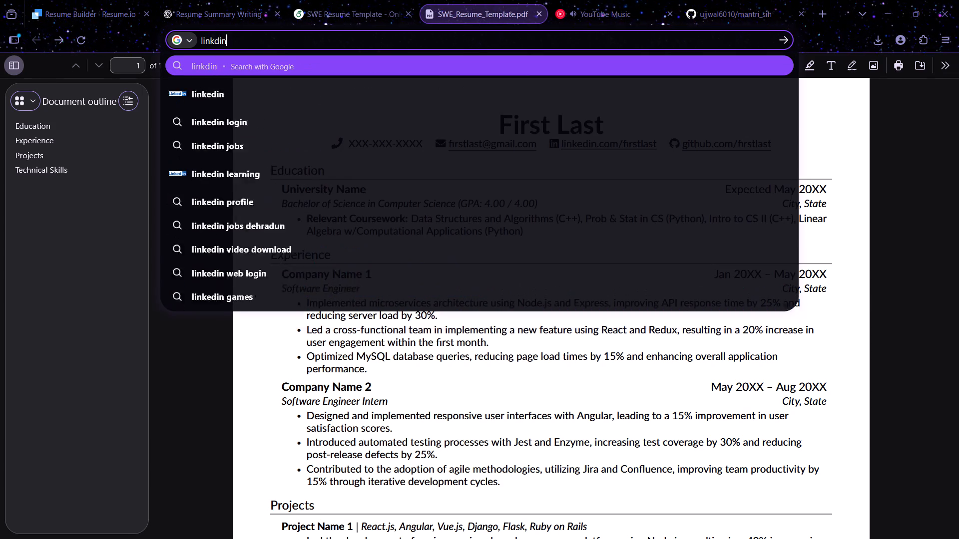
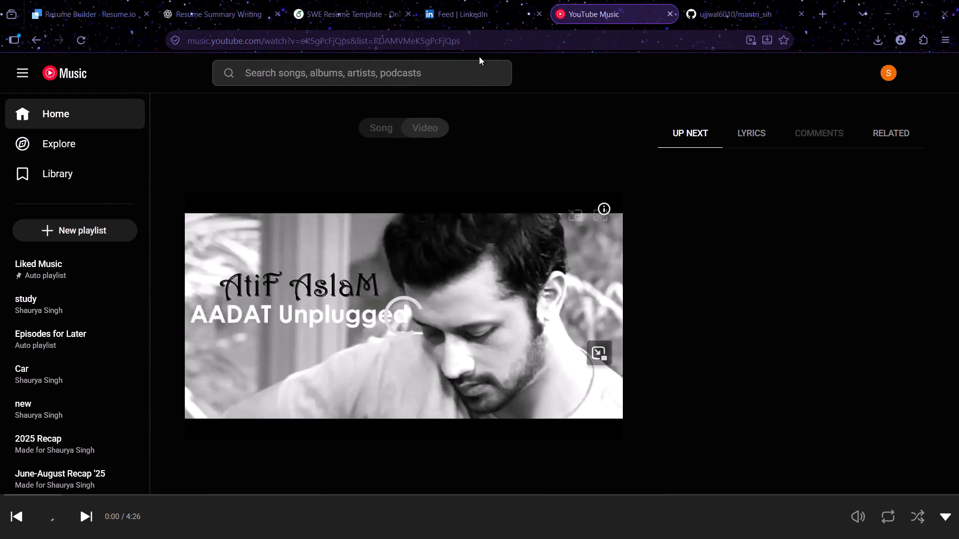
Open the resume owner's profile page from the LinkedIn feed and copy its web address.
left_click(482, 11)
left_click(193, 180)
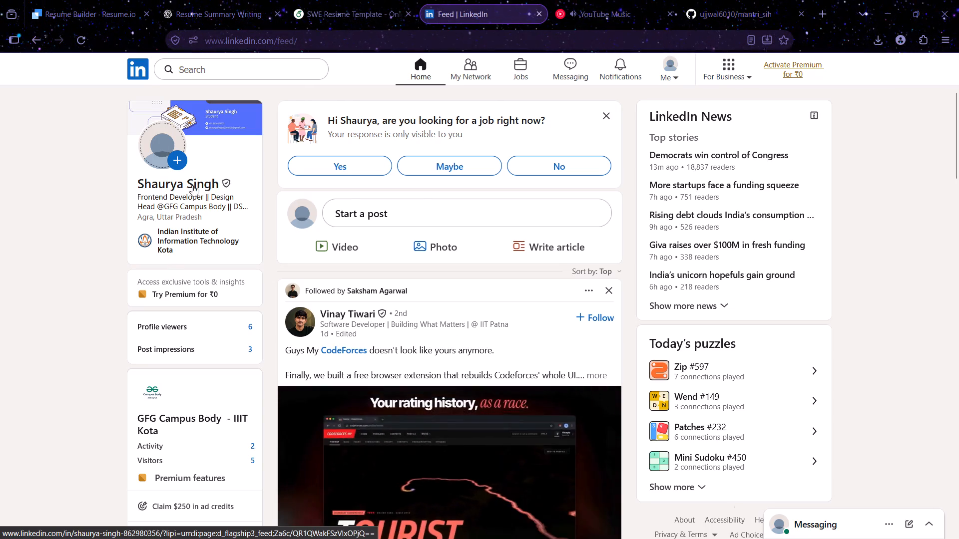
left_click(606, 42)
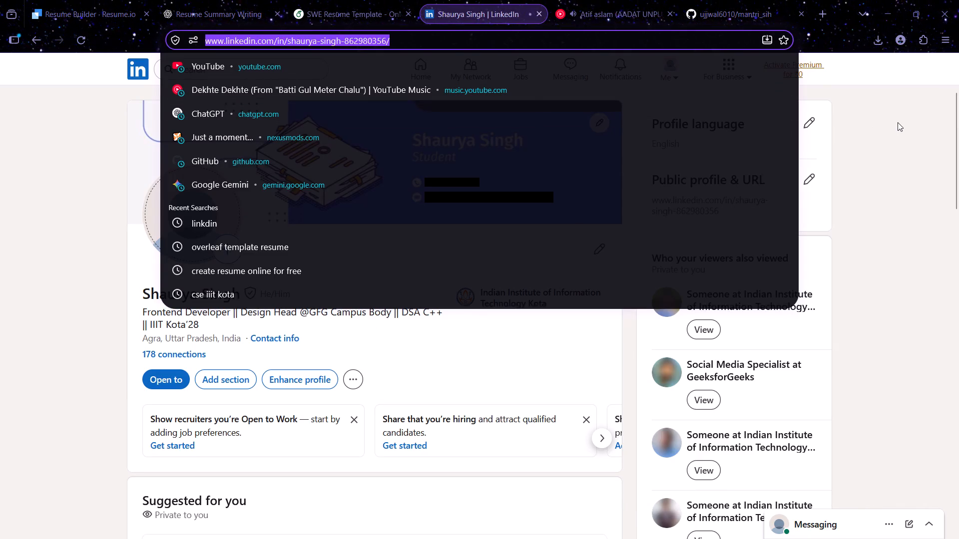
key("ctrl+c")
Switch to the resume in Canva to view its header links, and start switching to another open window.
key("alt+Tab")
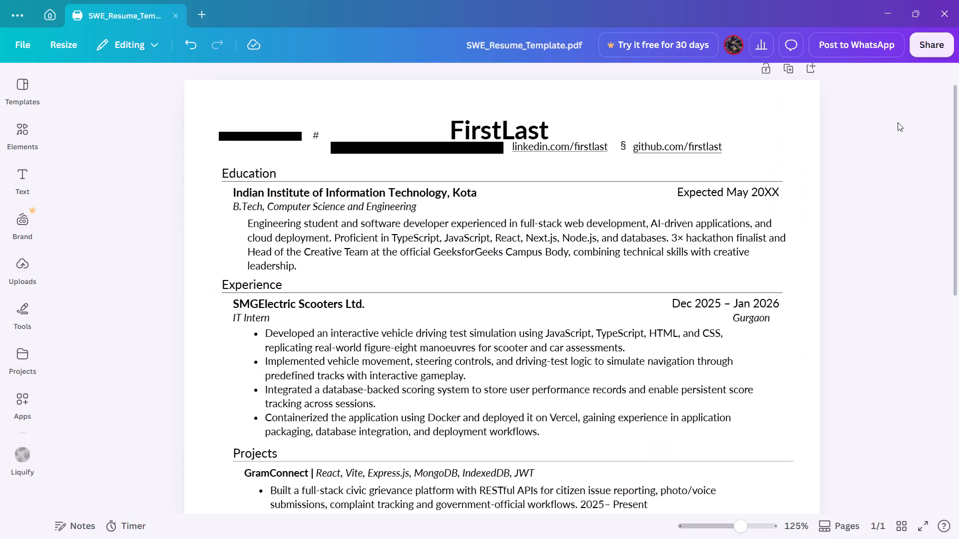
key("alt+Tab")
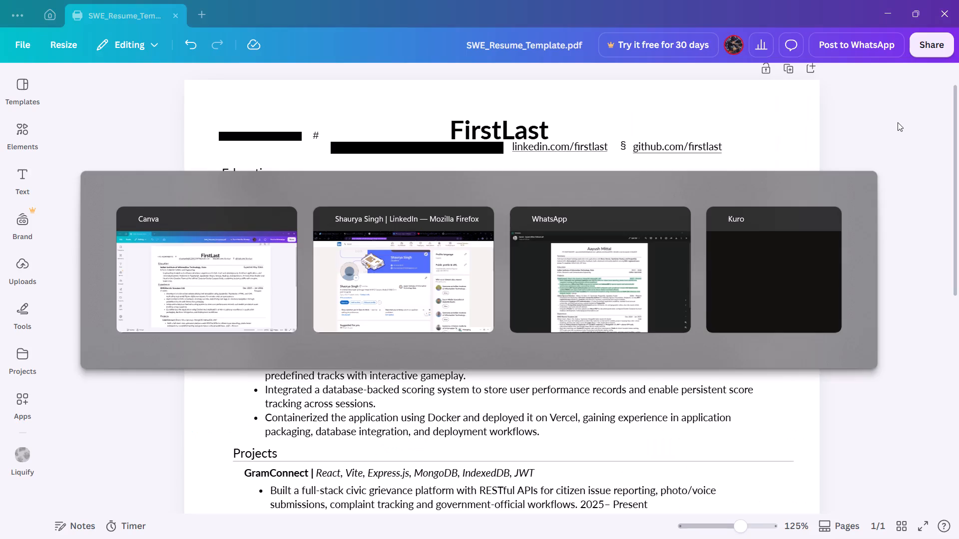
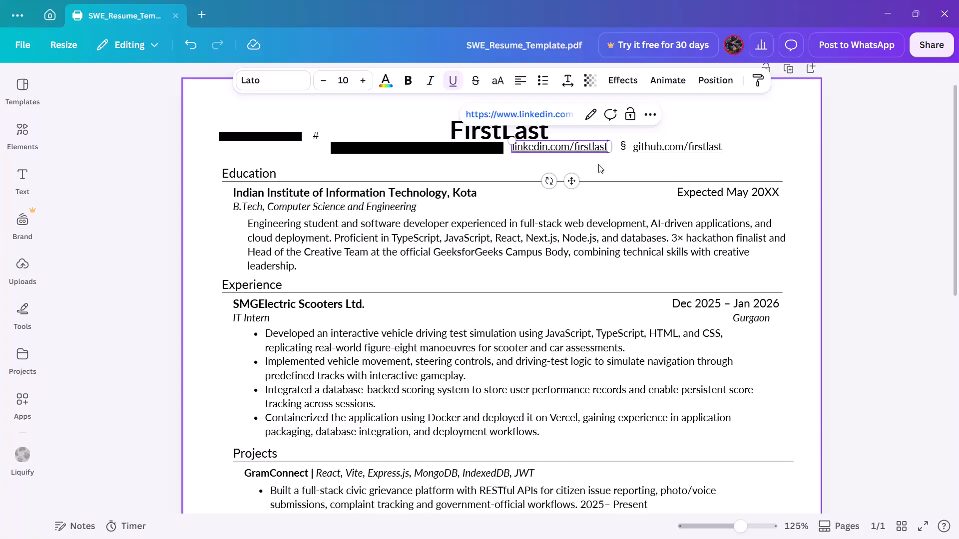
Switch to the resume owner's LinkedIn profile in Firefox and copy its web address.
left_click(637, 171)
key("alt+Tab")
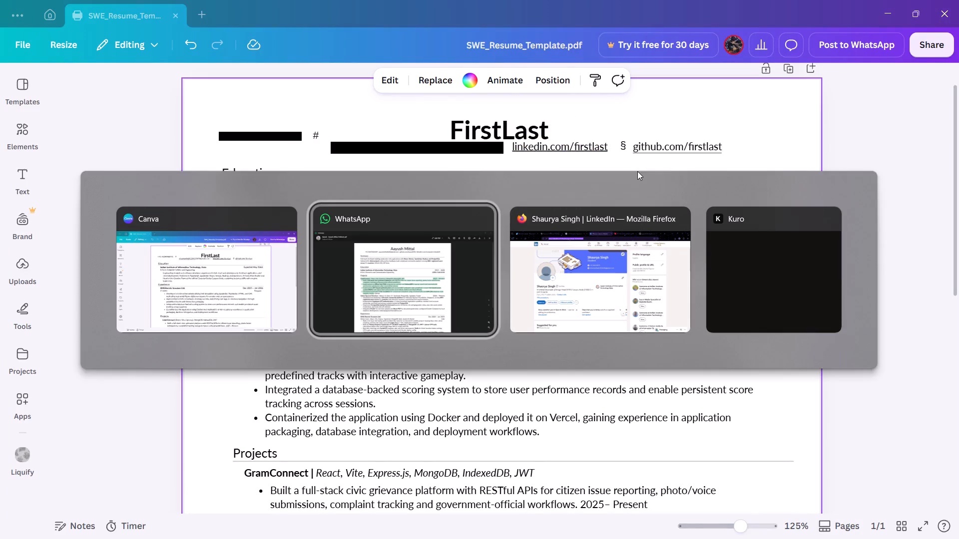
key("alt+Tab")
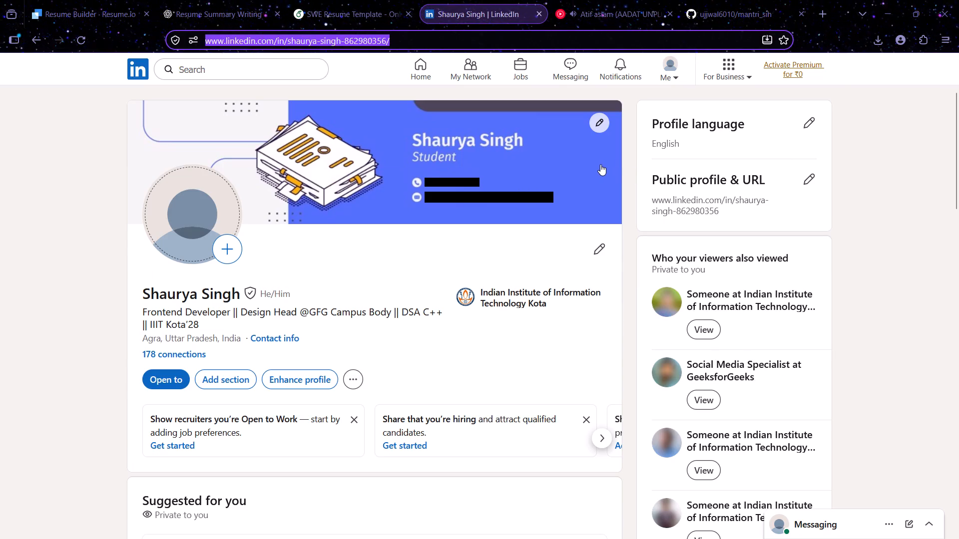
key("ctrl+c")
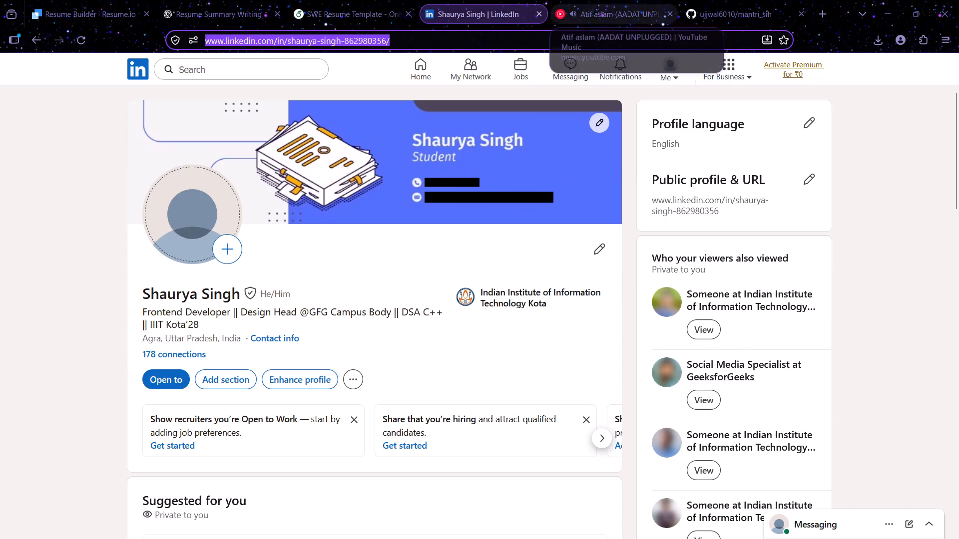
In the GitHub repository's browser tab, try opening the copied LinkedIn profile address with the hyphen and number at its end removed.
left_click(763, 11)
left_click(553, 42)
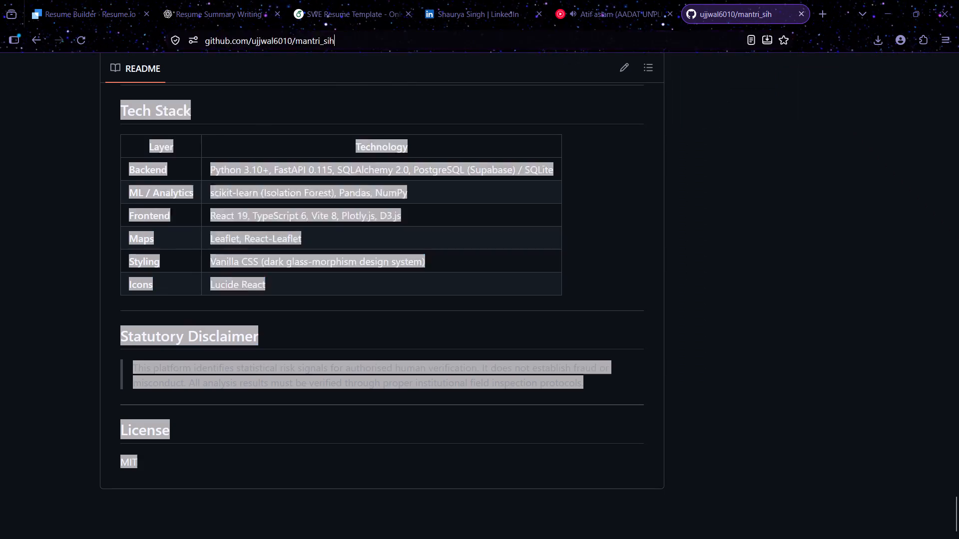
key("ctrl+v")
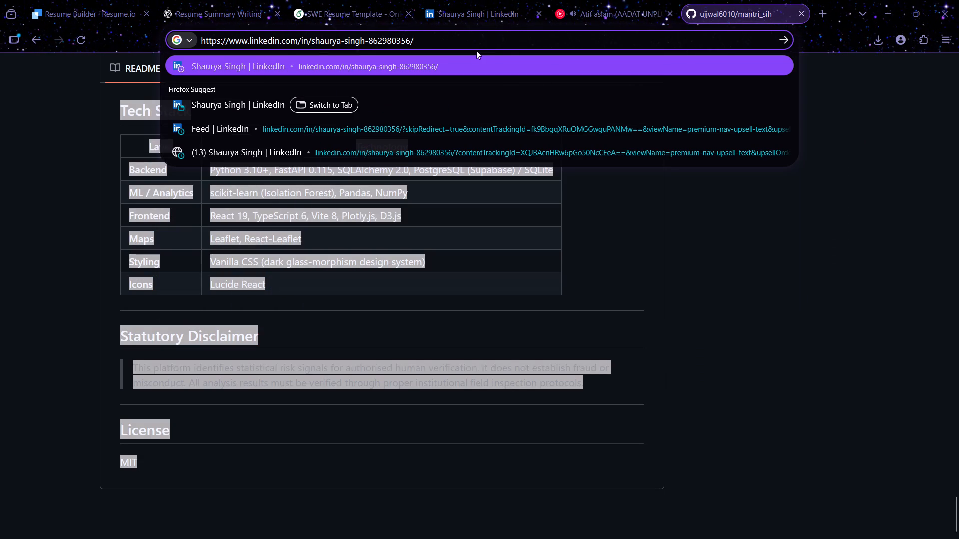
key("Left")
key("BackSpace")
key("BackSpace")
key("BackSpace")
key("BackSpace")
key("BackSpace")
key("BackSpace")
key("BackSpace")
key("BackSpace")
key("BackSpace")
key("BackSpace")
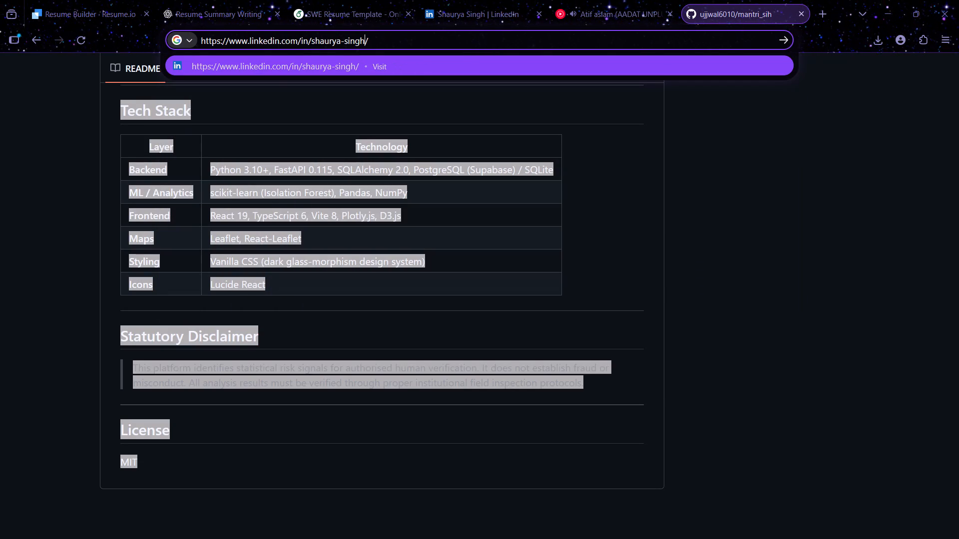
key("Return")
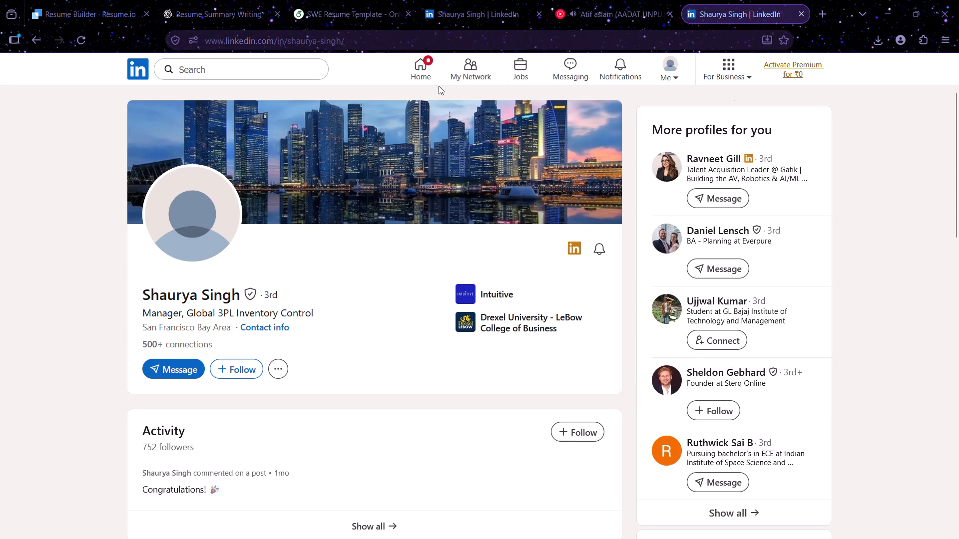
Switch back to the resume in Canva.
key("alt+Tab")
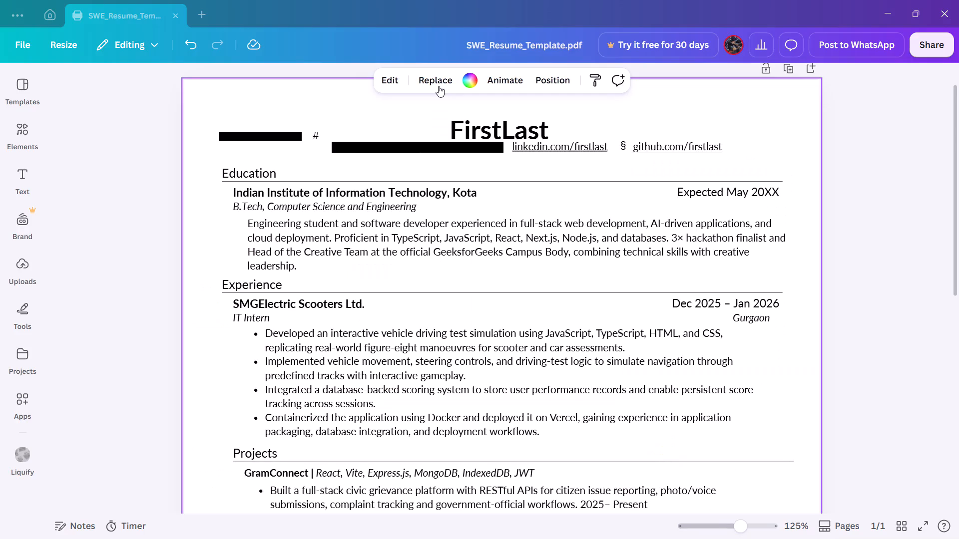
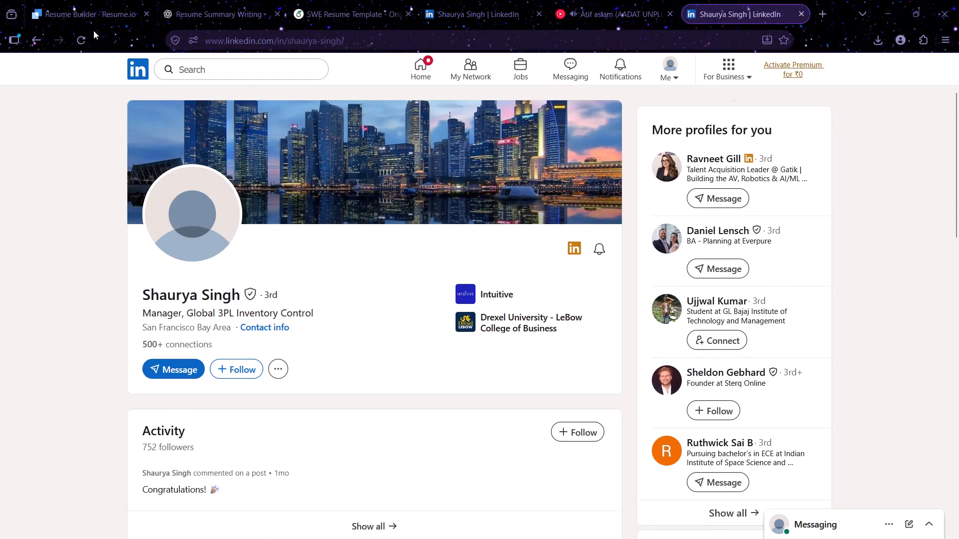
Return from the unrelated LinkedIn profile to the GitHub repository page.
left_click(30, 39)
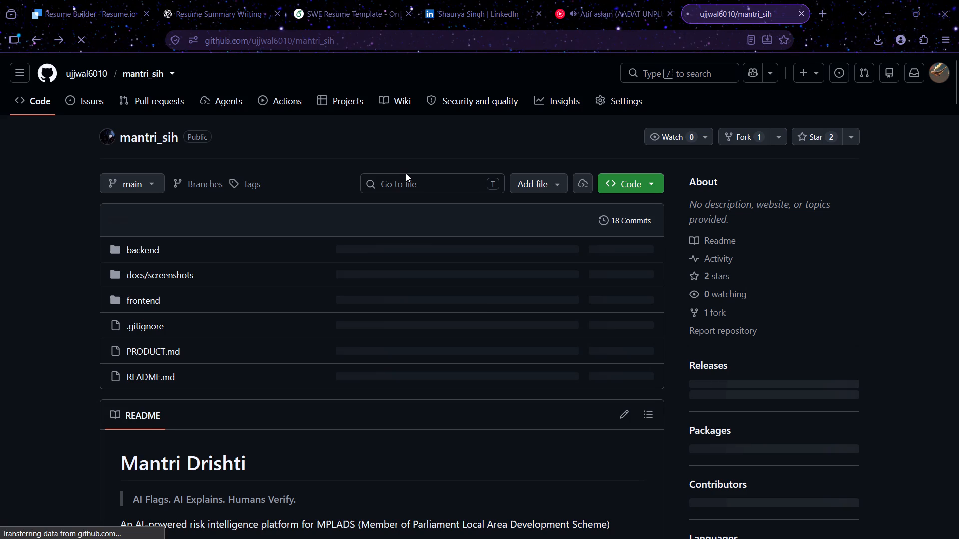
From the resume owner's LinkedIn profile, open the public profile and URL settings.
left_click(465, 21)
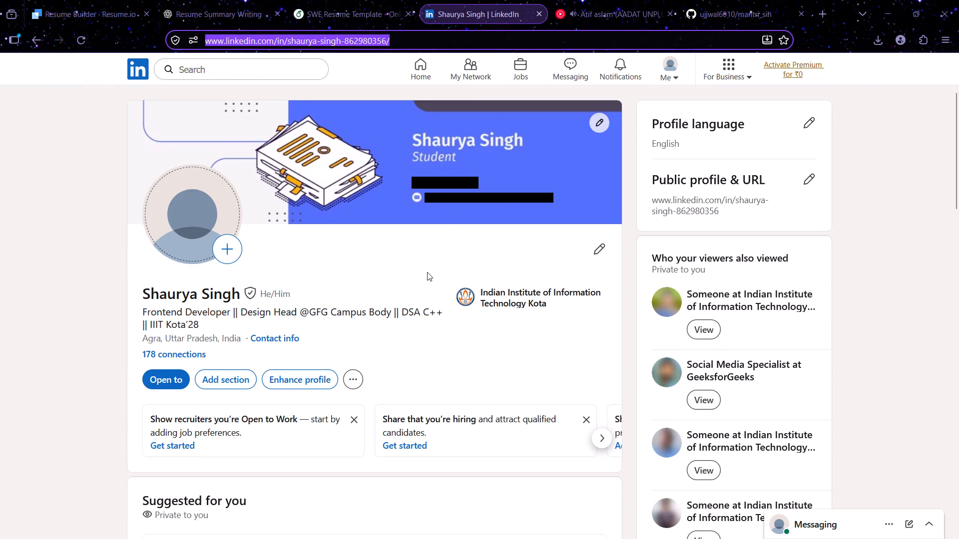
scroll(409, 272, "down", 1)
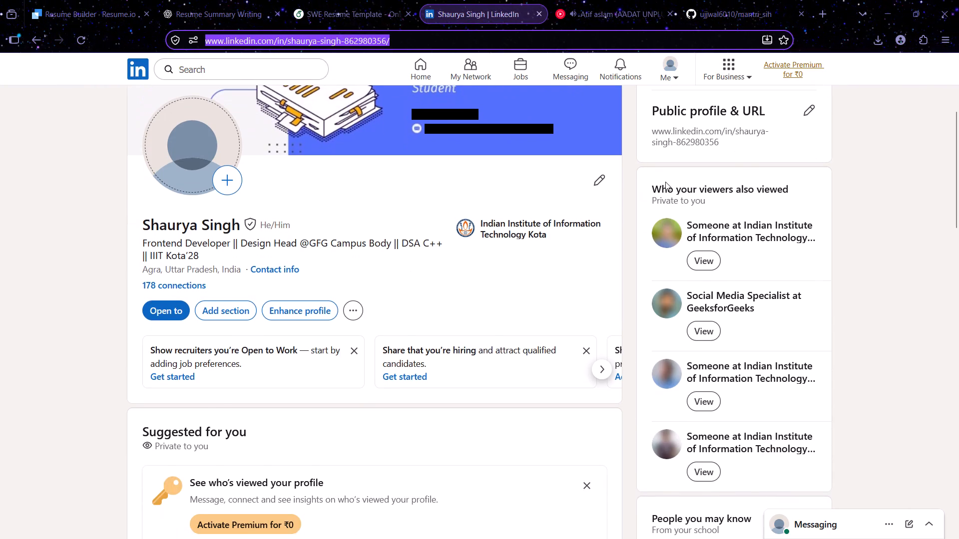
left_click(804, 110)
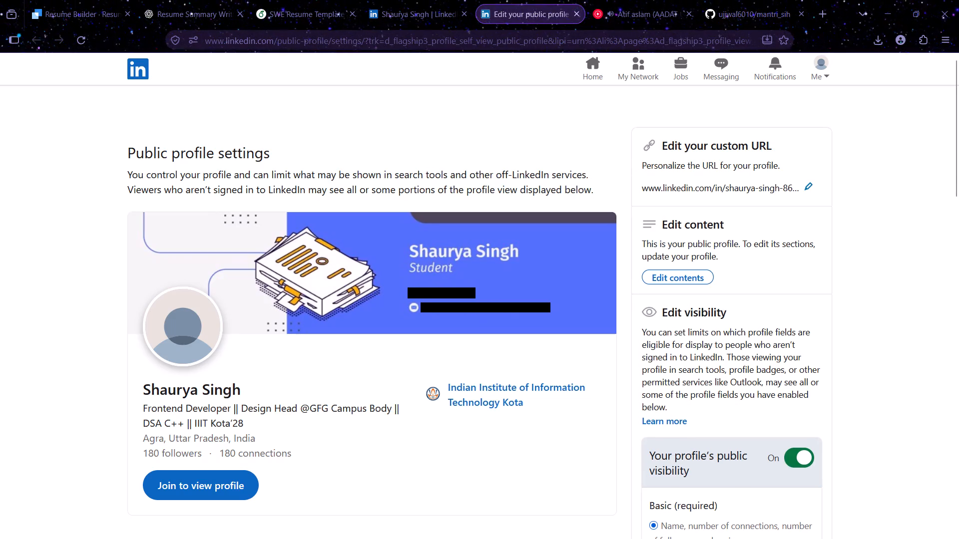
Remove the hyphen and number at the end of the custom profile URL and try to save it.
left_click(804, 186)
left_click(745, 186)
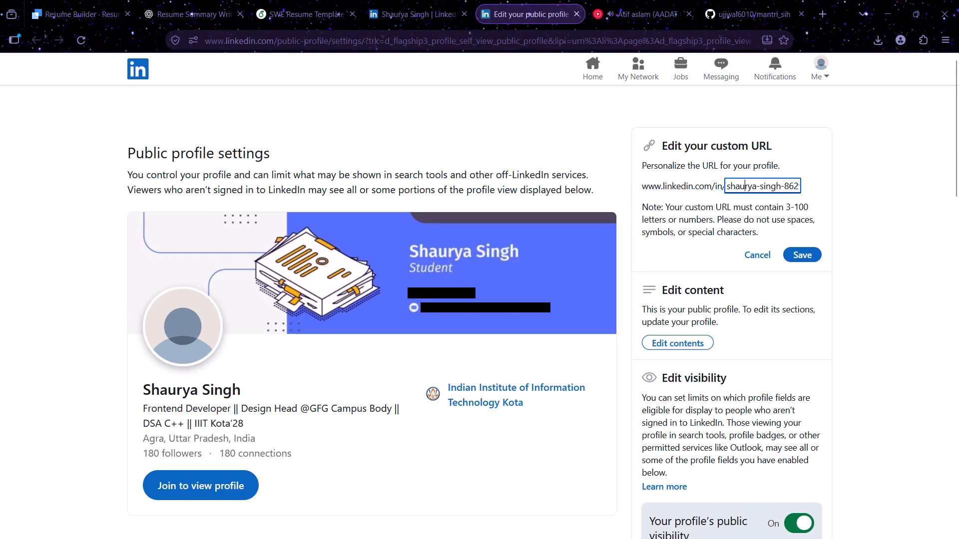
key("Right")
key("Right")
key("Right")
key("Right")
key("Right")
key("Right")
key("Right")
key("Right")
key("Right")
key("Right")
key("Right")
key("Right")
key("Right")
key("Right")
key("Right")
key("Right")
key("Right")
key("Right")
key("Right")
key("Right")
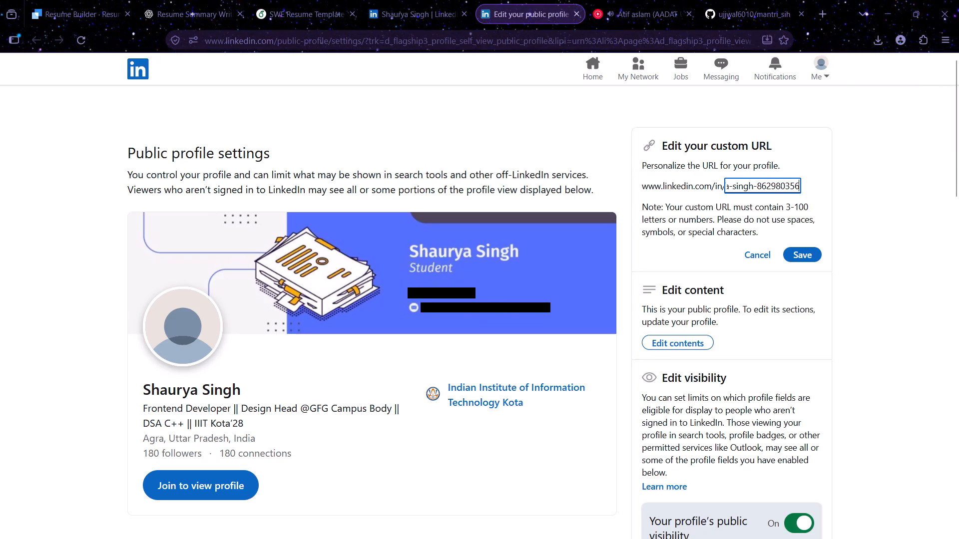
key("BackSpace")
key("BackSpace")
key("BackSpace")
key("BackSpace")
key("BackSpace")
key("BackSpace")
key("BackSpace")
key("BackSpace")
key("BackSpace")
key("BackSpace")
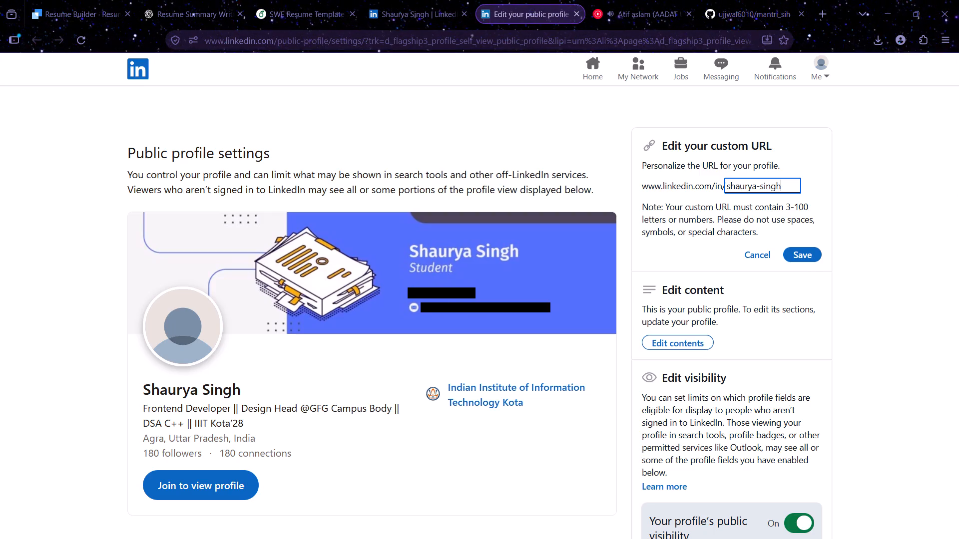
key("Left")
key("Left")
key("Right")
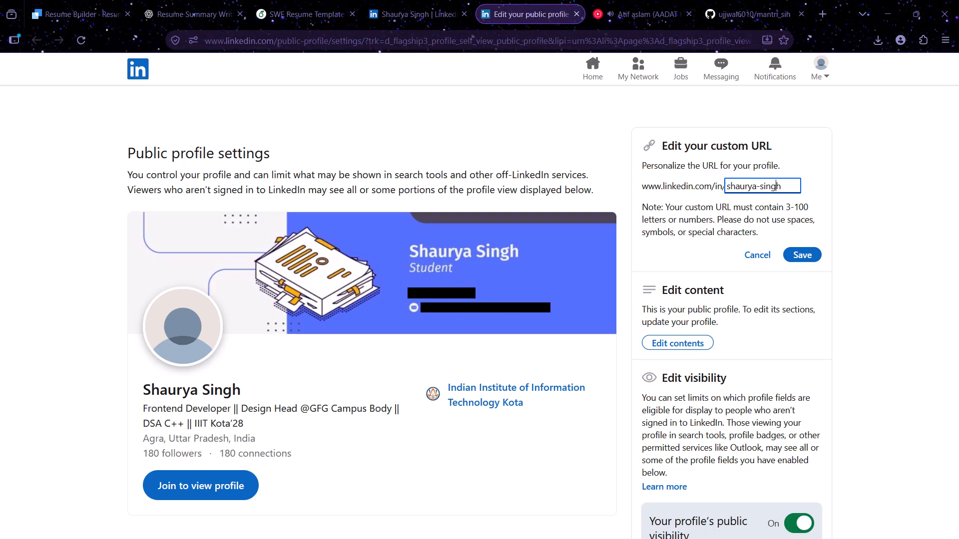
key("Right")
key("Left")
key("Left")
key("Left")
key("Left")
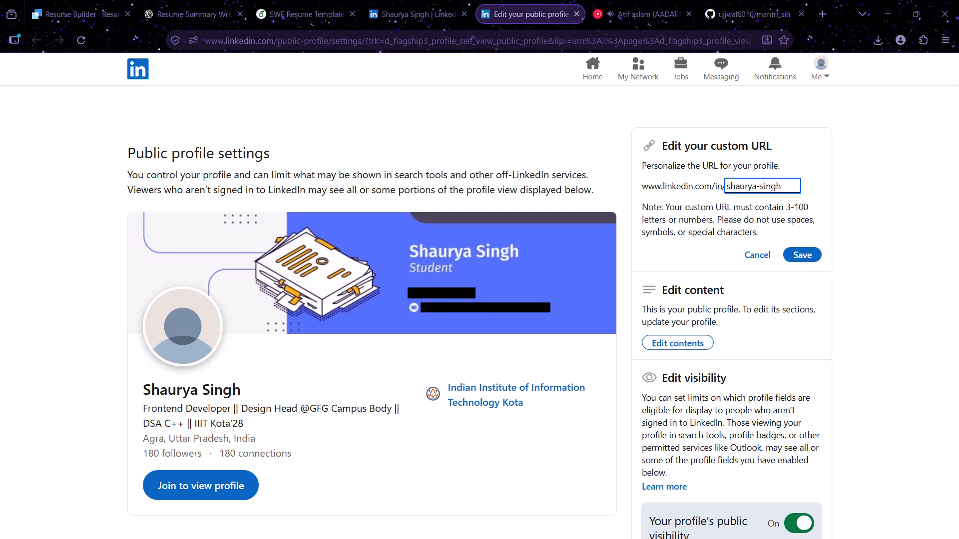
key("Left")
key("Right")
key("Right")
key("Right")
key("Right")
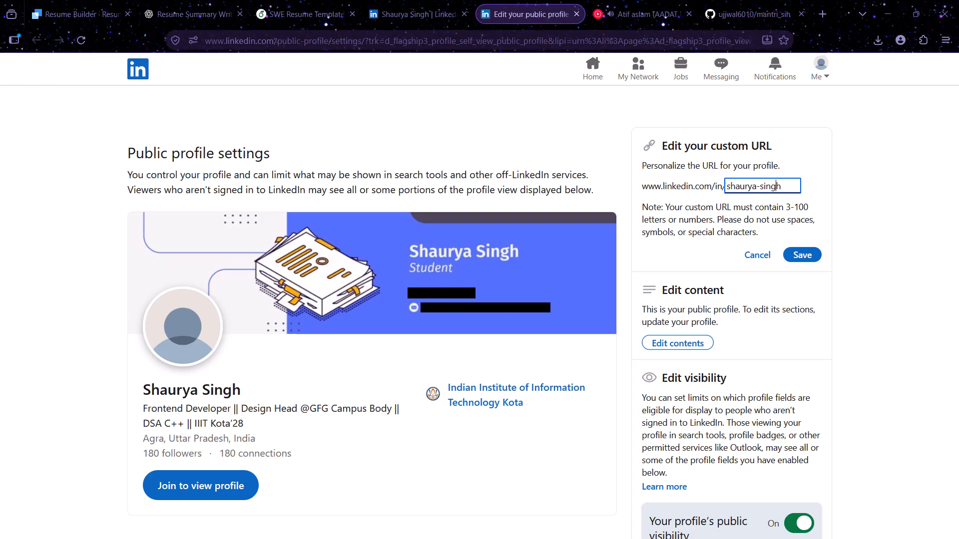
left_click(805, 254)
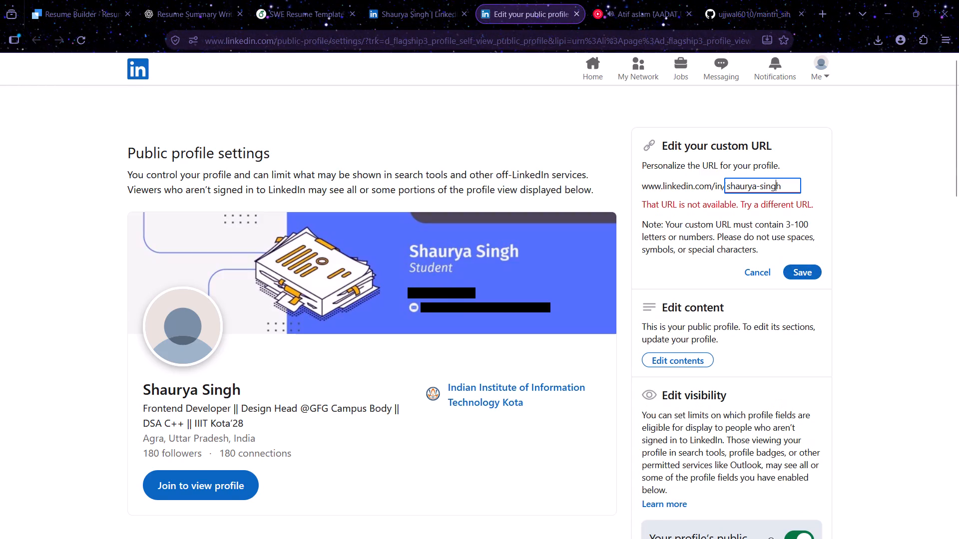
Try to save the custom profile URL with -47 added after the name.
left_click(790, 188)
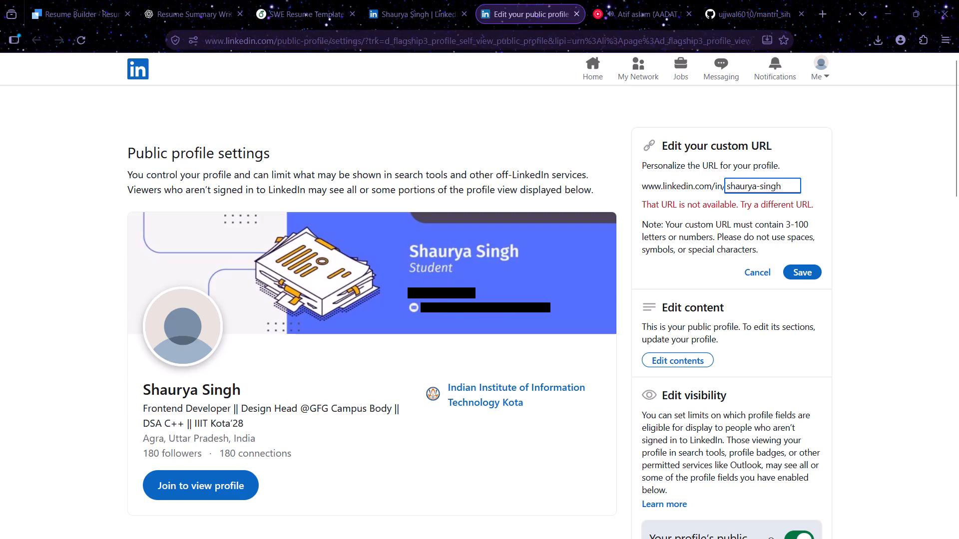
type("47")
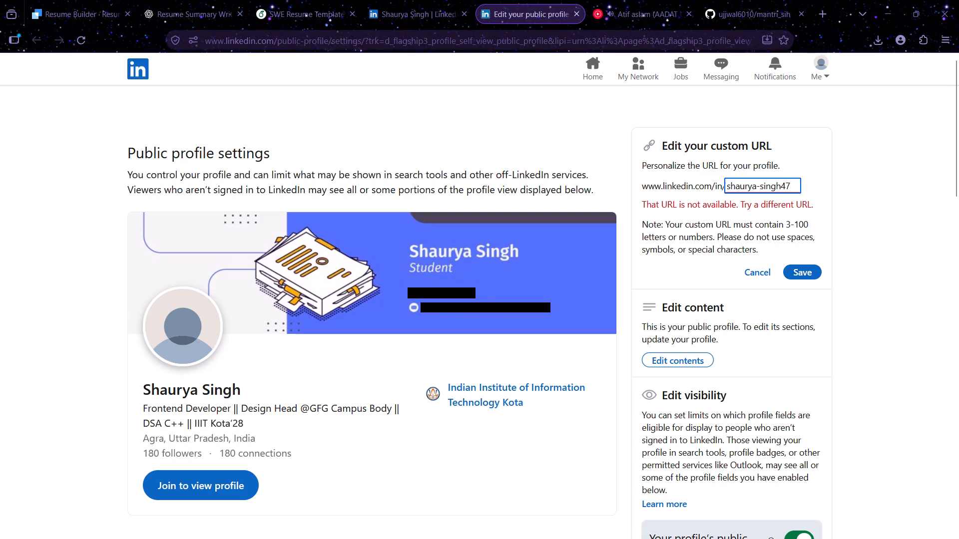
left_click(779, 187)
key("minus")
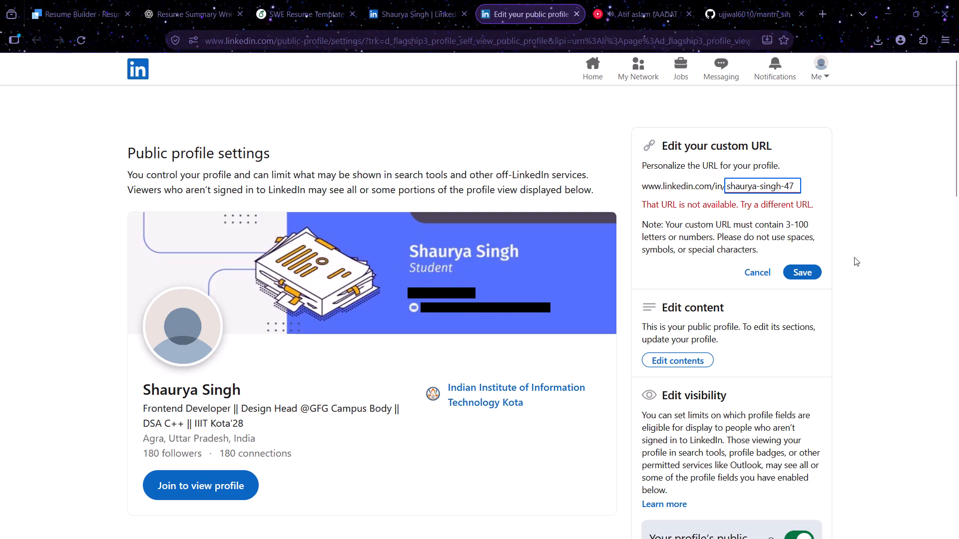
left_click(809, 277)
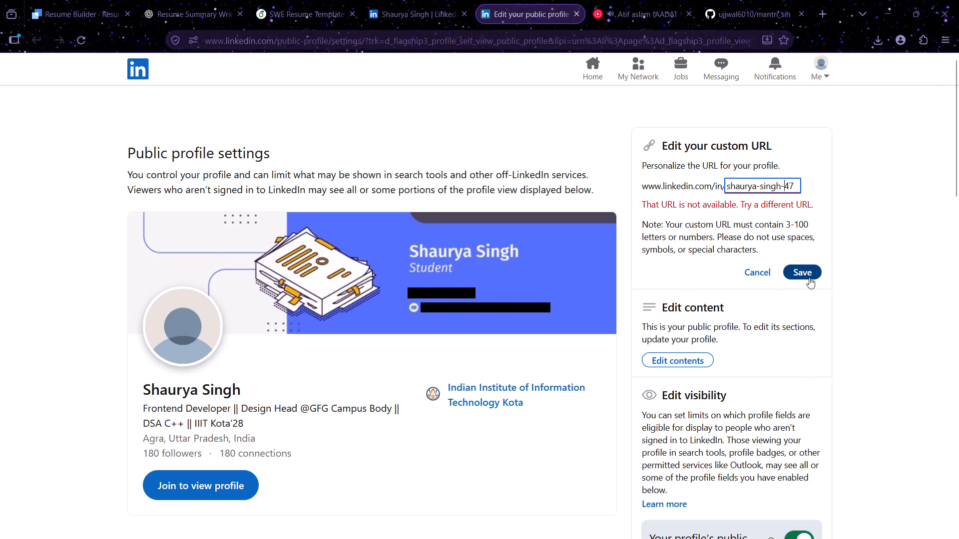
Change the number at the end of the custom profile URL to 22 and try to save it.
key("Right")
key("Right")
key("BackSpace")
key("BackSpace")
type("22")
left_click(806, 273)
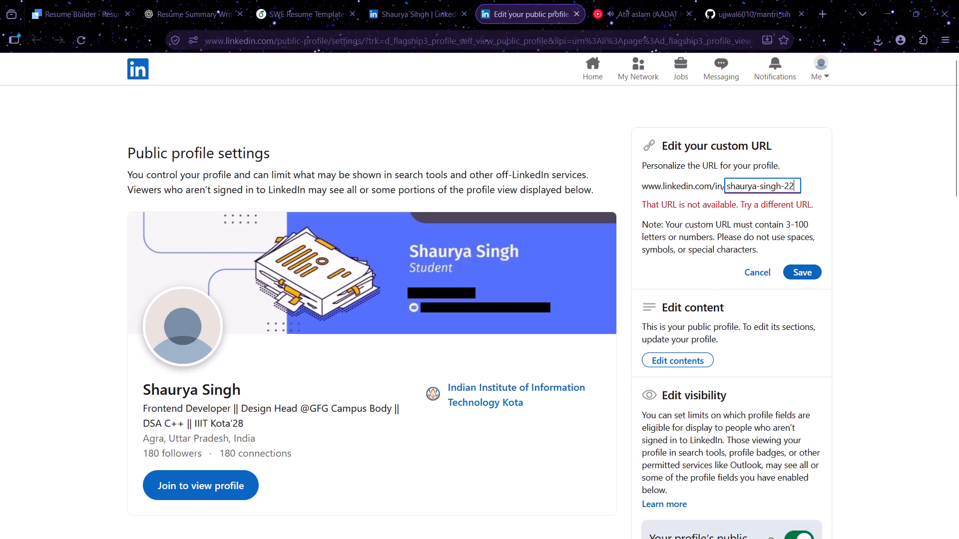
Delete the hyphen between first and last name in the custom URL, set the ending number to 47, and try to save.
left_click(761, 186)
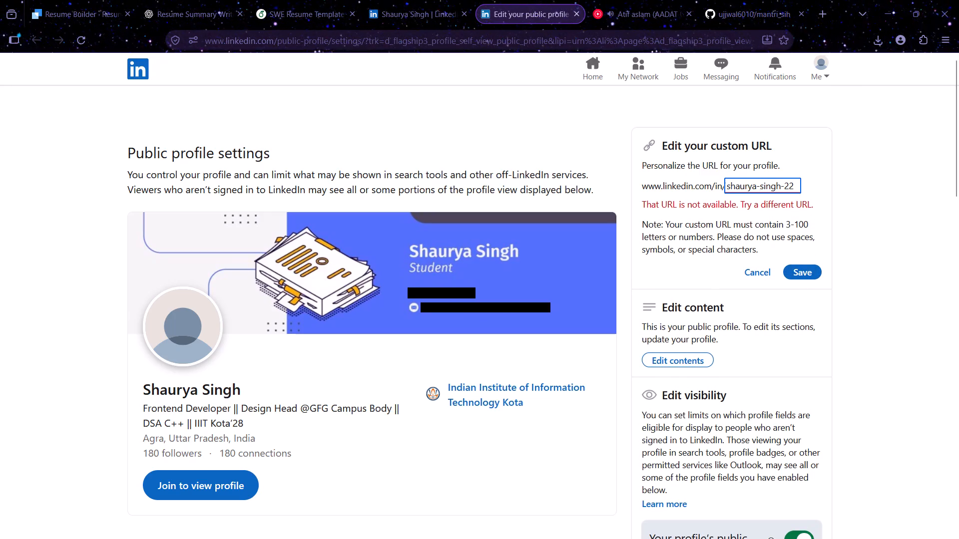
key("BackSpace")
key("Right")
key("Right")
key("Right")
key("Right")
key("Right")
key("Right")
key("Right")
key("Right")
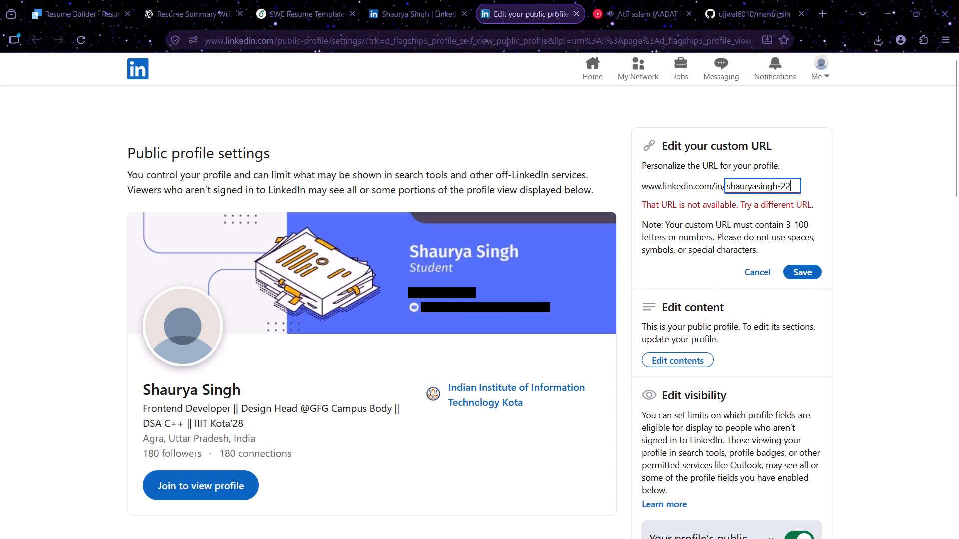
key("BackSpace")
key("BackSpace")
type("47")
left_click(803, 276)
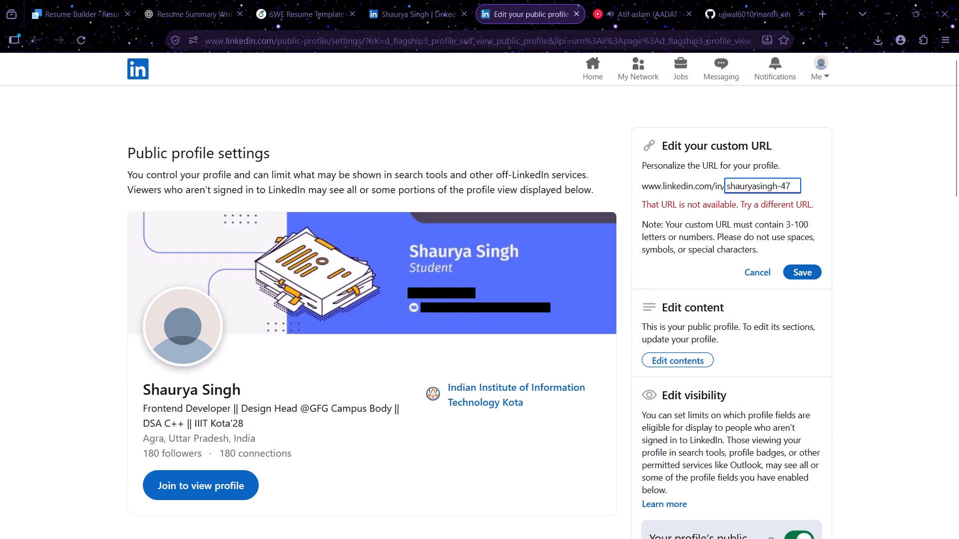
Delete the remaining hyphen before 47 in the custom profile URL and save it.
key("Left")
key("Left")
key("BackSpace")
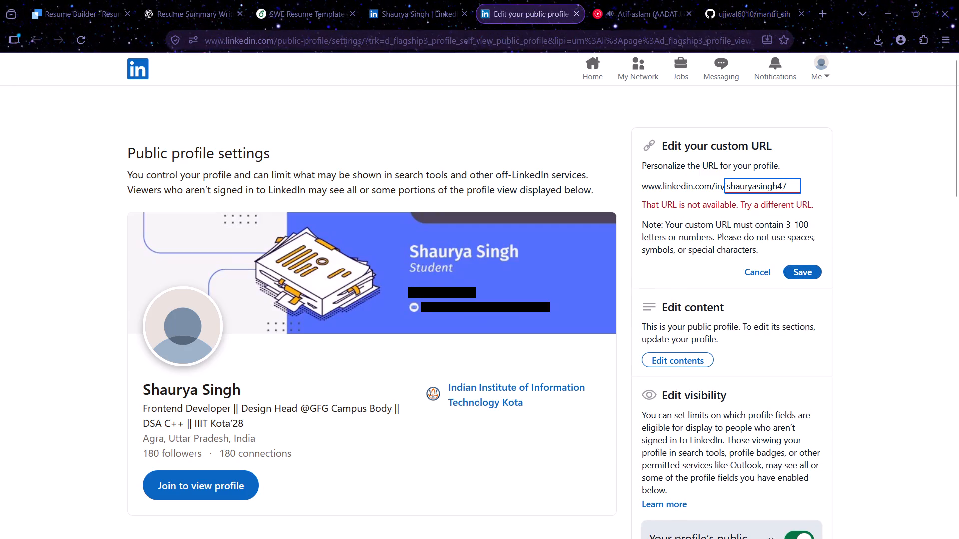
left_click(807, 270)
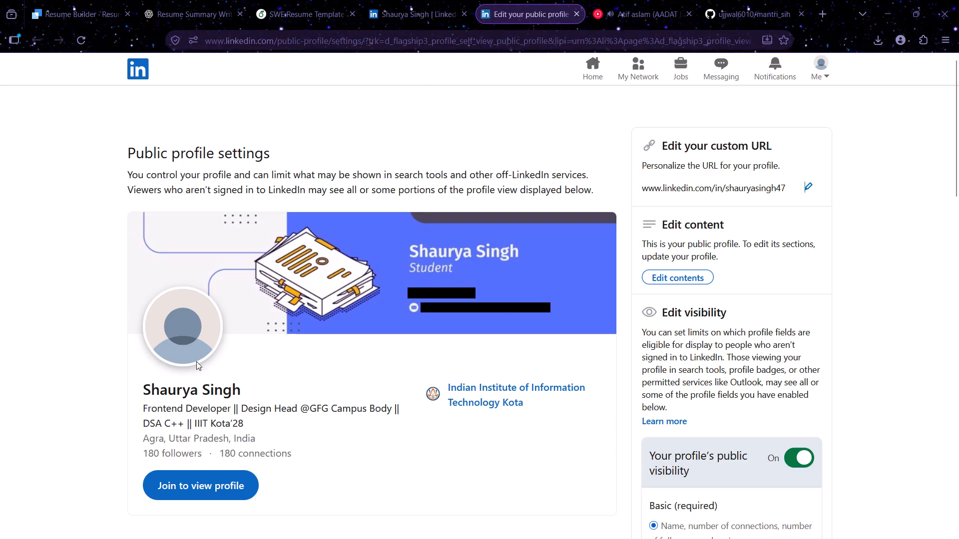
Reload the LinkedIn profile page and close the public profile settings tab.
left_click(189, 390)
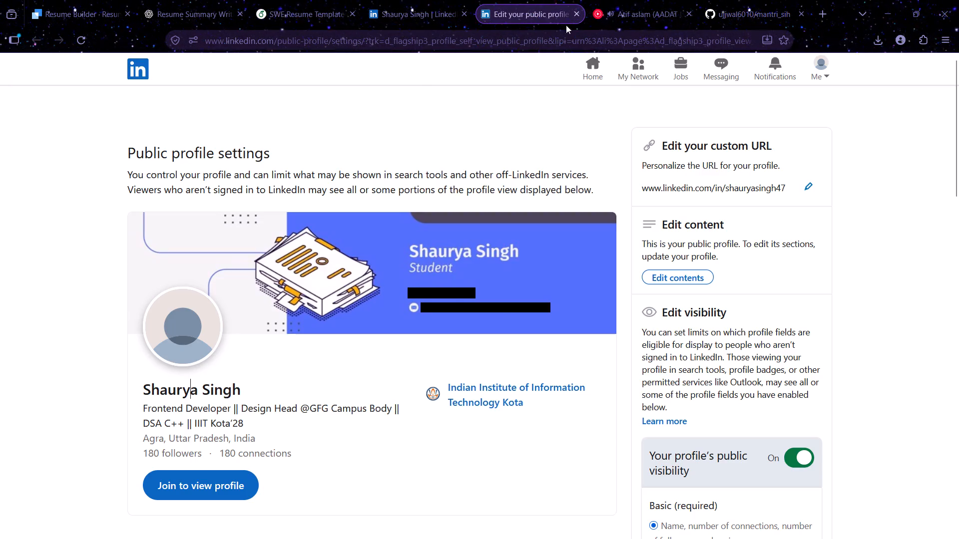
left_click(427, 9)
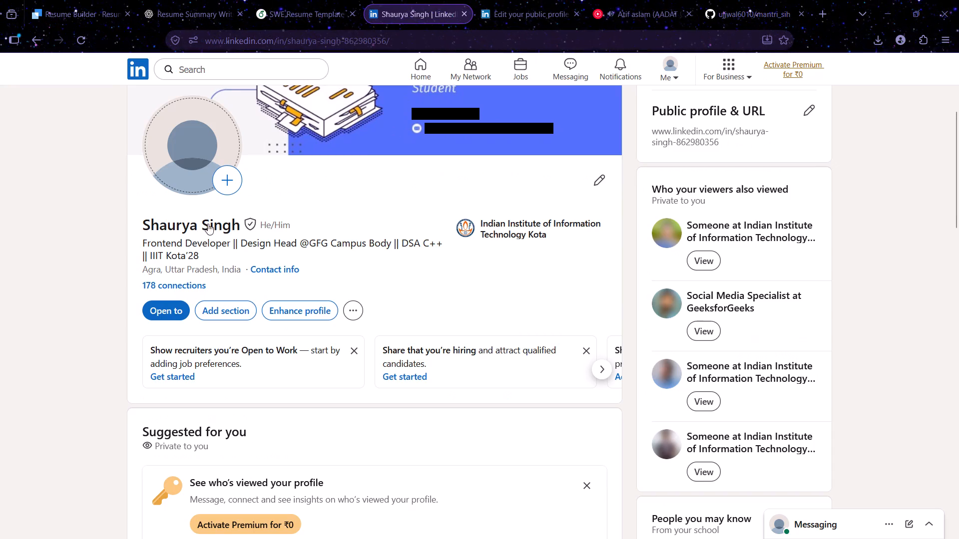
left_click(85, 44)
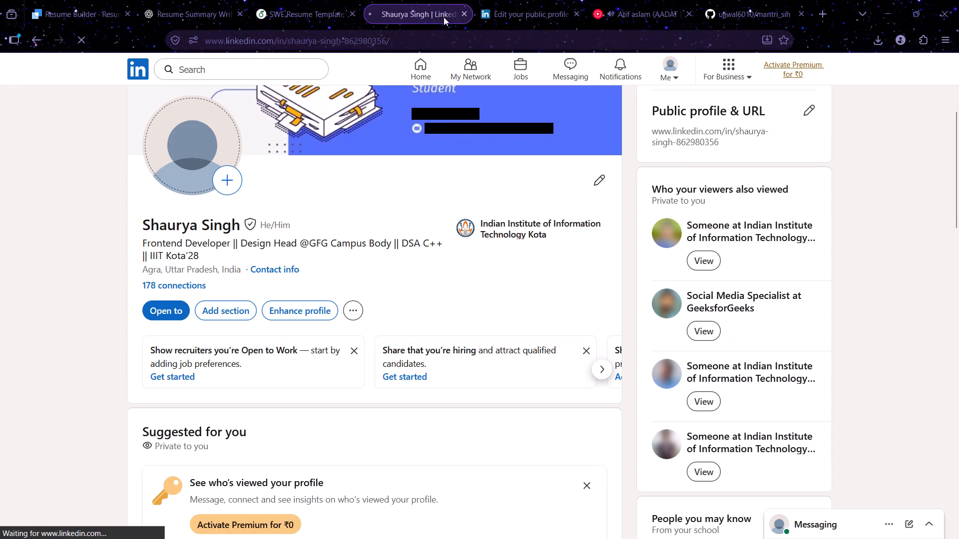
middle_click(518, 0)
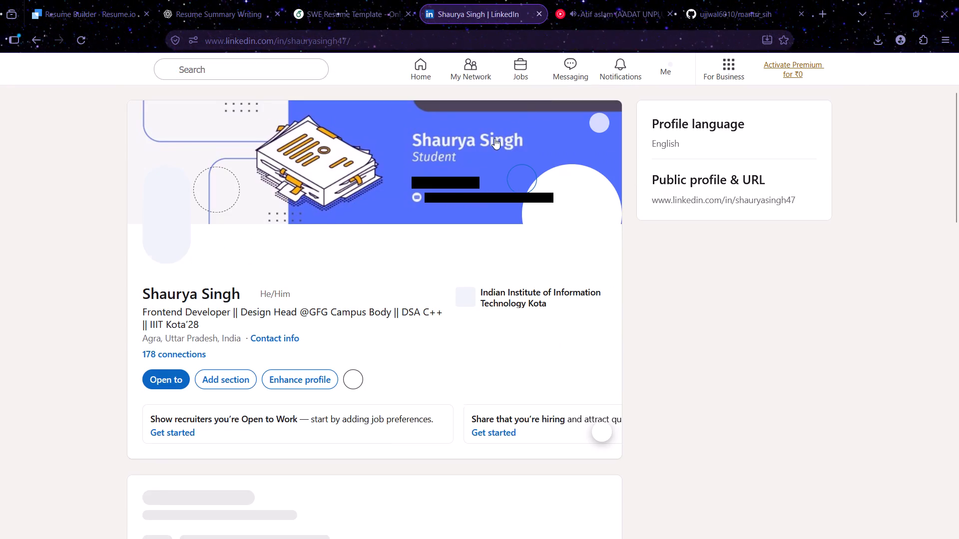
Copy the profile's new web address and paste it over the selected LinkedIn placeholder text of the resume in Canva.
left_click(372, 45)
key("ctrl+c")
key("alt+Tab")
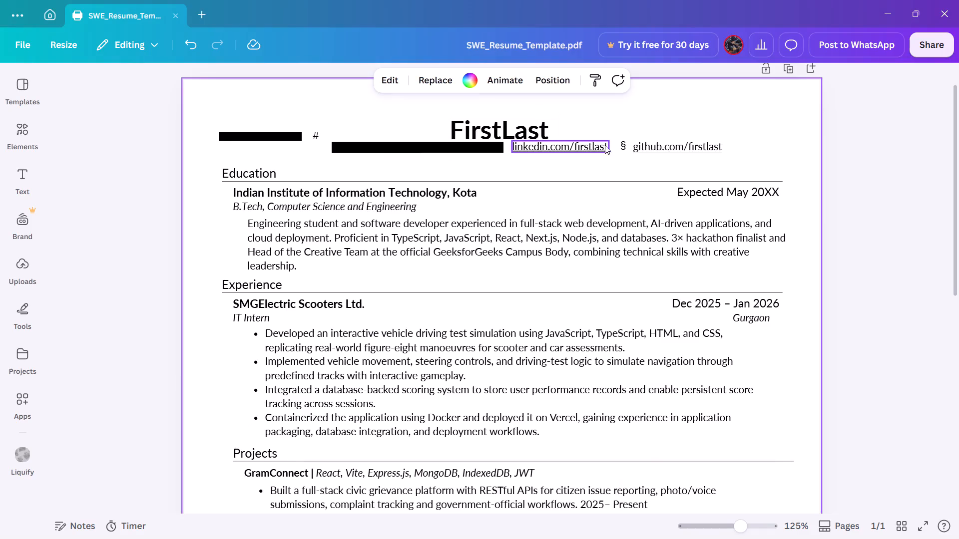
left_click(538, 149)
left_click(548, 147)
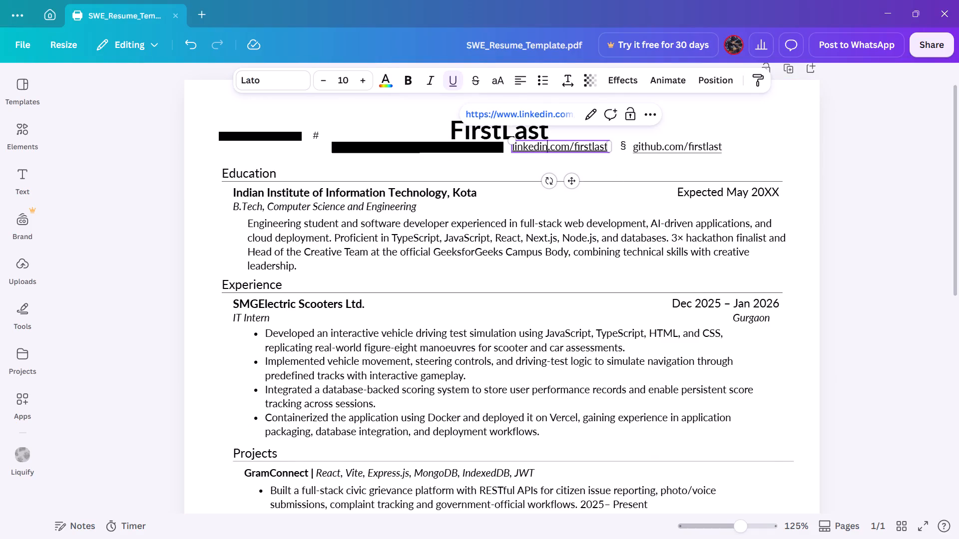
key("ctrl+a")
key("ctrl+v")
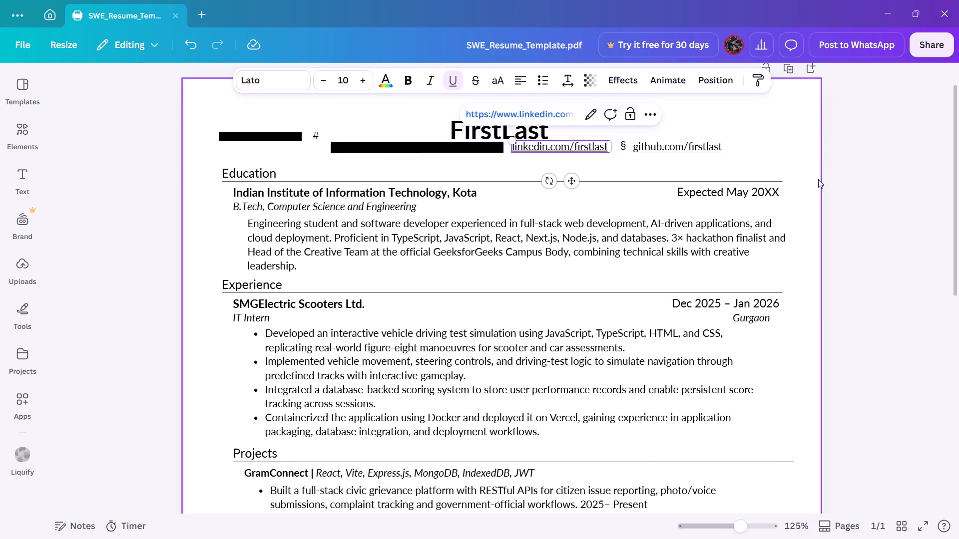
left_click(831, 178)
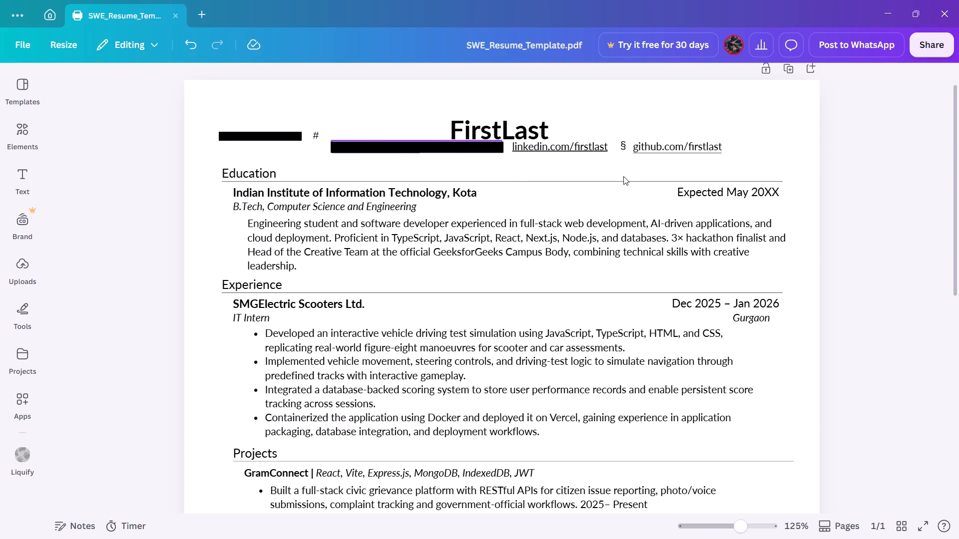
Shorten the LinkedIn placeholder text in the contact line to "linkedin".
left_click(561, 148)
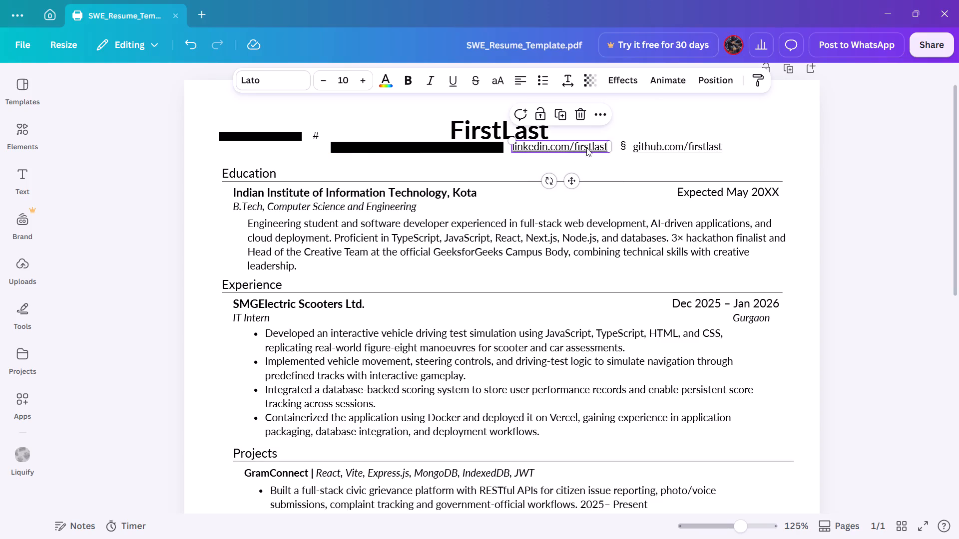
left_click(586, 148)
key("Right")
key("Right")
key("Right")
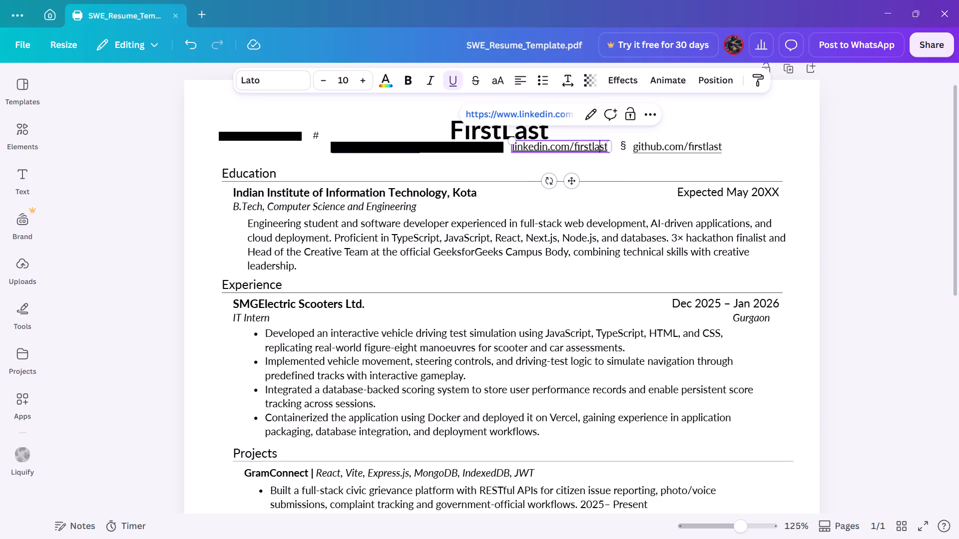
key("Right")
key("Right")
key("BackSpace")
key("BackSpace")
key("BackSpace")
key("BackSpace")
key("BackSpace")
key("BackSpace")
key("BackSpace")
key("BackSpace")
key("BackSpace")
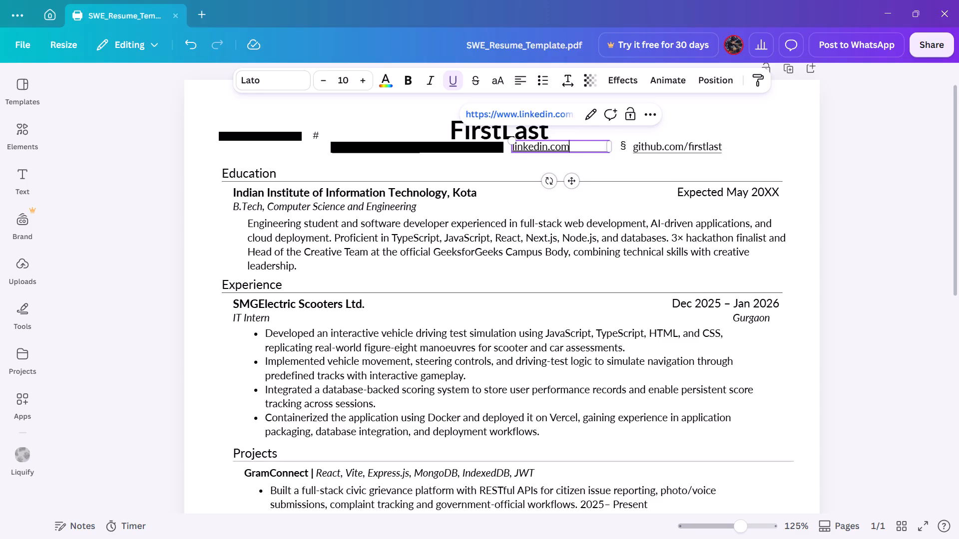
key("BackSpace")
key("BackSpace")
key("BackSpace")
key("BackSpace")
Narrow the "linkedin" text box in the contact line to a width of about 0.7.
left_click_drag(609, 147, 560, 149)
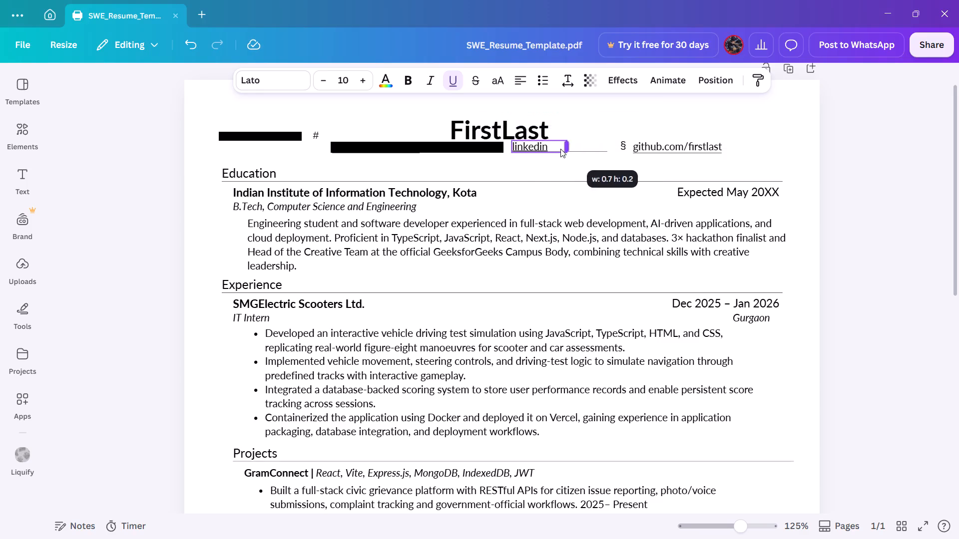
Narrow the "linkedin" text box further and centre it above its underline in the contact line.
left_click_drag(560, 149, 550, 149)
left_click(588, 168)
left_click_drag(527, 146, 561, 144)
left_click(601, 182)
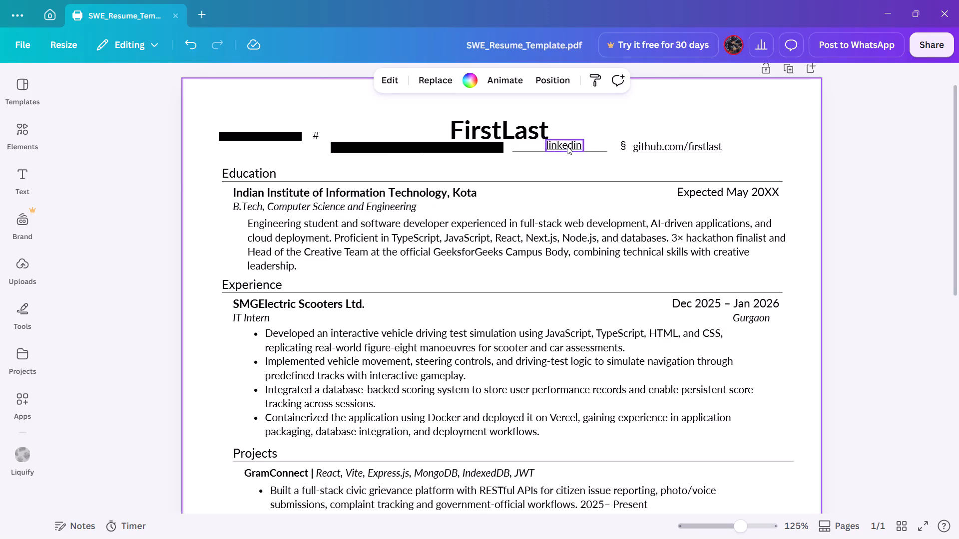
left_click_drag(567, 146, 560, 145)
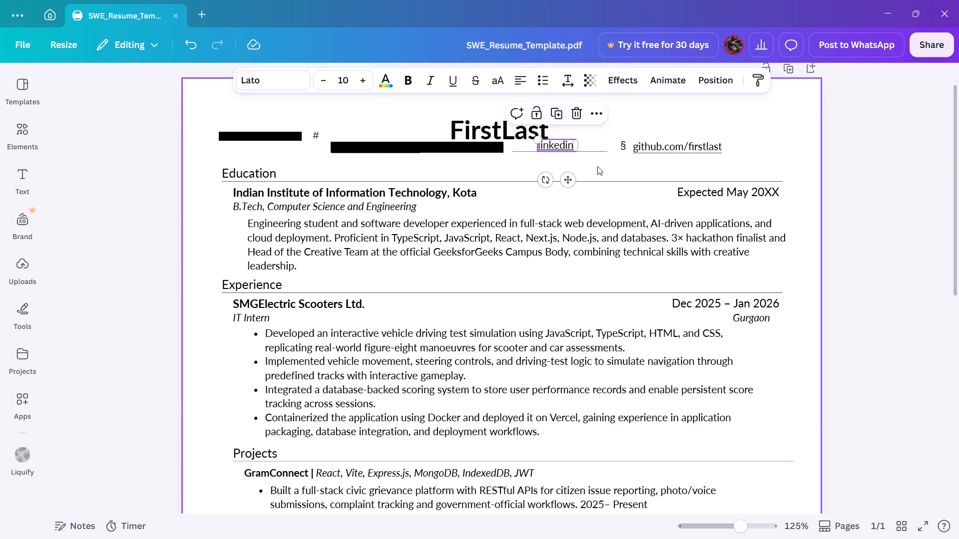
left_click(601, 167)
Open the account owner's GitHub profile in Firefox, copy its web address and return to the resume in Canva.
left_click(689, 152)
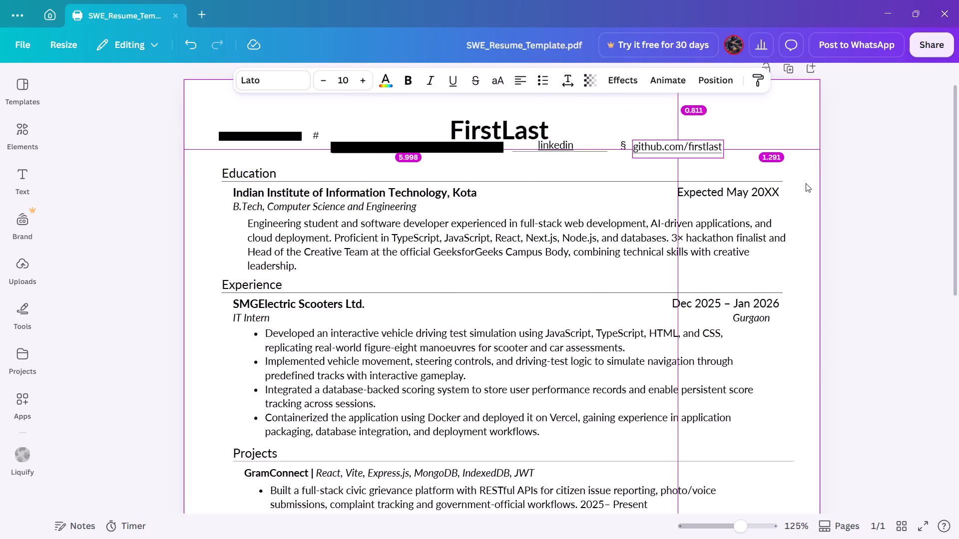
key("alt+Tab")
left_click(751, 10)
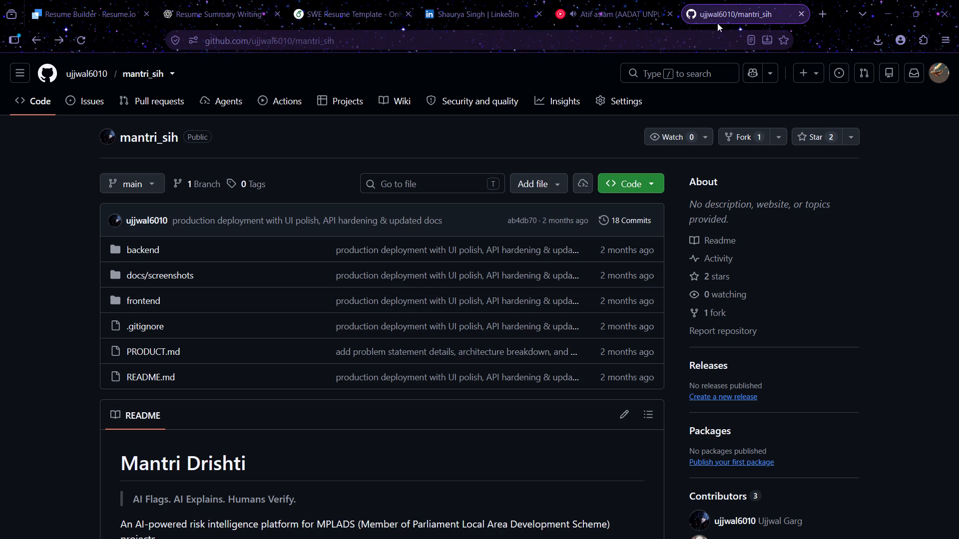
left_click(939, 69)
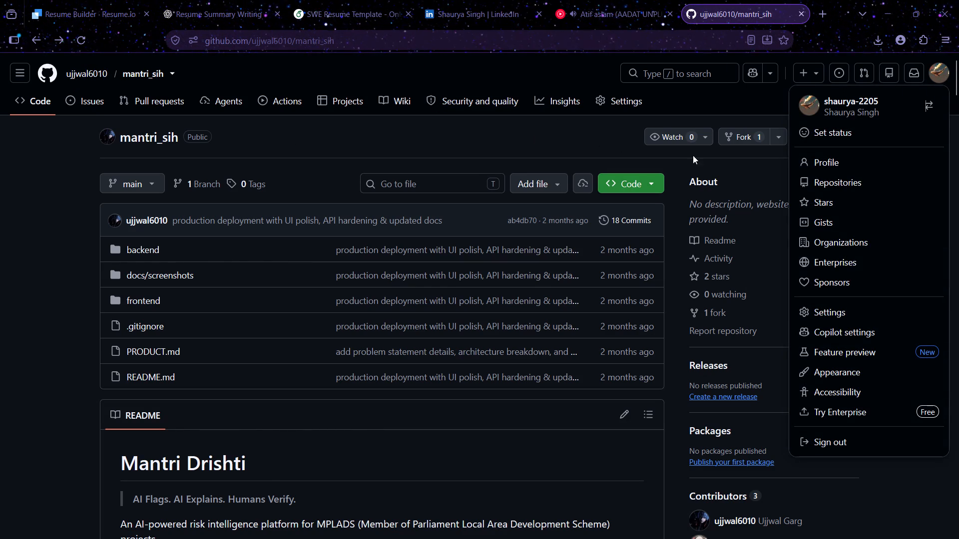
left_click(851, 111)
left_click(835, 155)
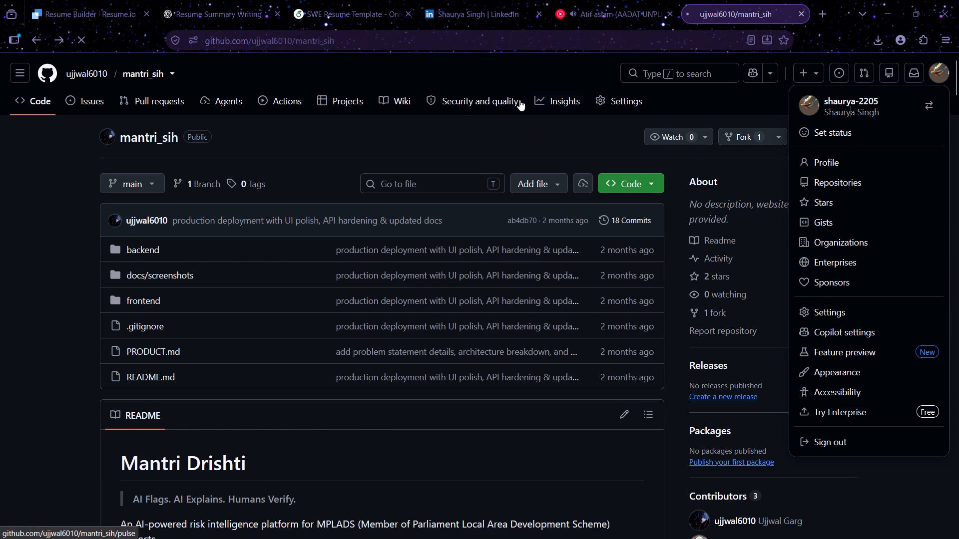
left_click(452, 46)
key("ctrl+c")
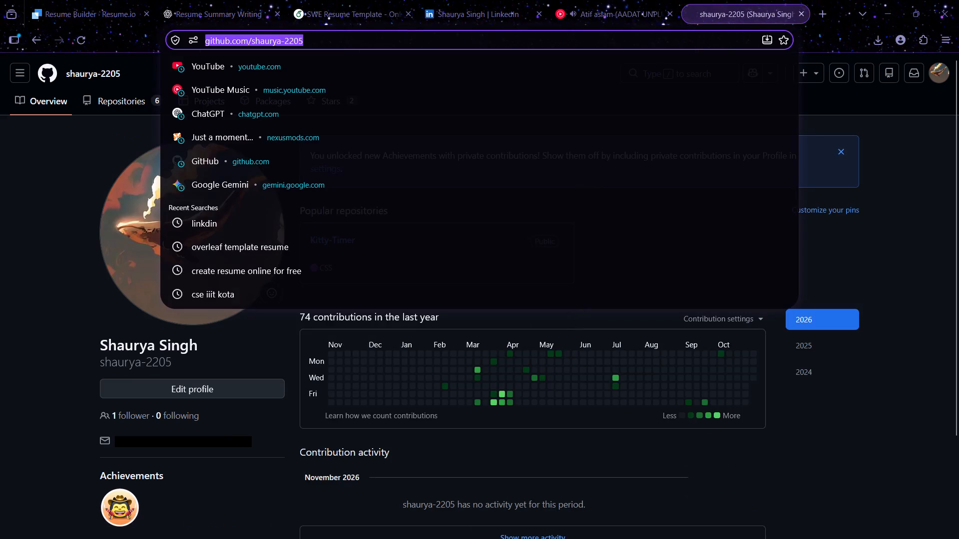
key("alt+Tab")
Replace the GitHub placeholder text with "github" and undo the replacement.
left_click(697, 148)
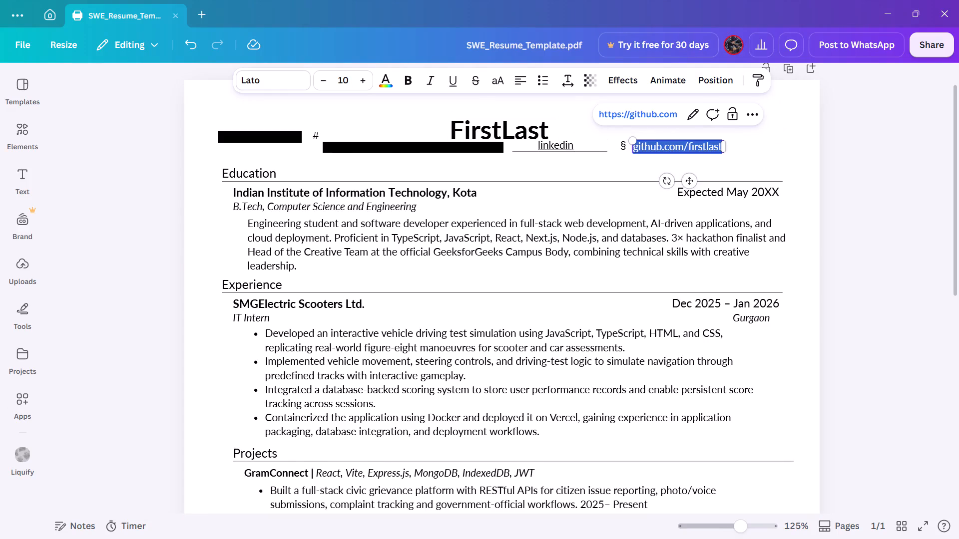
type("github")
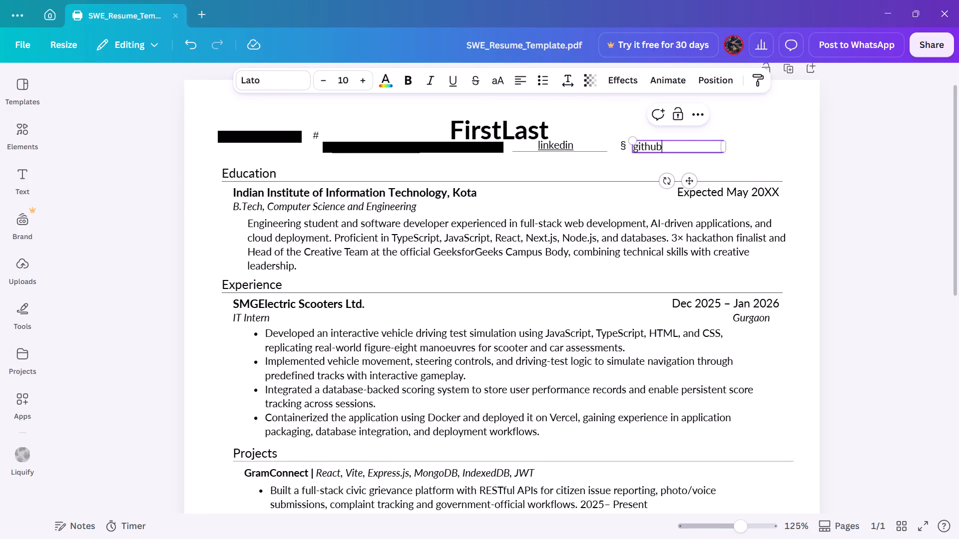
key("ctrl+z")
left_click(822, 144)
Paste the copied GitHub profile address over the selected "github.com/firstlast" placeholder as its link.
left_click(673, 144)
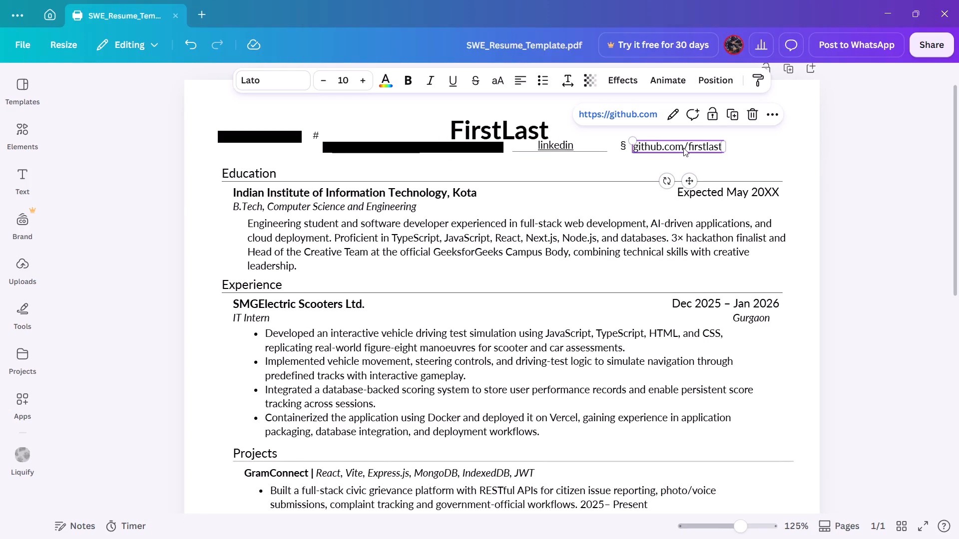
left_click(683, 148)
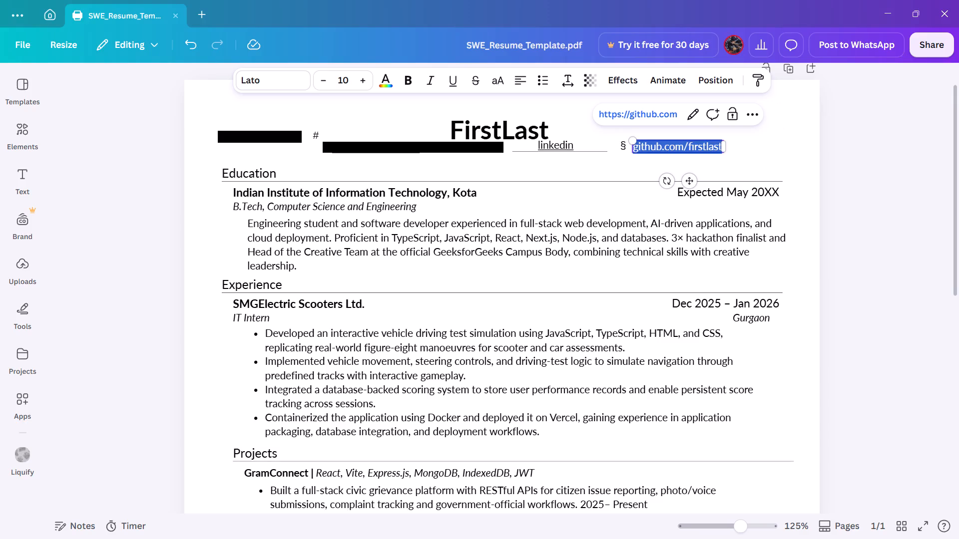
key("ctrl+v")
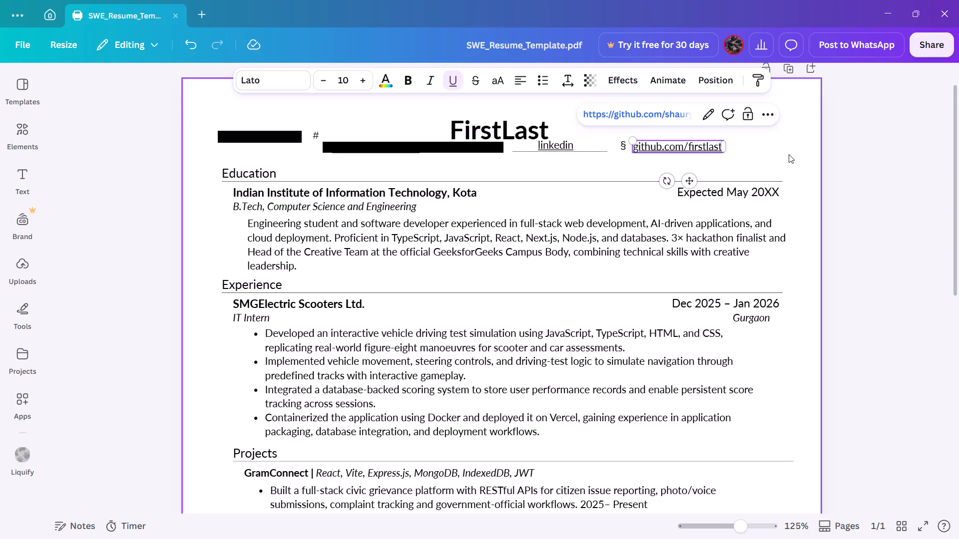
left_click(851, 151)
Shorten the linked GitHub placeholder text in the contact line to "github".
left_click(692, 147)
left_click(692, 147)
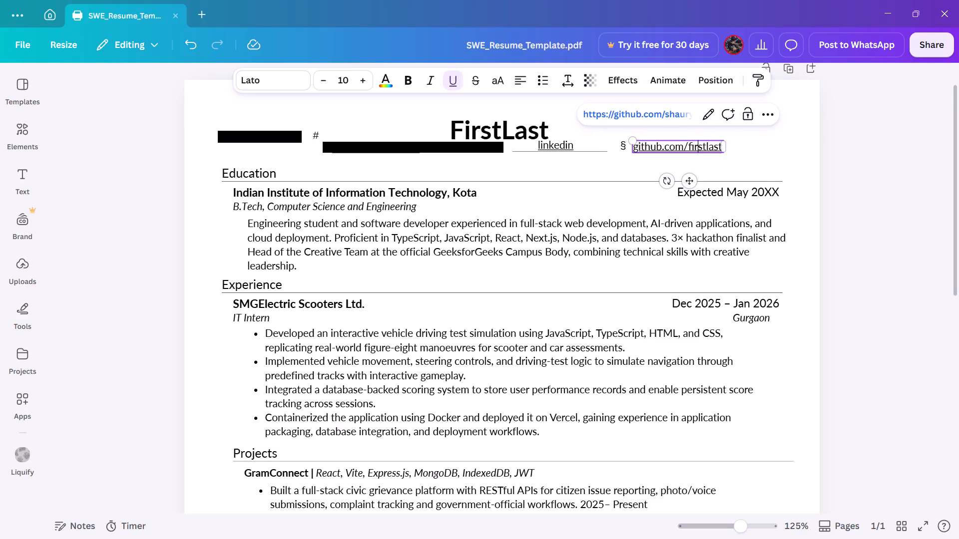
key("Right")
key("Right")
key("Right")
key("Right")
key("Right")
key("Right")
key("Right")
key("Right")
key("Right")
key("Right")
key("Right")
key("Right")
key("Right")
key("Right")
key("Right")
key("BackSpace")
key("BackSpace")
key("BackSpace")
key("BackSpace")
key("BackSpace")
key("BackSpace")
key("BackSpace")
key("BackSpace")
key("BackSpace")
key("BackSpace")
key("BackSpace")
key("BackSpace")
key("BackSpace")
left_click(822, 142)
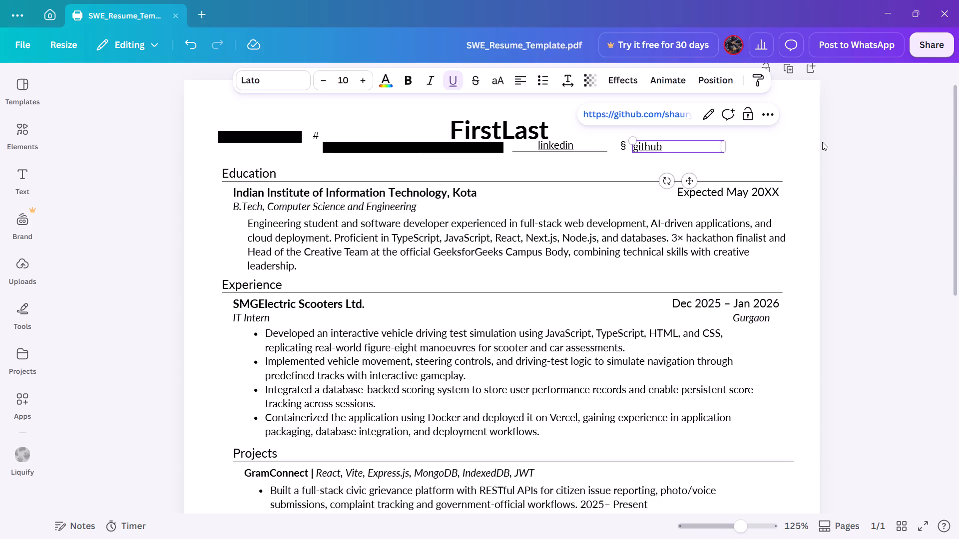
Narrow the "github" text box and centre it above its underline in the contact line.
left_click_drag(665, 146, 694, 146)
left_click_drag(751, 146, 744, 146)
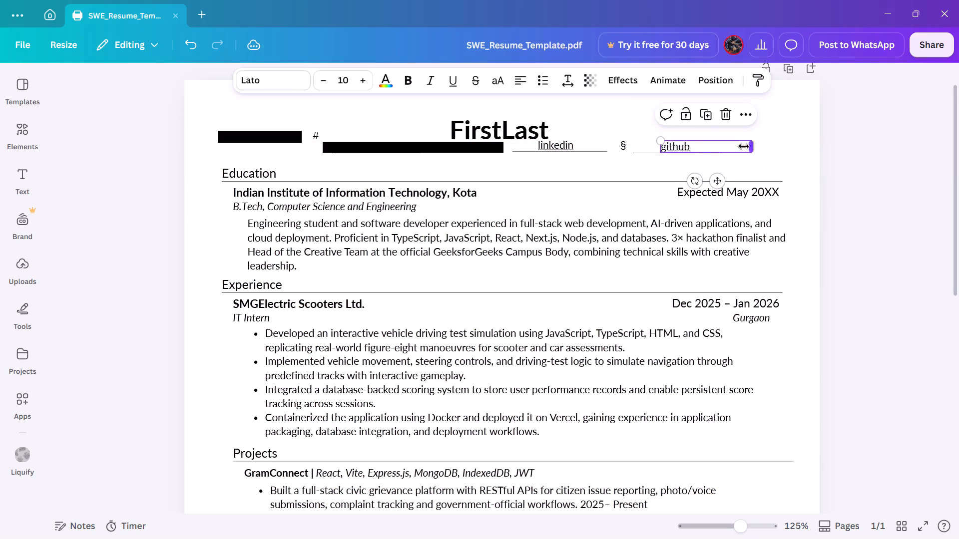
left_click_drag(744, 146, 691, 150)
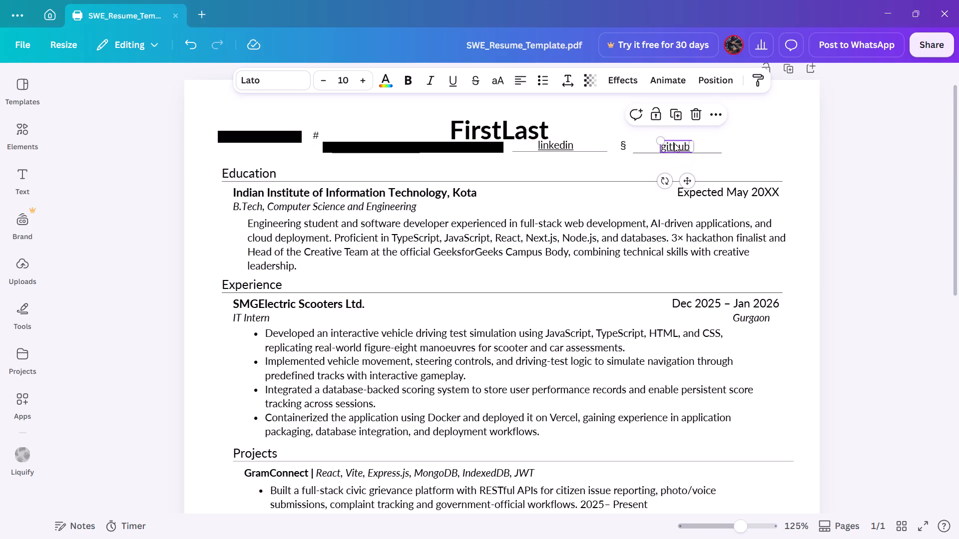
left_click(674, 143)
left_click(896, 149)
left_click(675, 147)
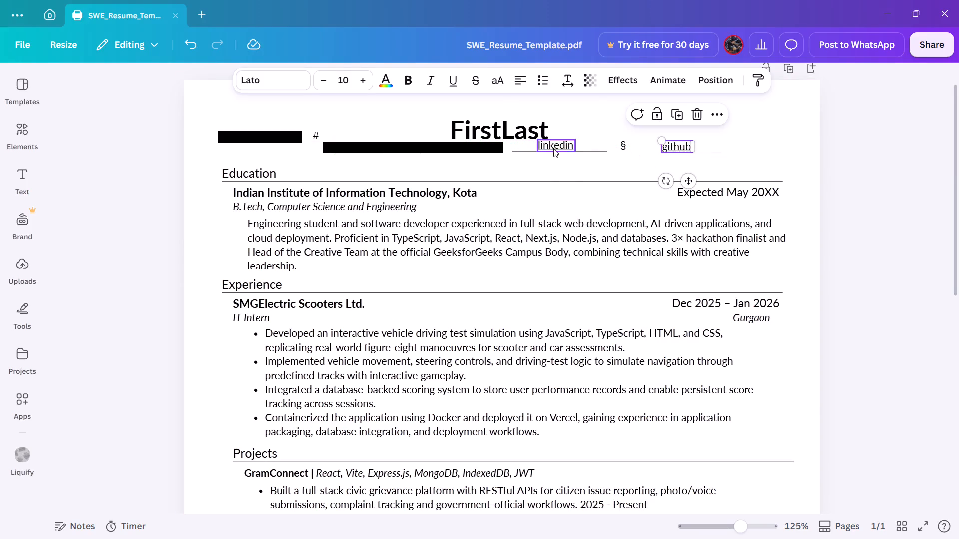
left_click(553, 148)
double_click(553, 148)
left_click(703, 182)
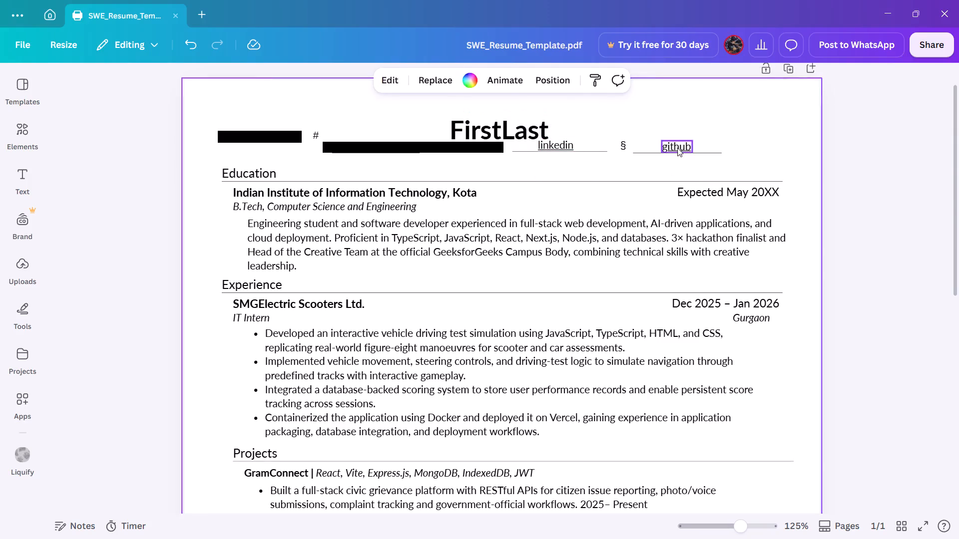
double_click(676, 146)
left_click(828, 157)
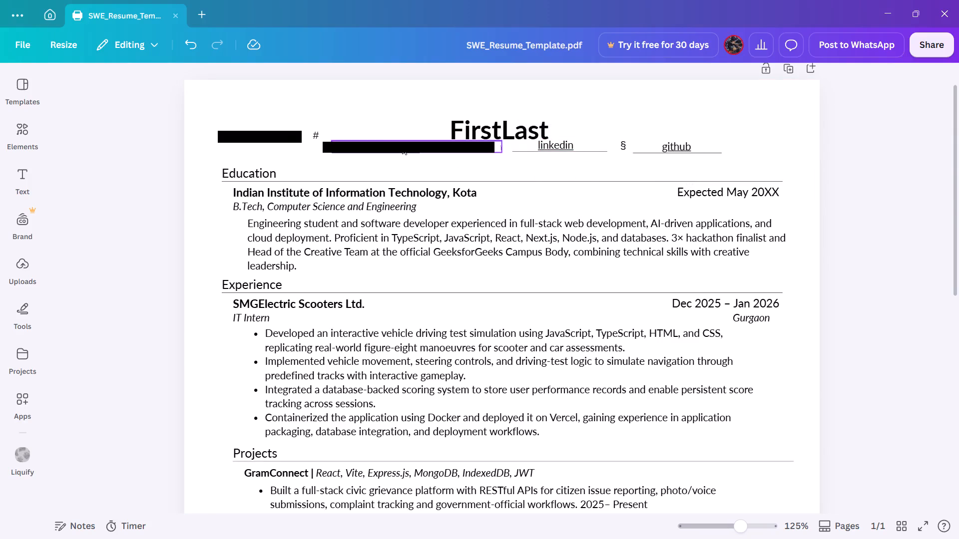
Delete the stray "#" symbol after the phone number in the contact line.
left_click(280, 142)
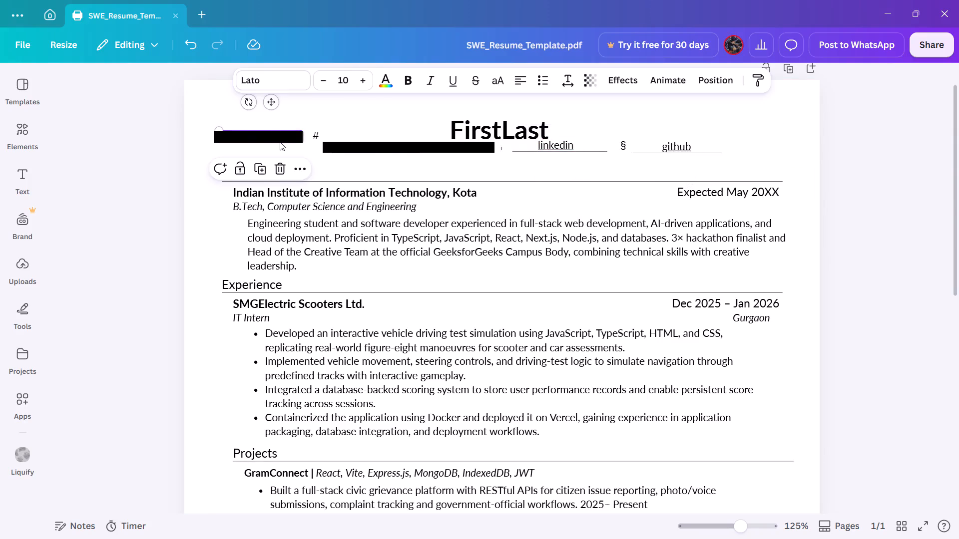
left_click(322, 138)
key("Delete")
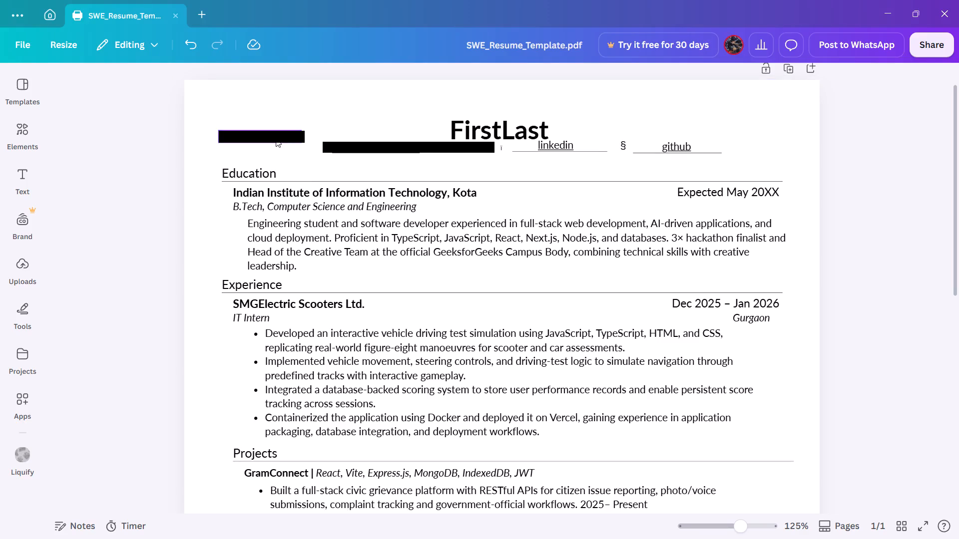
Move the phone number text down so it lines up with the email address in the contact line.
left_click_drag(276, 138, 275, 148)
Replace the placeholder address in the contact line's email link with the resume owner's own email address.
left_click(396, 152)
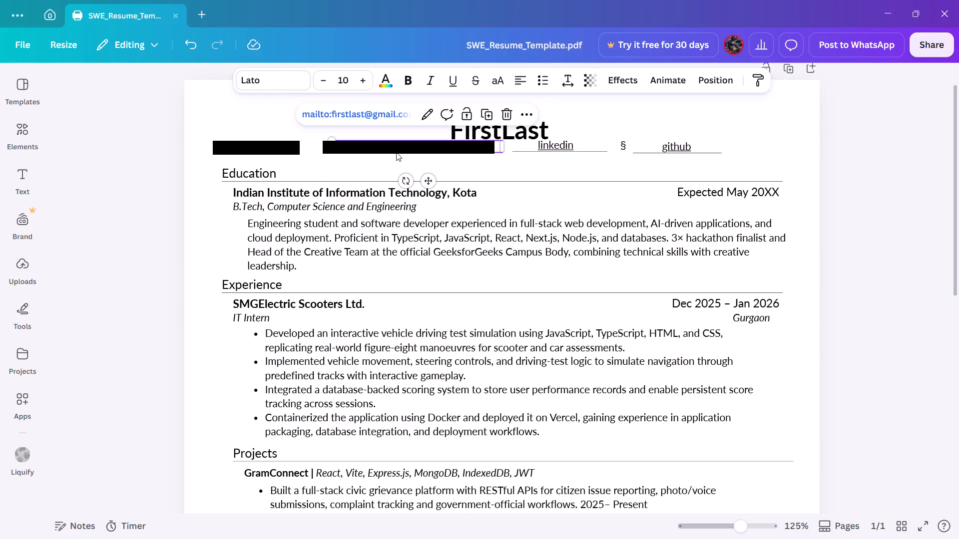
left_click(400, 113)
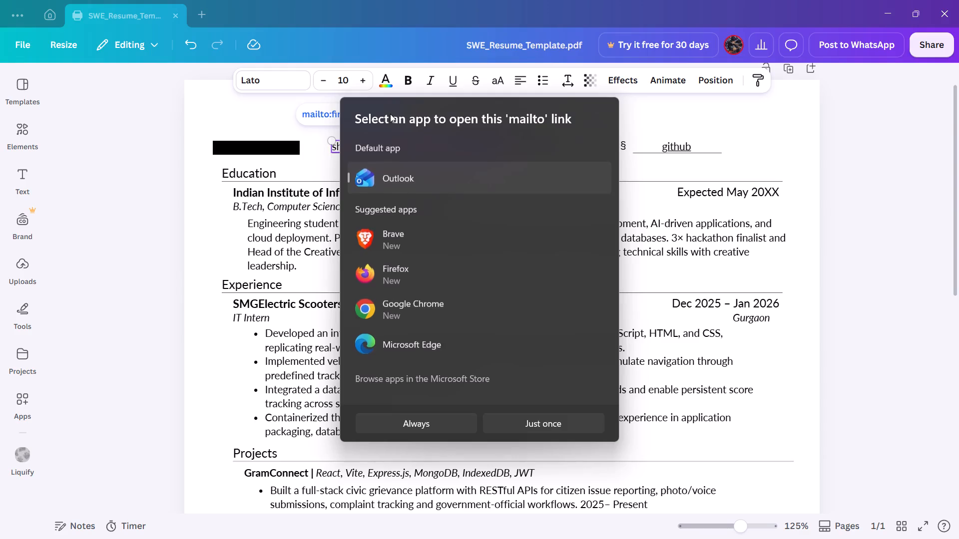
left_click(852, 328)
left_click(366, 142)
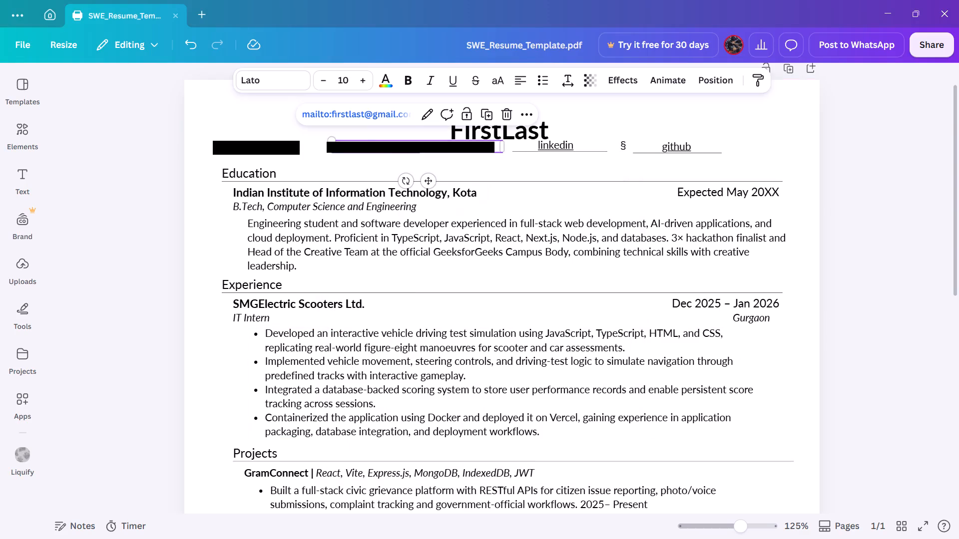
left_click(426, 109)
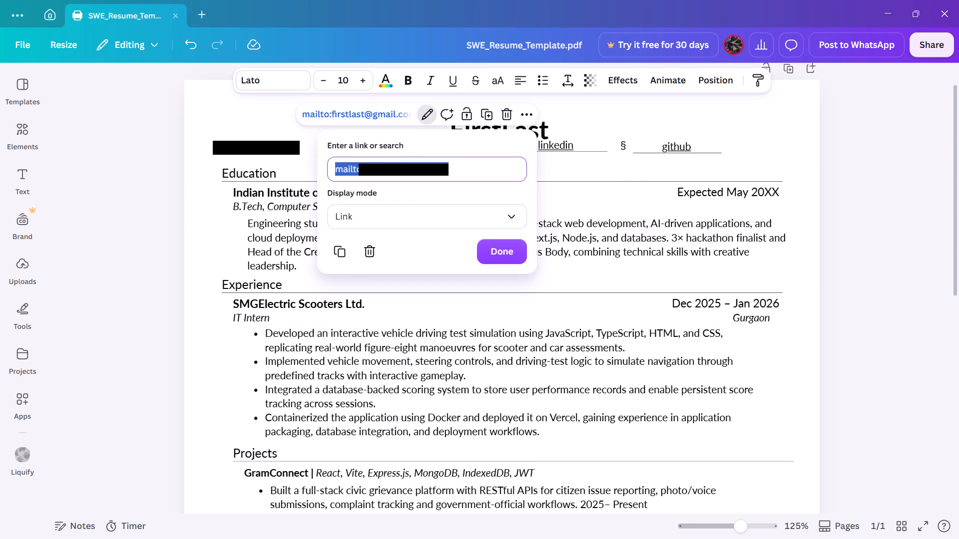
left_click(396, 169)
key("ctrl+BackSpace")
key("ctrl+BackSpace")
key("ctrl+BackSpace")
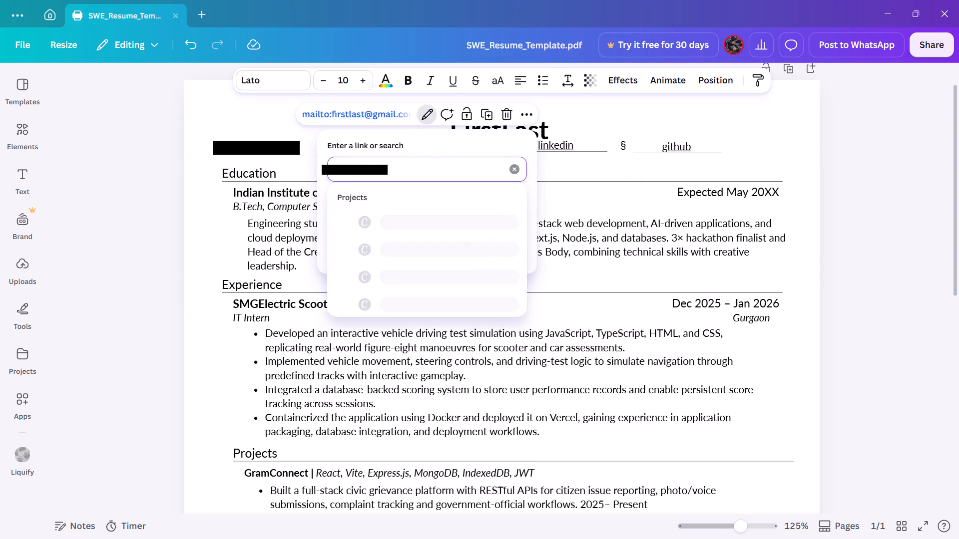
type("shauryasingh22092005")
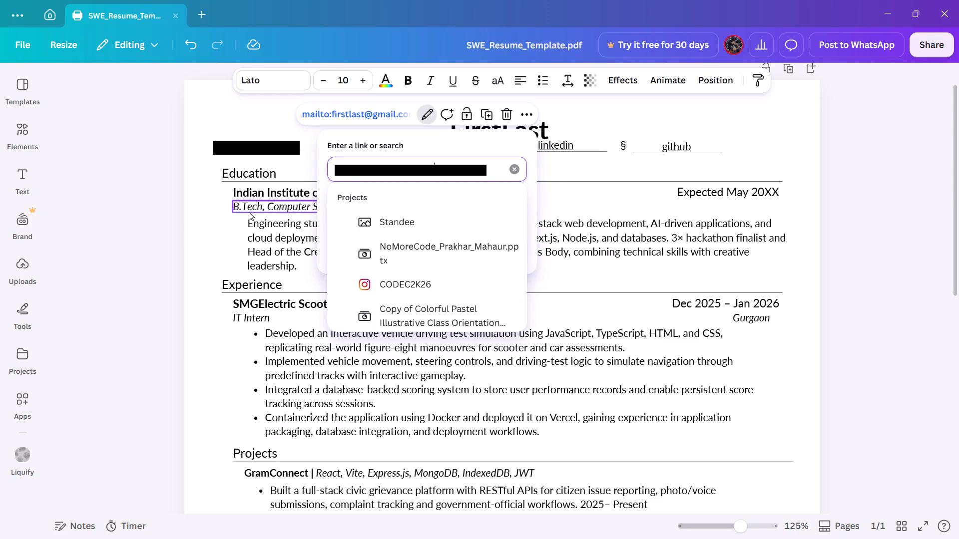
left_click(159, 204)
left_click(363, 151)
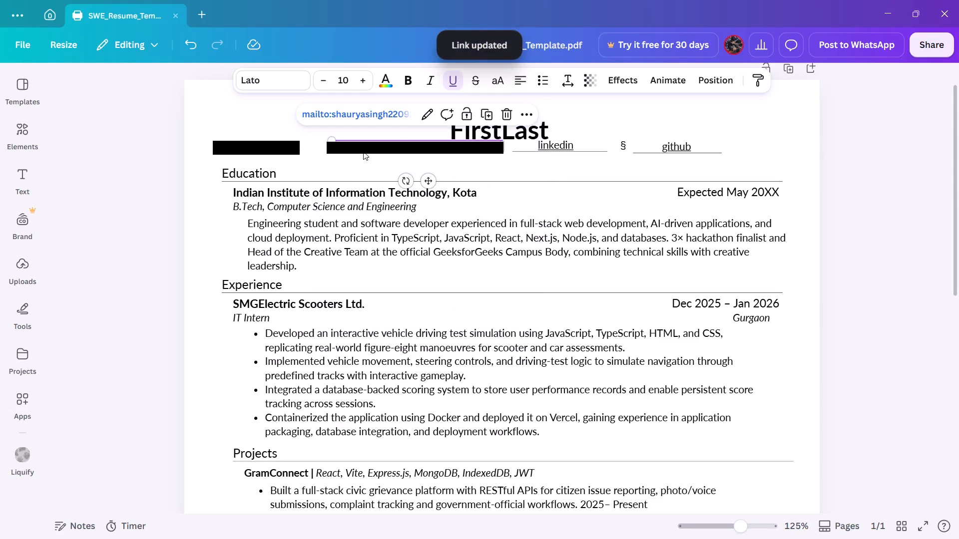
left_click(376, 148)
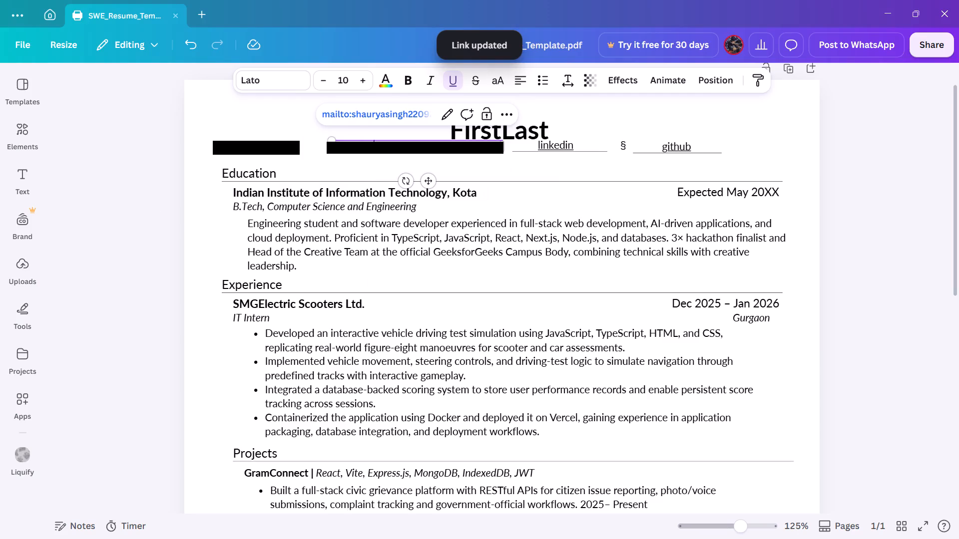
left_click(457, 147)
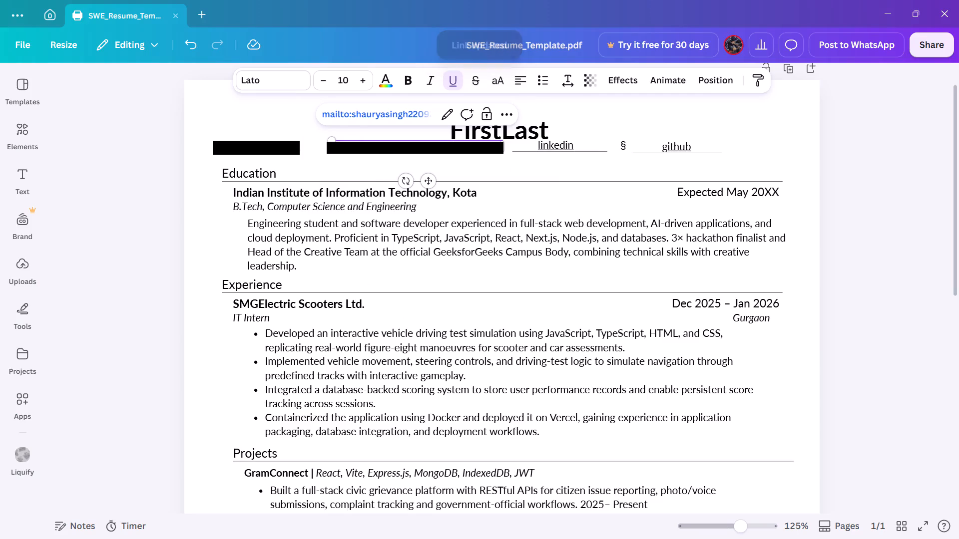
Replace the e-mail address text in the contact line with "Mail".
left_click(439, 147)
key("ctrl+BackSpace")
key("ctrl+BackSpace")
type("Mail")
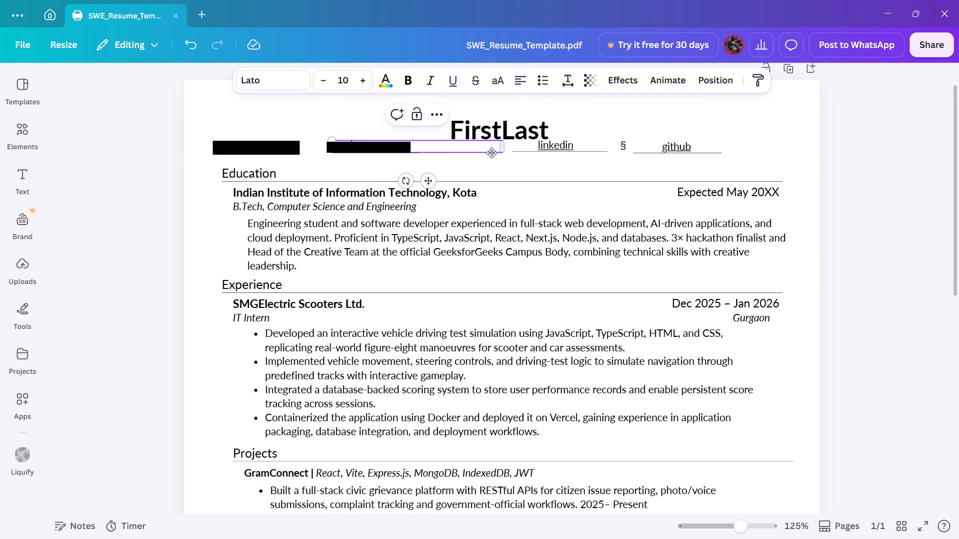
Narrow the mail text box and move it further along the contact line toward the "linkedin" entry.
left_click_drag(502, 148, 408, 152)
left_click(97, 130)
left_click_drag(368, 147, 404, 146)
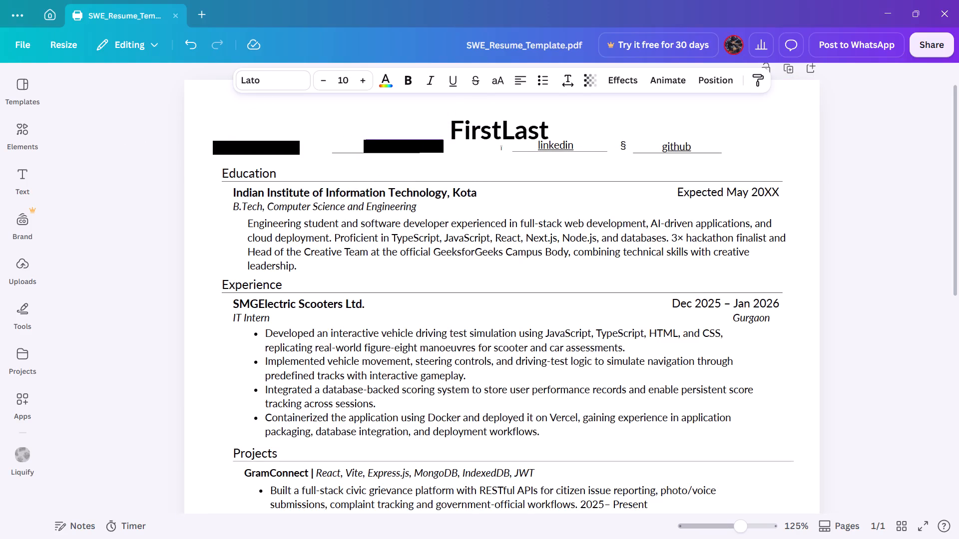
left_click_drag(404, 146, 406, 146)
Replace the "FirstLast" heading with the applicant's full name and widen its text box to fit one line.
double_click(512, 134)
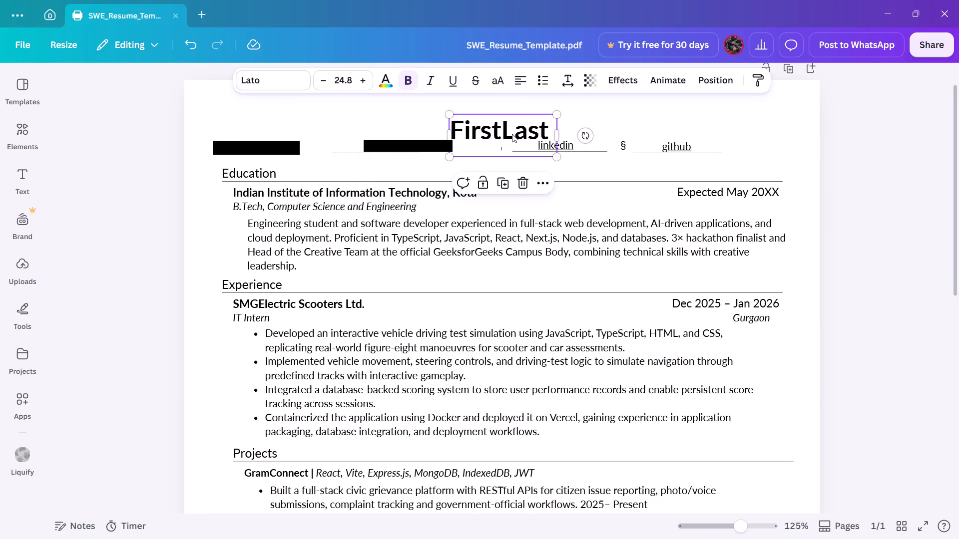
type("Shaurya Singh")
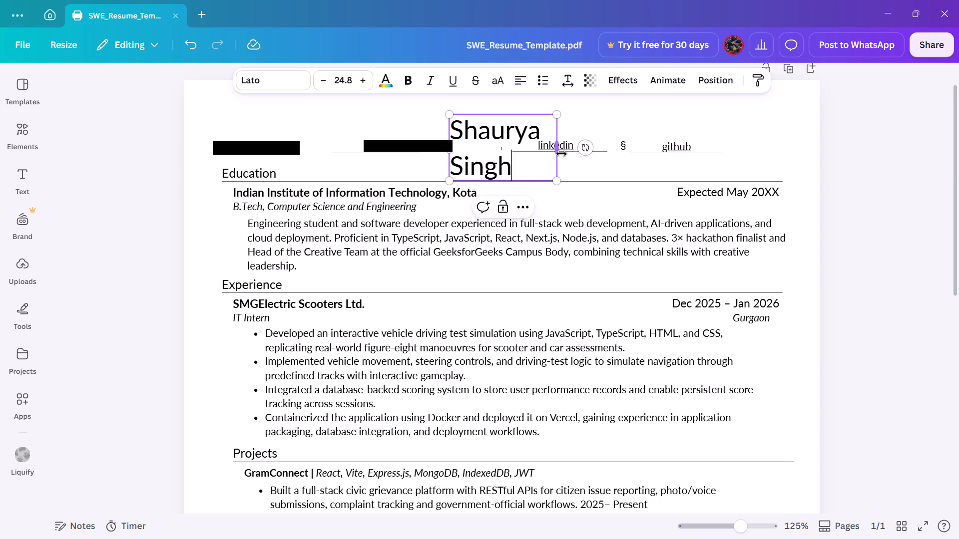
left_click_drag(558, 151, 612, 148)
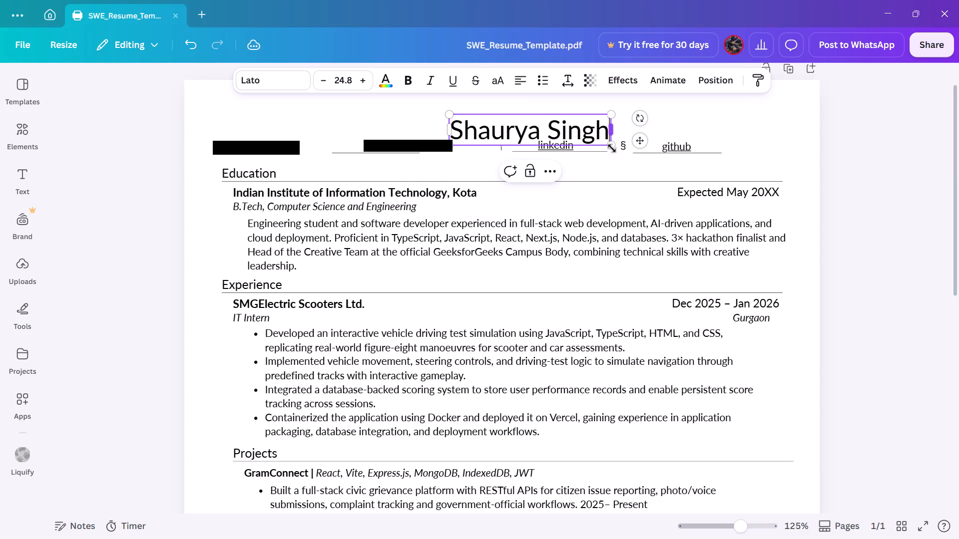
left_click(841, 147)
Move the name heading above the contact line and centre it horizontally on the page.
scroll(852, 199, "up", 2)
left_click_drag(549, 167, 520, 157)
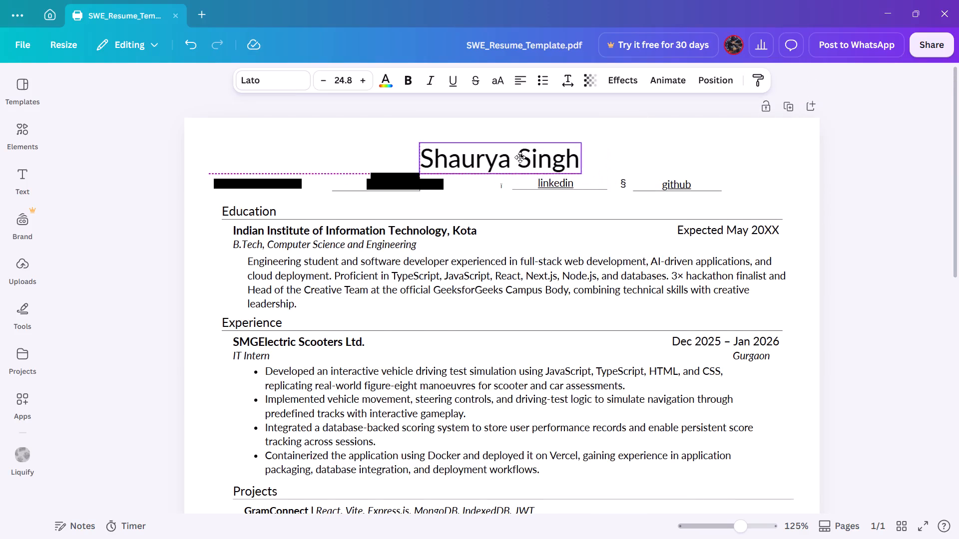
left_click_drag(520, 157, 509, 157)
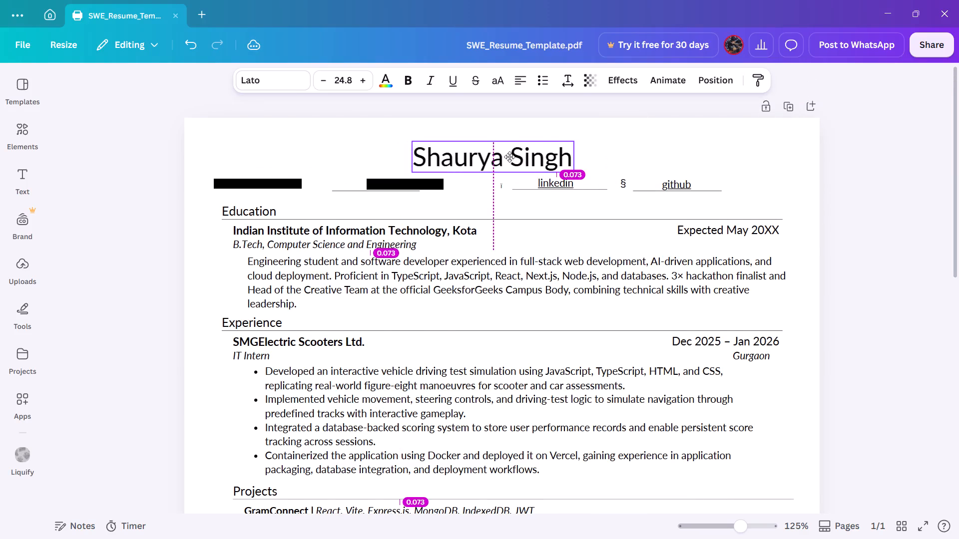
left_click_drag(509, 157, 512, 156)
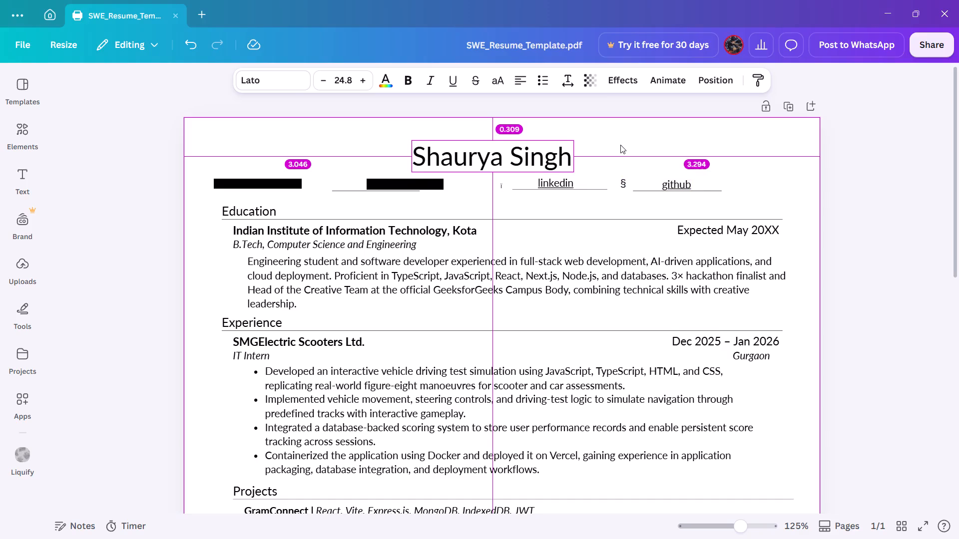
key("alt+Right")
key("alt+Right")
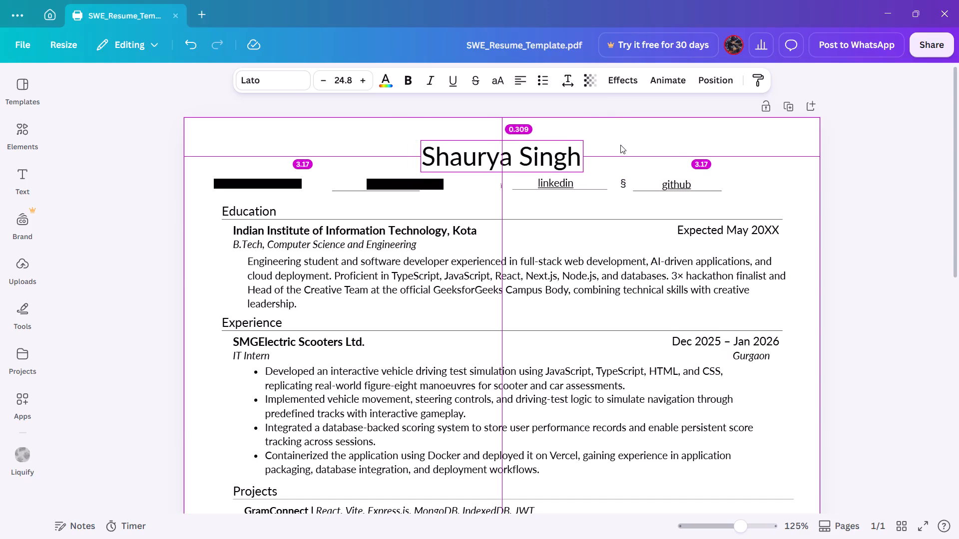
left_click(848, 155)
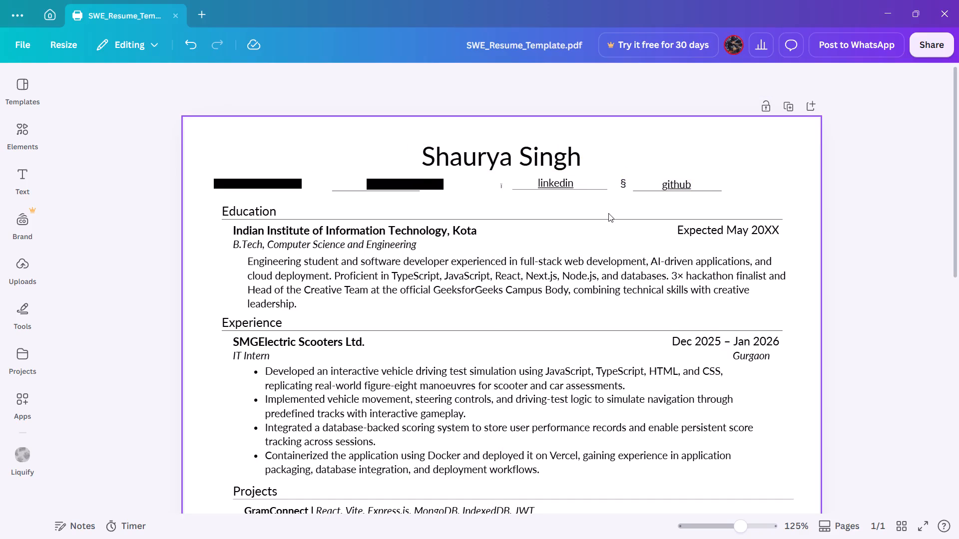
Delete the small stray icon mark just before the "linkedin" underline in the contact line.
scroll(608, 213, "up", 3, "ctrl")
left_click(470, 170)
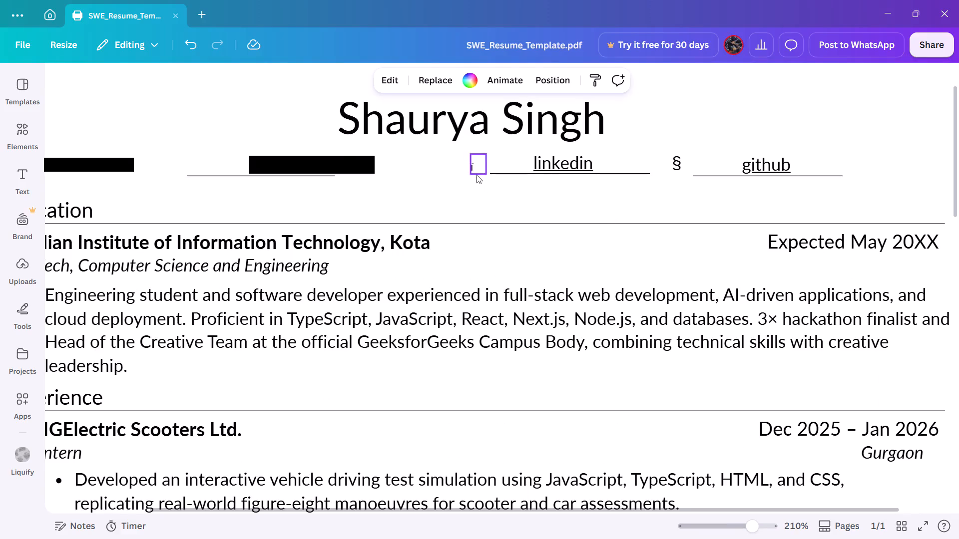
left_click(475, 169)
key("Delete")
Delete the § symbol between the "linkedin" and "github" entries in the contact line.
scroll(493, 194, "down", 3)
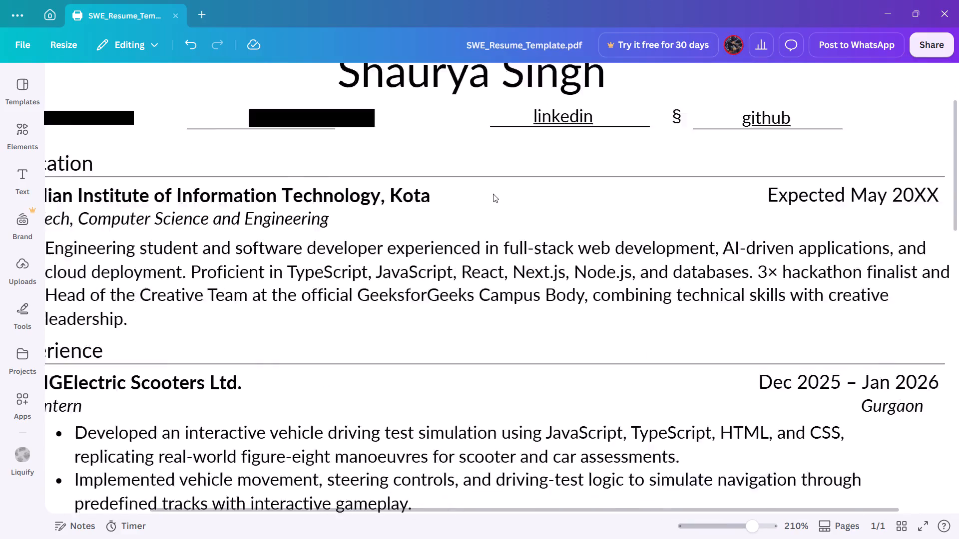
scroll(491, 194, "up", 3)
scroll(491, 194, "down", 3, "ctrl")
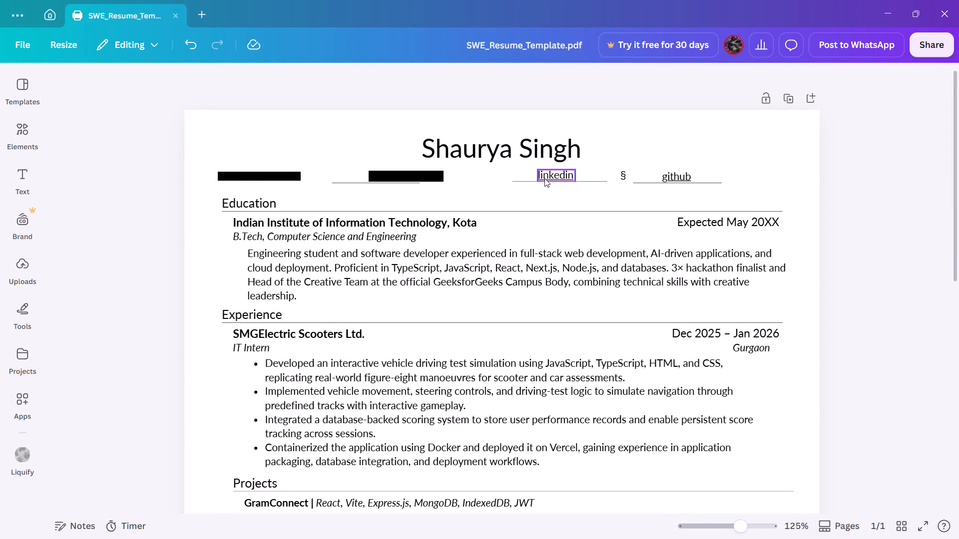
left_click_drag(572, 196, 632, 193)
left_click(623, 175)
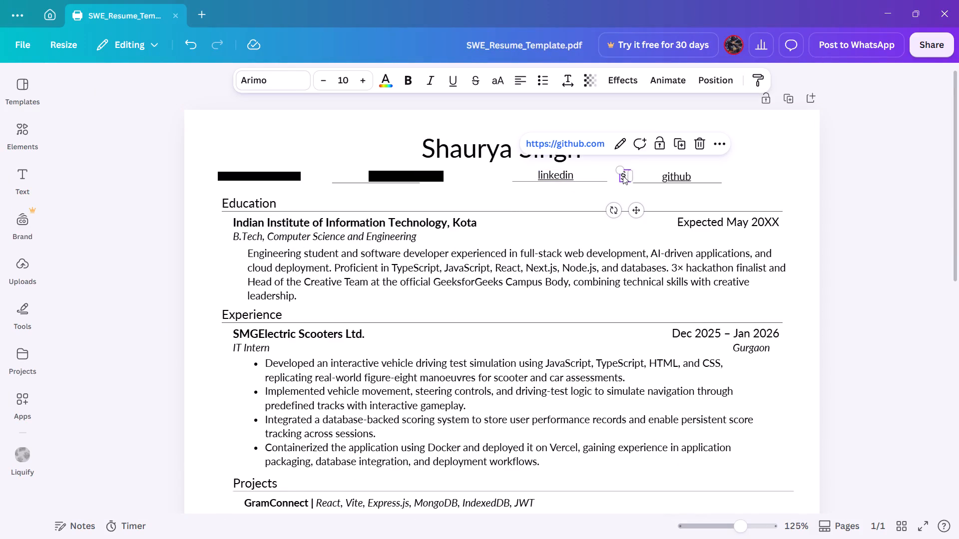
key("Delete")
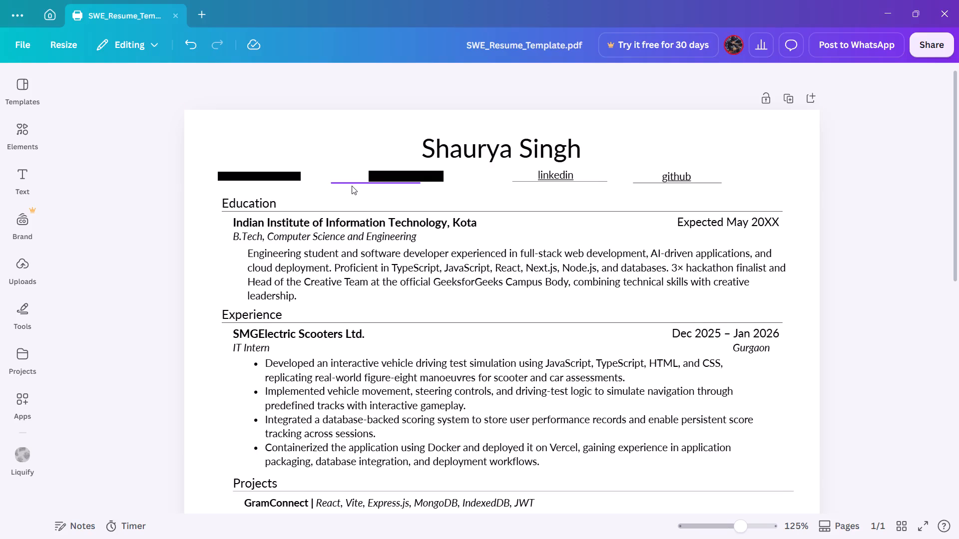
Move the mail entry's underline beneath its text, aligned with the "github" underline.
left_click_drag(364, 183, 393, 182)
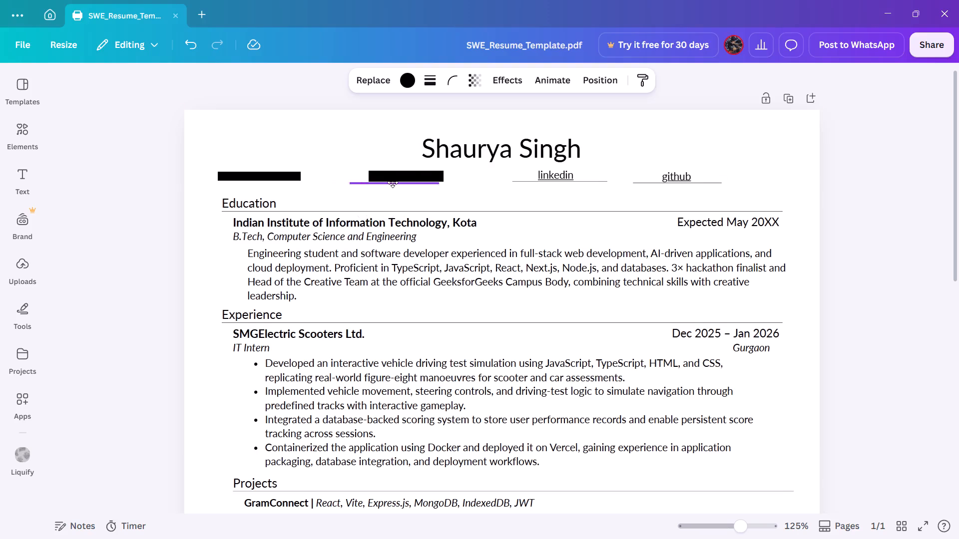
left_click_drag(393, 182, 395, 183)
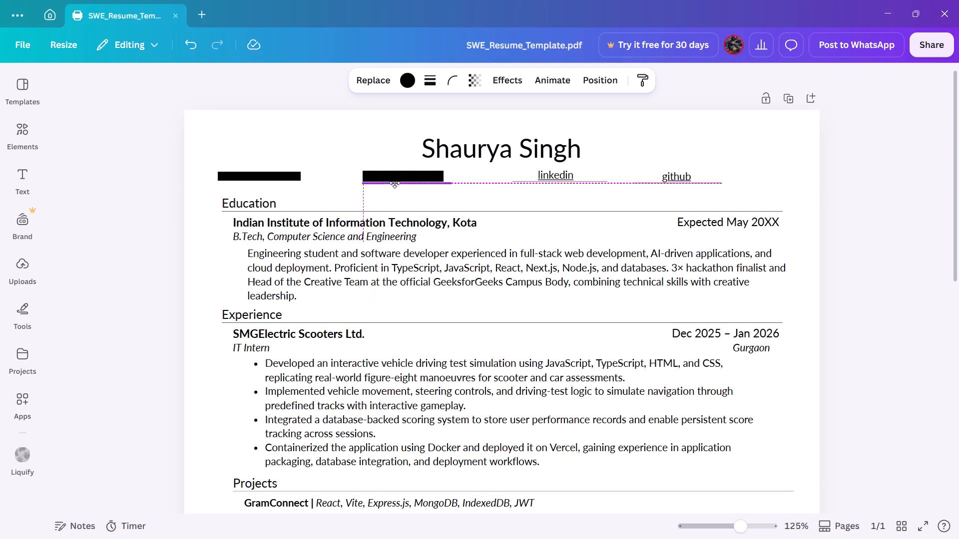
left_click_drag(395, 183, 395, 182)
Move the "linkedin" text along the contact line, closer to the "github" entry.
left_click(582, 192)
left_click_drag(559, 173, 585, 173)
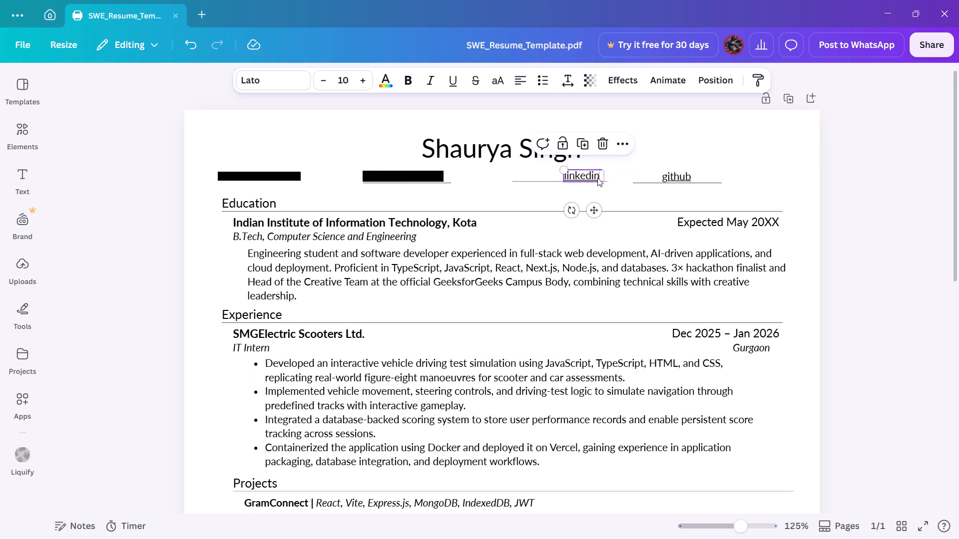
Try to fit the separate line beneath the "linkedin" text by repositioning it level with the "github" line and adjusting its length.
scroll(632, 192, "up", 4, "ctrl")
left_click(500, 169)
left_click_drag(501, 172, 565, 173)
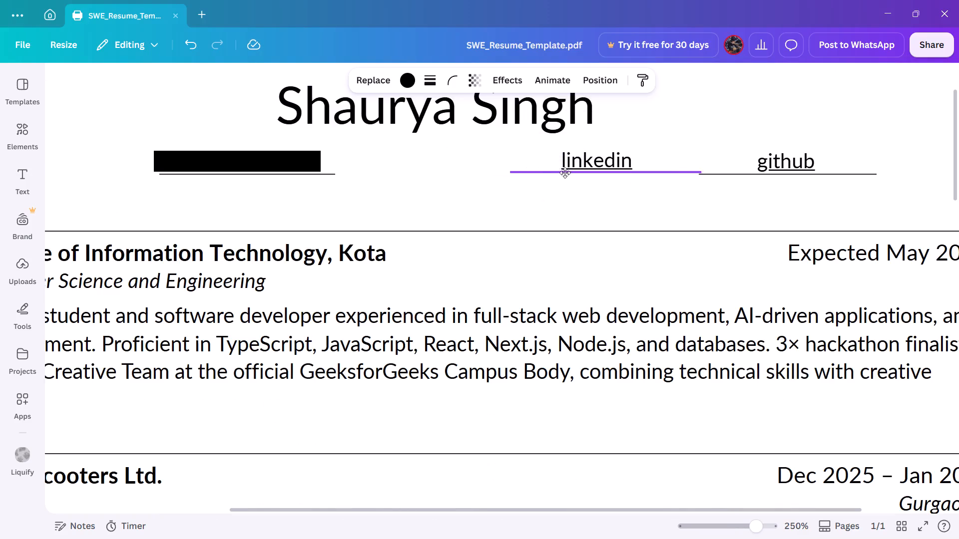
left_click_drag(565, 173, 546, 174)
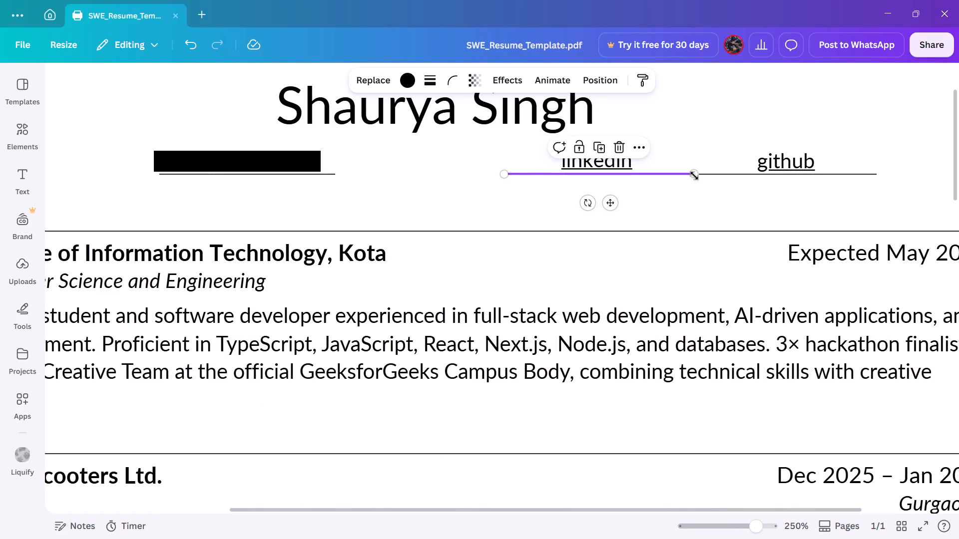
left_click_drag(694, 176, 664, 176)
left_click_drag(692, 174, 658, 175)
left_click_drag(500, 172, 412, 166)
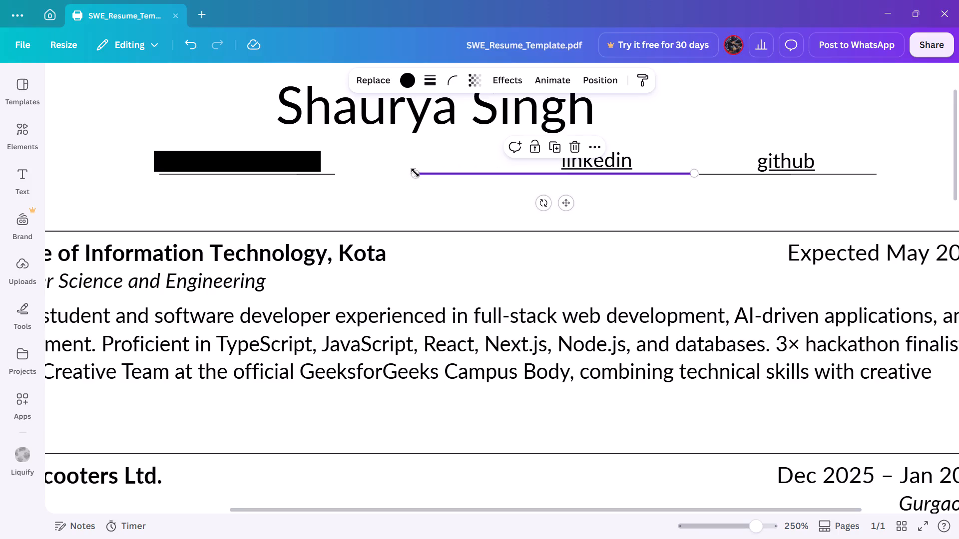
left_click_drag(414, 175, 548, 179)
Delete the separate drawn lines beneath the "linkedin", "github" and mail entries in the contact line.
key("Delete")
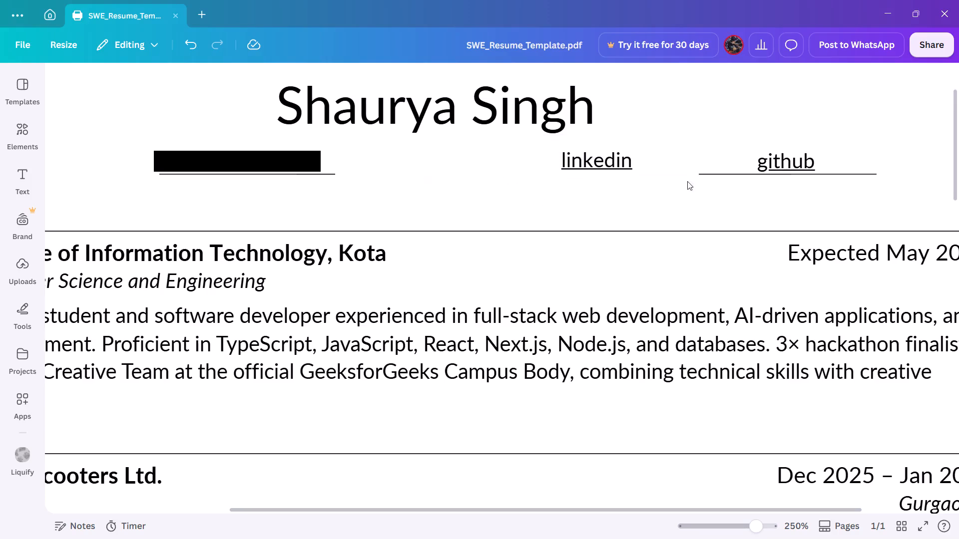
left_click(711, 175)
left_click(713, 174)
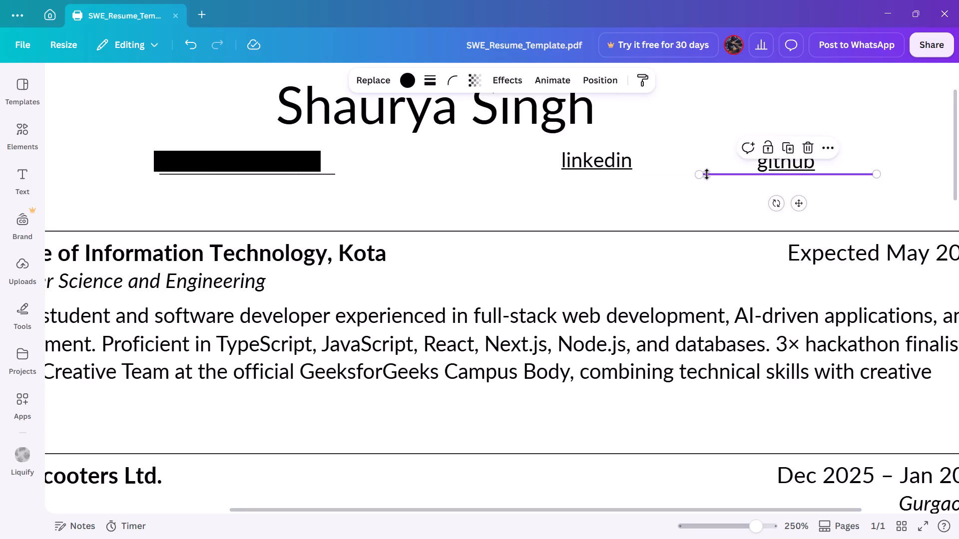
key("Delete")
left_click(256, 175)
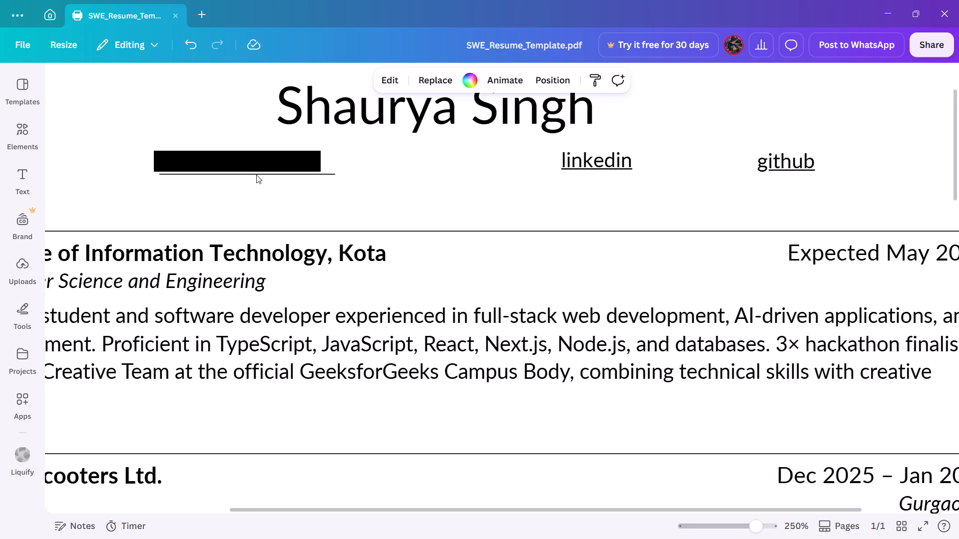
left_click(262, 174)
left_click(259, 174)
key("Delete")
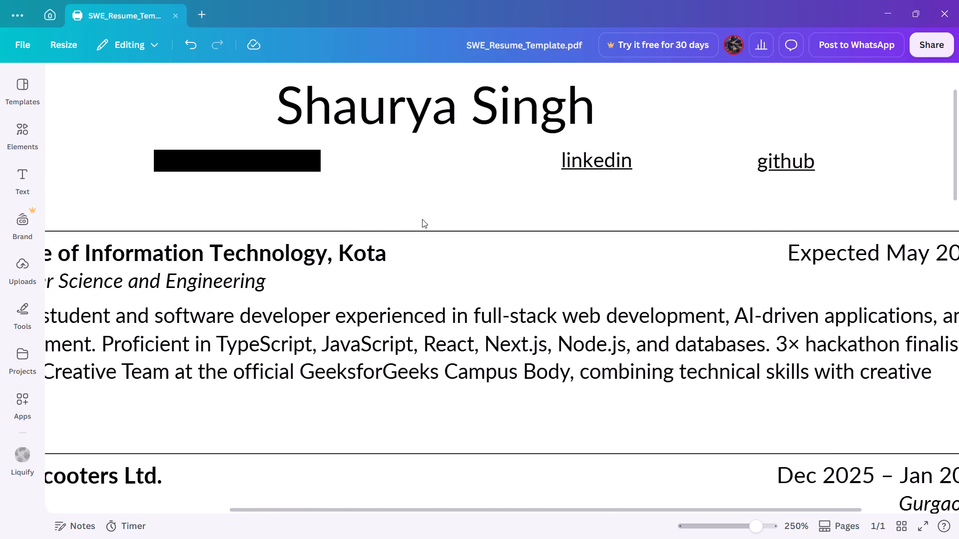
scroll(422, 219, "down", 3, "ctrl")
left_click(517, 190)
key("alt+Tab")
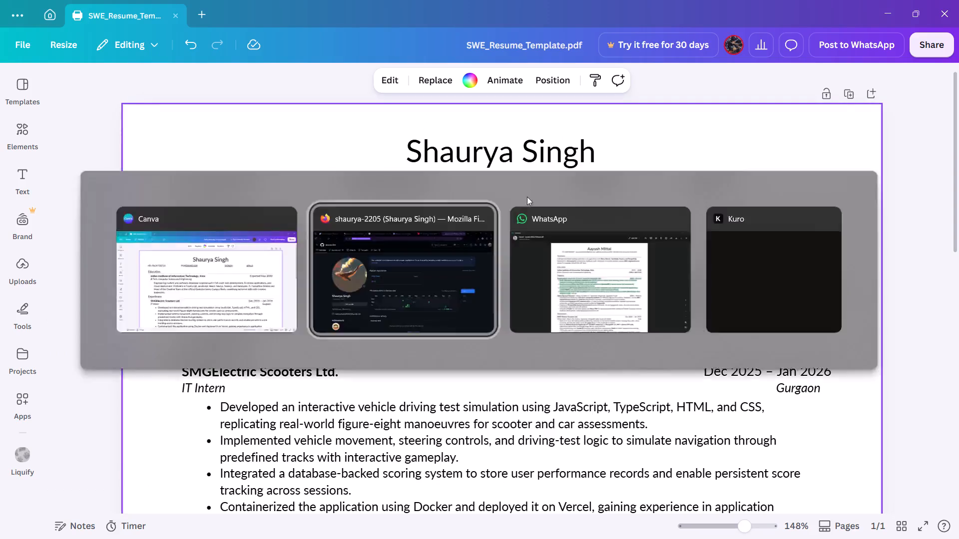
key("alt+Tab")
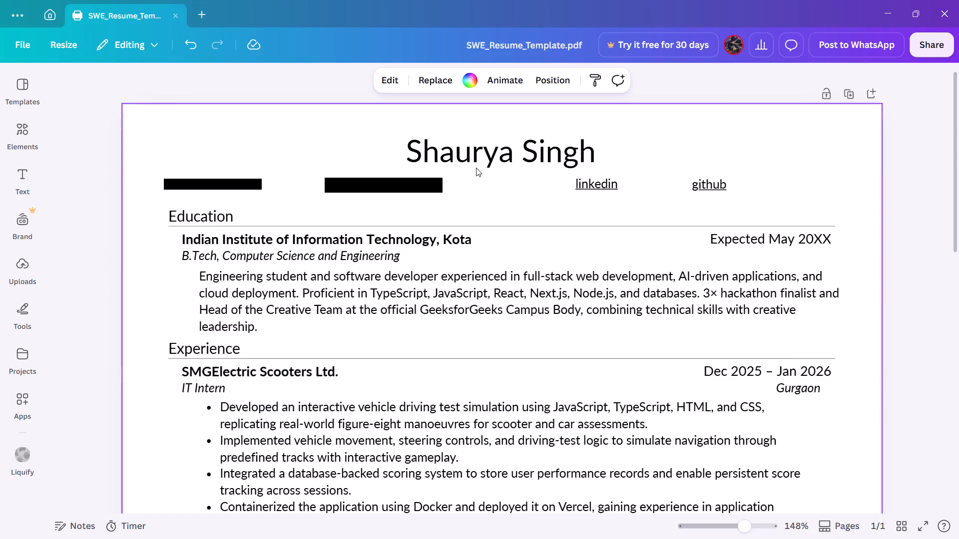
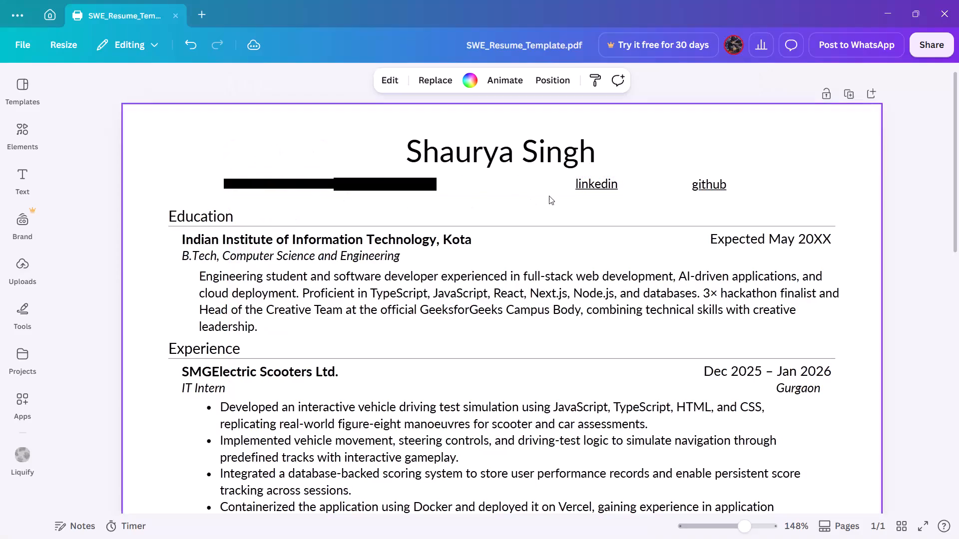
Space out the contact line by moving the first entry and mail entry rightward and the "linkedin" and "github" entries leftward.
left_click_drag(396, 184, 436, 184)
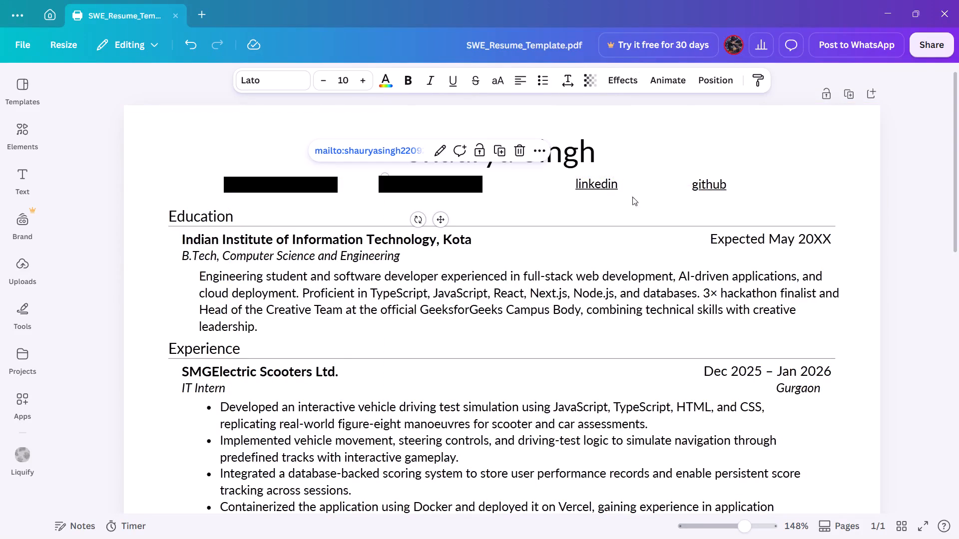
left_click_drag(602, 183, 572, 184)
left_click_drag(714, 183, 686, 182)
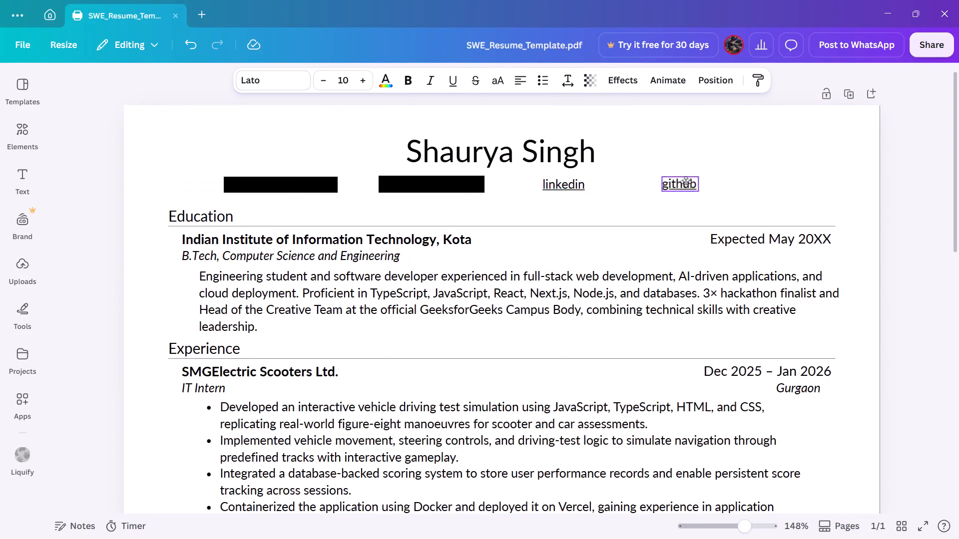
left_click_drag(686, 182, 697, 182)
left_click(542, 216)
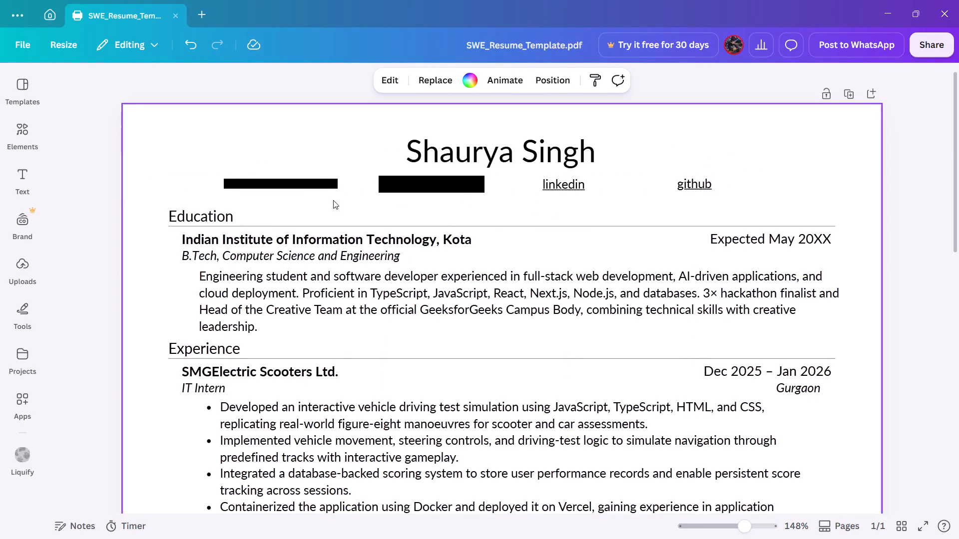
left_click_drag(302, 184, 313, 183)
left_click(479, 208)
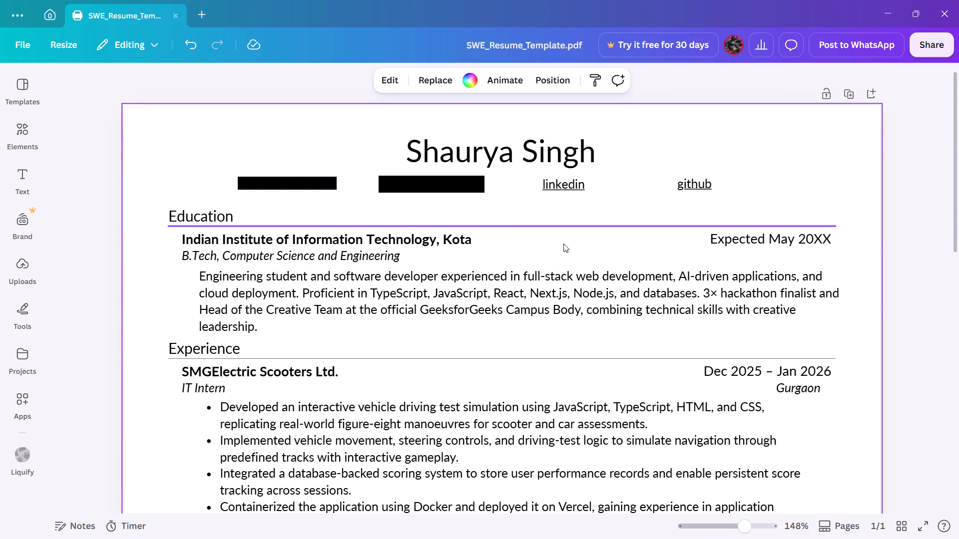
Change the graduation date in the Education section to "Expected Aug 2028".
left_click(814, 238)
left_click(768, 239)
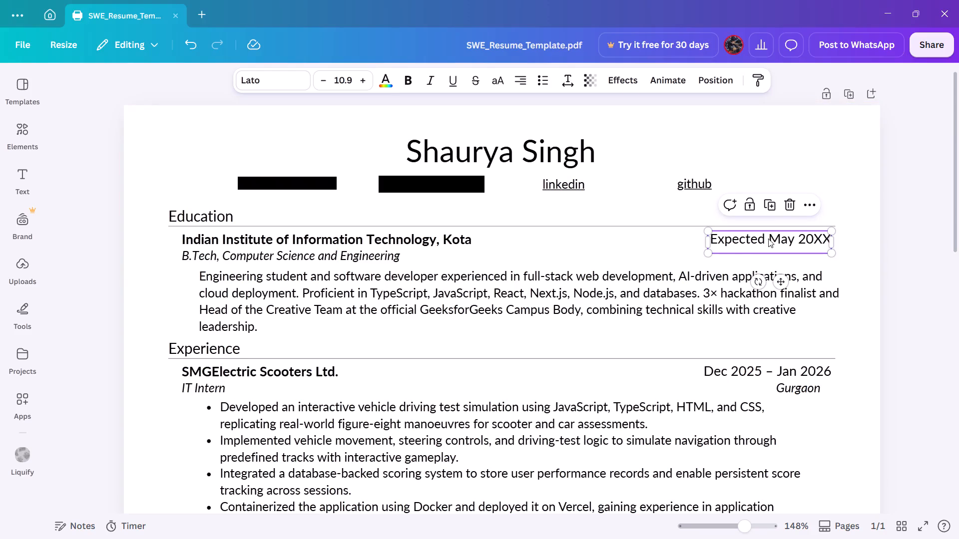
left_click(811, 238)
left_click(822, 239)
left_click(792, 241)
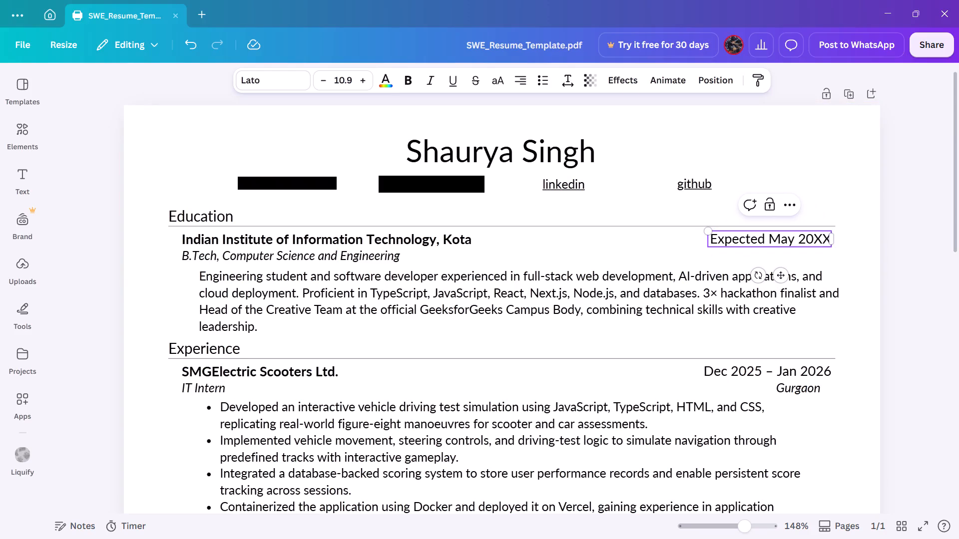
key("BackSpace")
key("BackSpace")
key("BackSpace")
type("Aug")
key("Right")
key("Right")
key("Right")
key("Right")
key("Right")
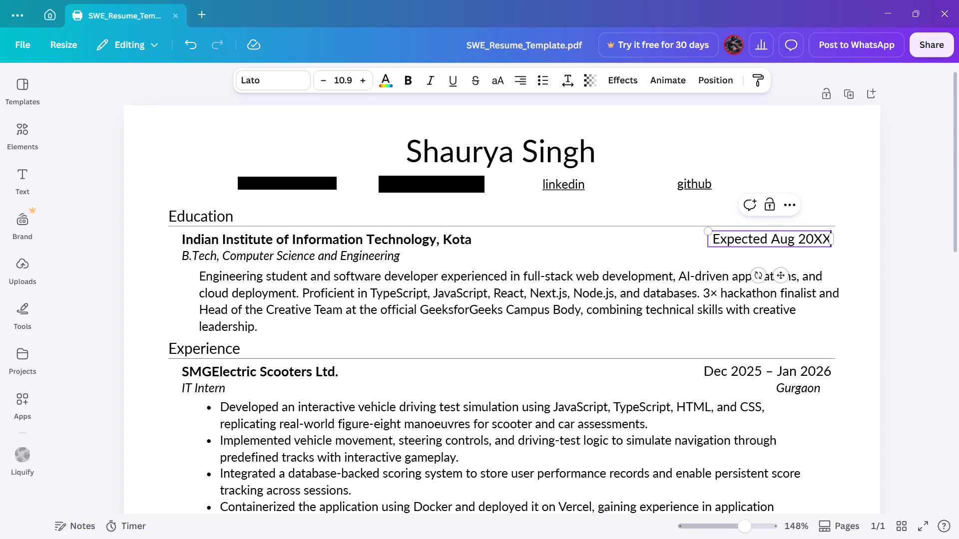
key("Left")
key("Right")
key("BackSpace")
key("BackSpace")
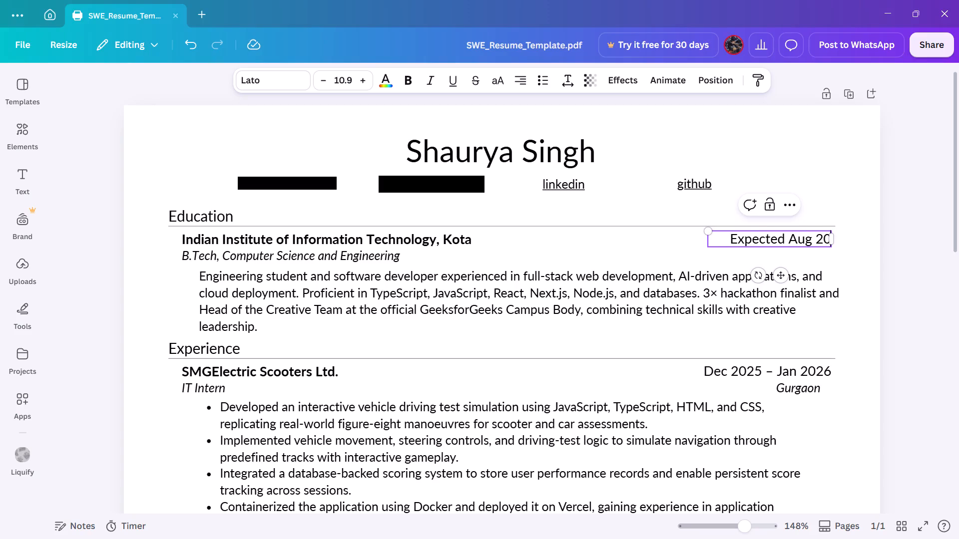
type("28")
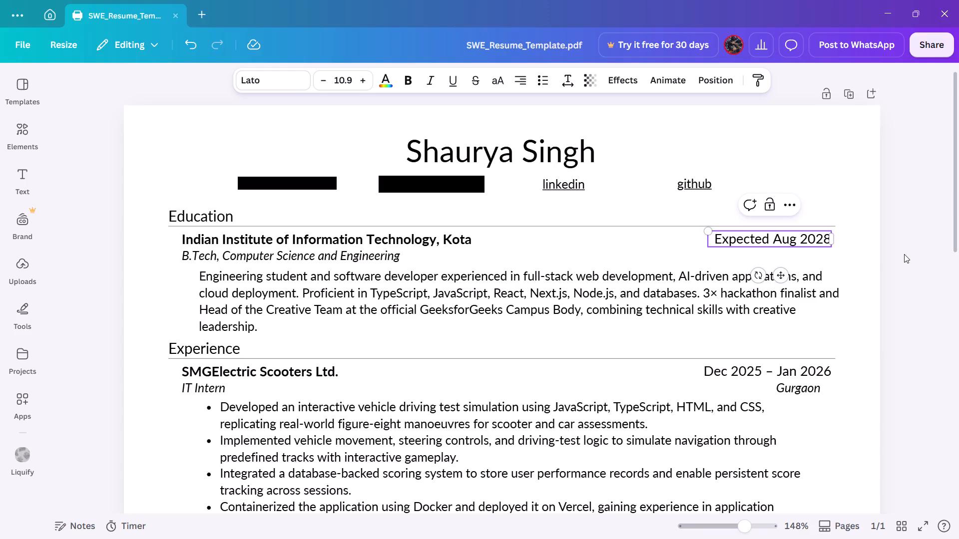
left_click(904, 254)
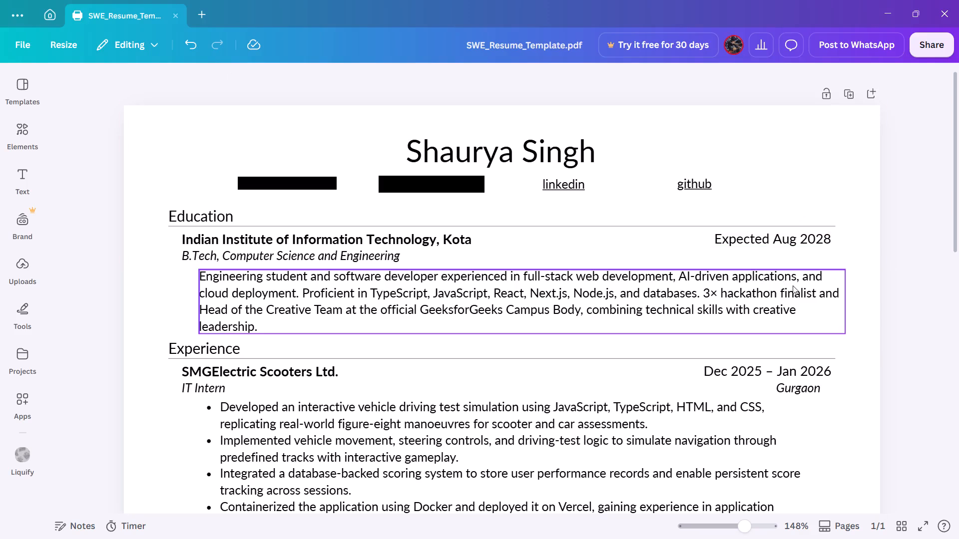
left_click(908, 277)
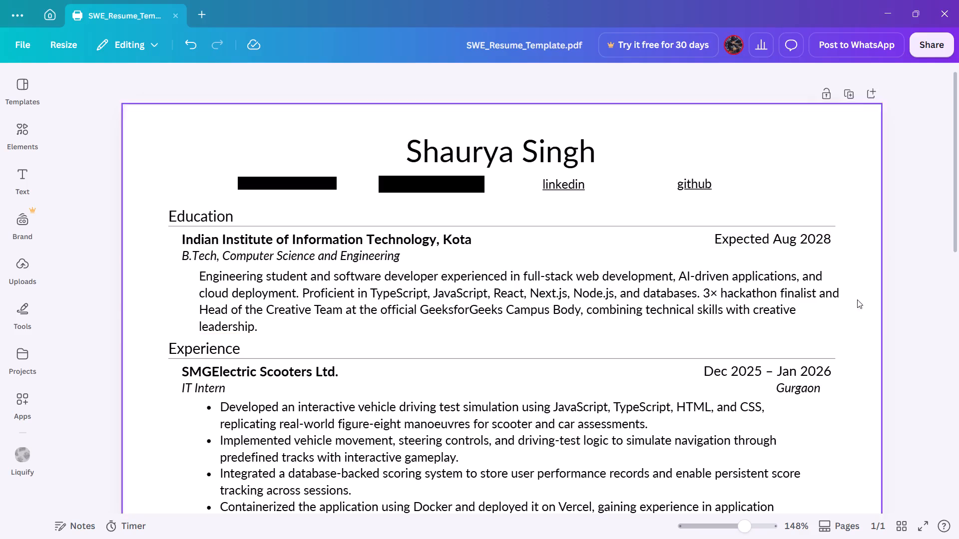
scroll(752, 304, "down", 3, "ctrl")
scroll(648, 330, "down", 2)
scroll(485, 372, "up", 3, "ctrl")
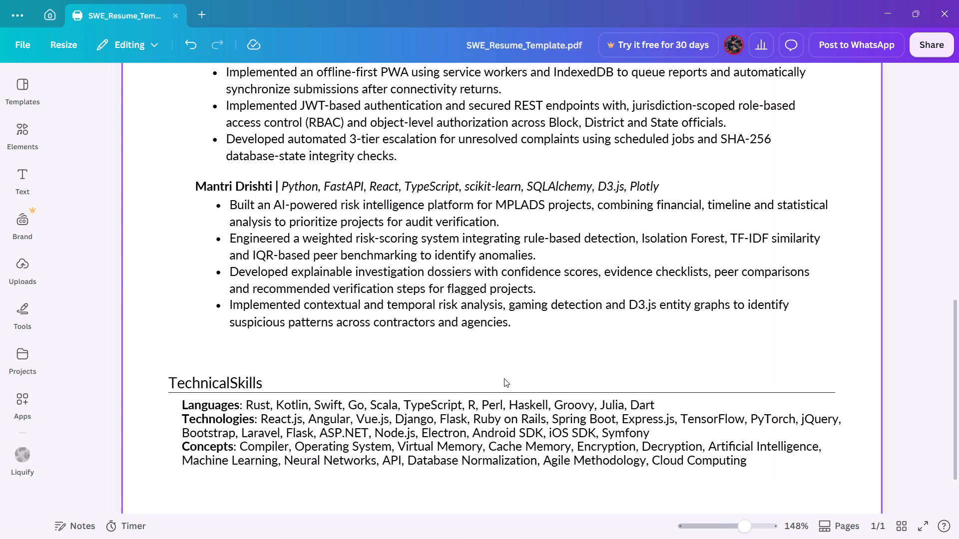
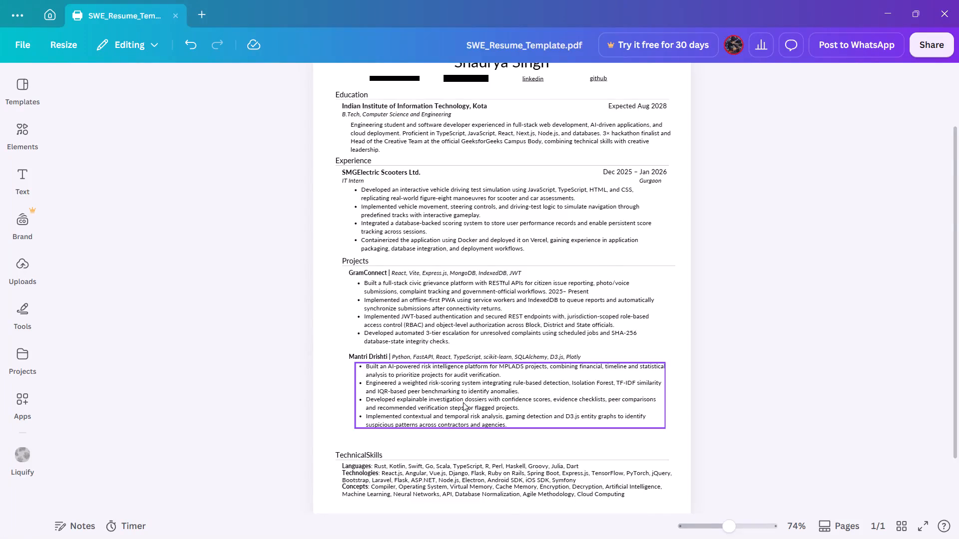
Move the Mantri Drishti heading and its bullet list up together, closing the gap beneath the GramConnect bullets while keeping their horizontal alignment.
scroll(463, 402, "up", 1, "ctrl")
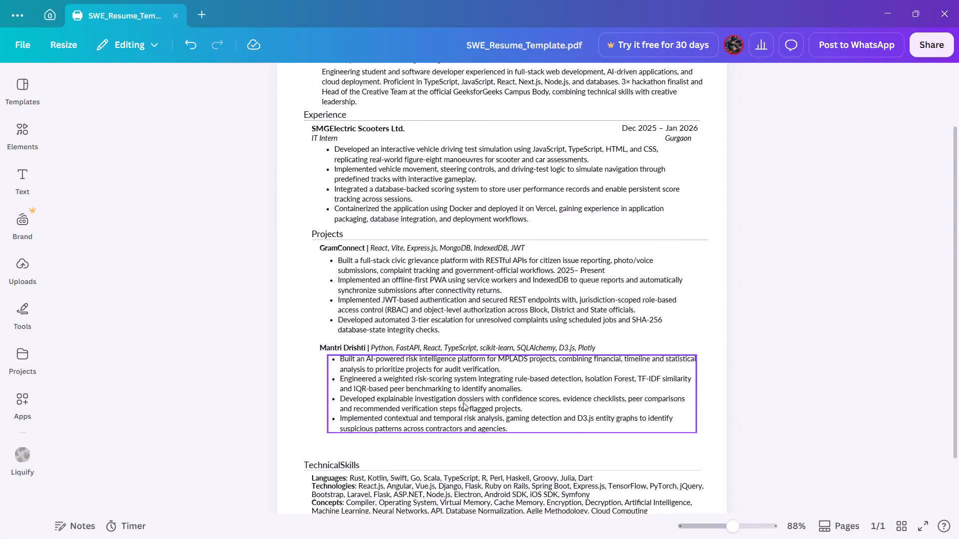
scroll(463, 402, "up", 3, "ctrl")
scroll(461, 402, "down", 1, "ctrl")
left_click_drag(208, 322, 512, 414)
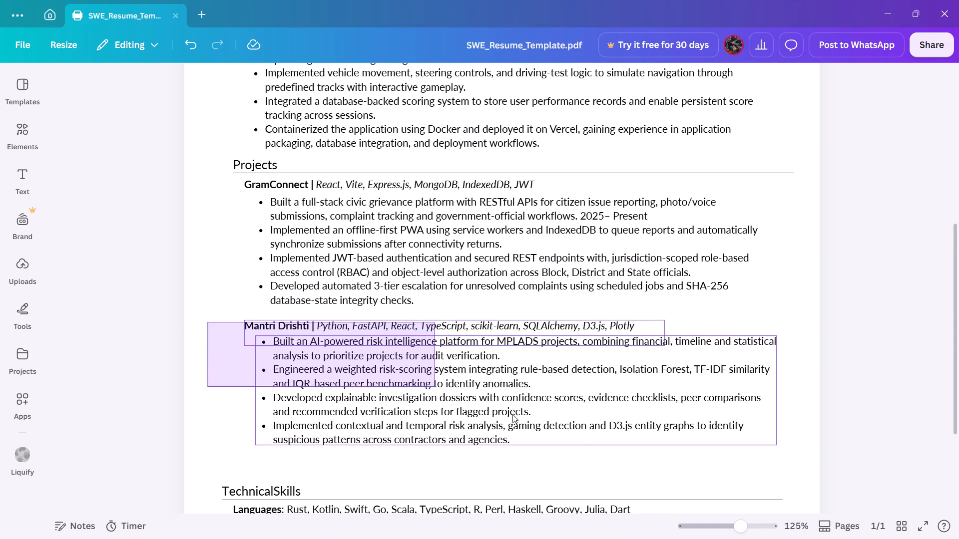
left_click_drag(512, 414, 582, 457)
left_click_drag(579, 410, 581, 400)
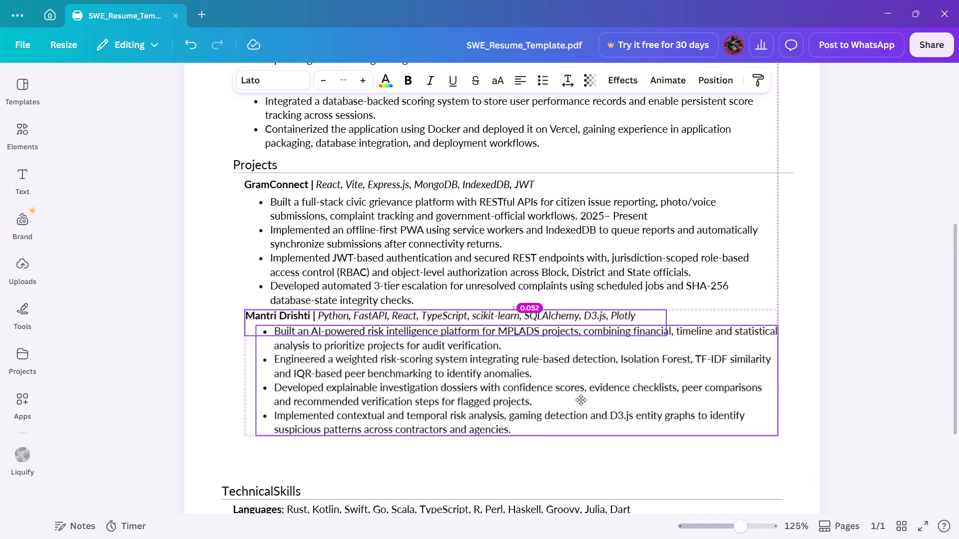
left_click_drag(581, 400, 579, 399)
left_click(864, 329)
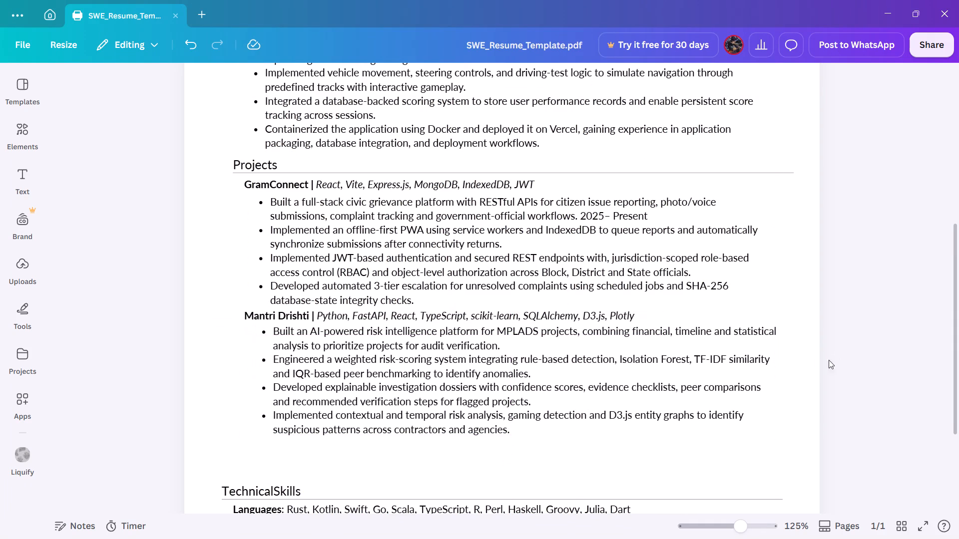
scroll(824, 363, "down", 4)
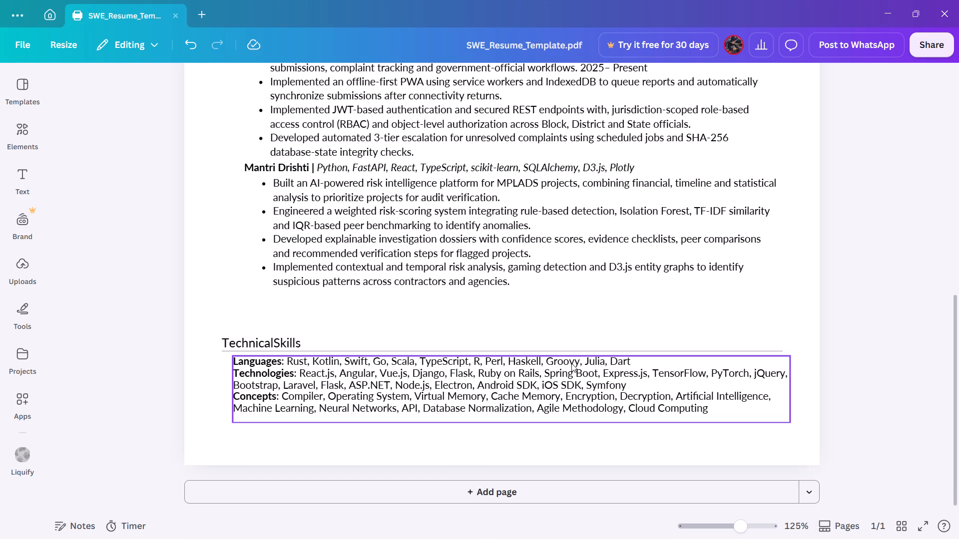
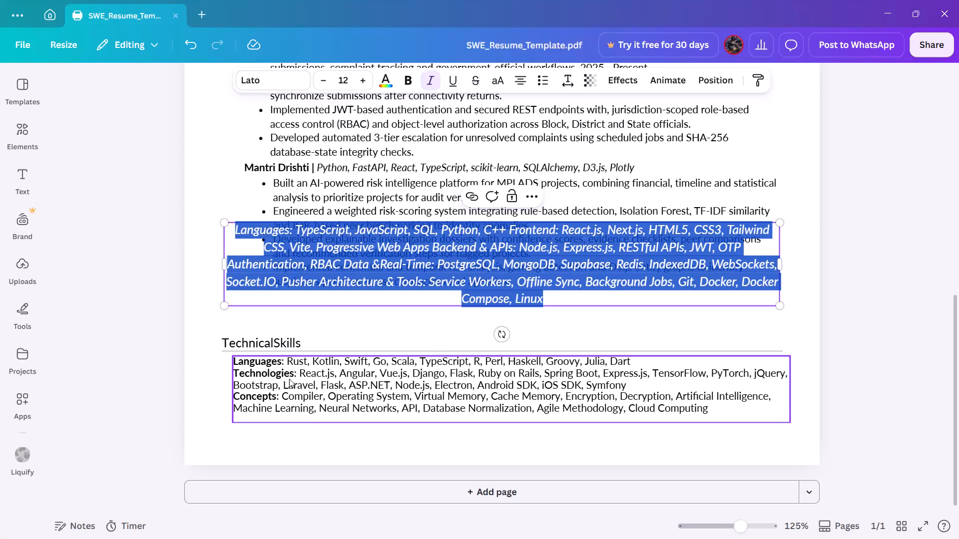
Delete the stray italic skills text box overlapping the Mantri Drishti bullet list.
left_click(371, 378)
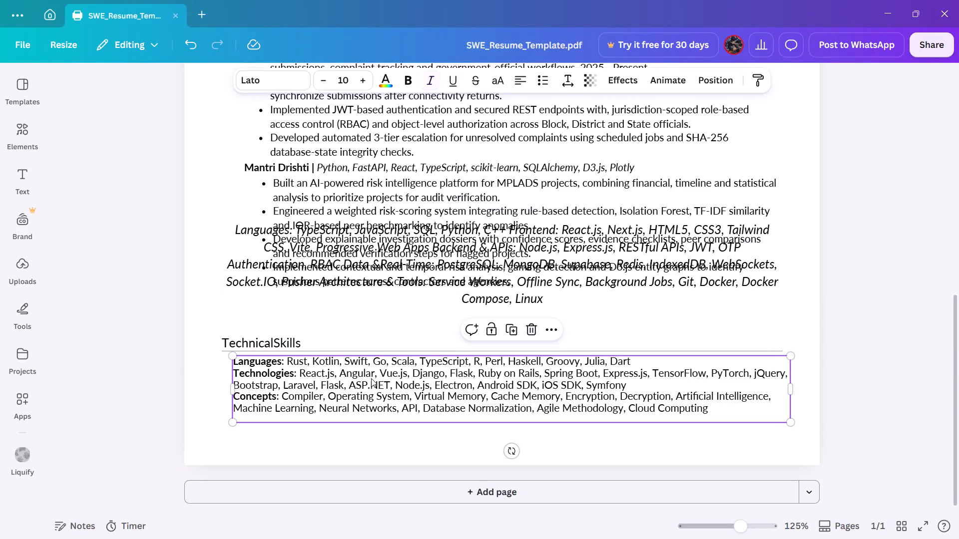
left_click(369, 261)
key("Delete")
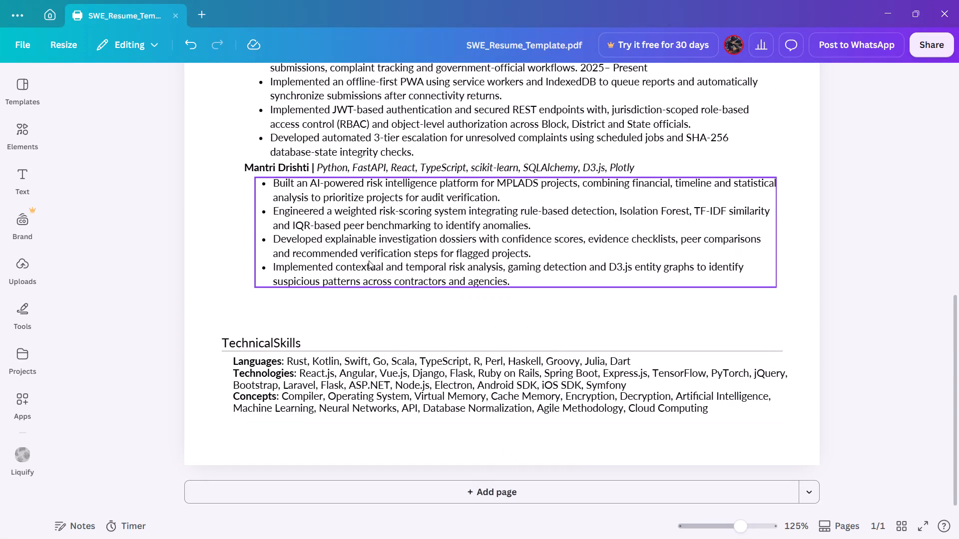
Replace all placeholder text under Technical Skills with the copied skills list, running from Languages: TypeScript, JavaScript through Docker Compose, Linux.
double_click(364, 389)
key("ctrl+v")
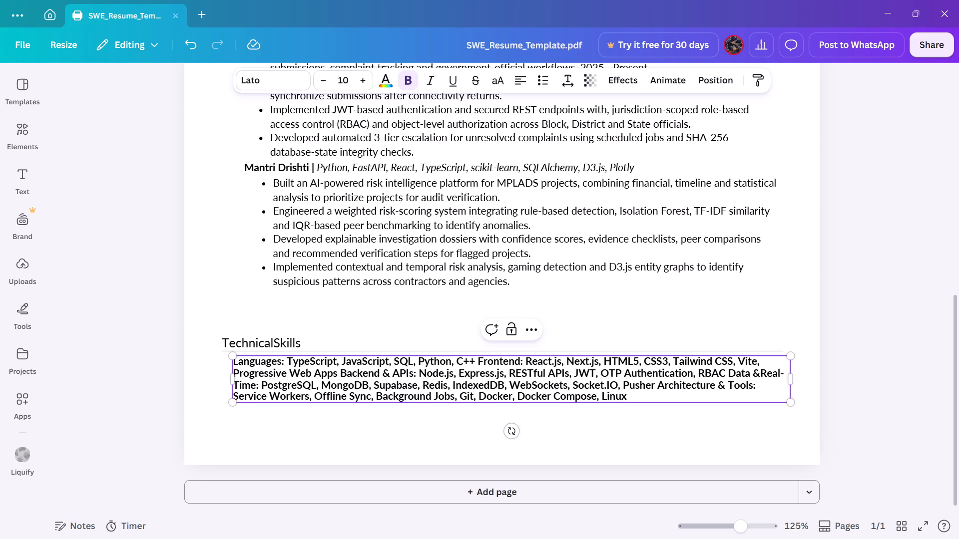
left_click(858, 358)
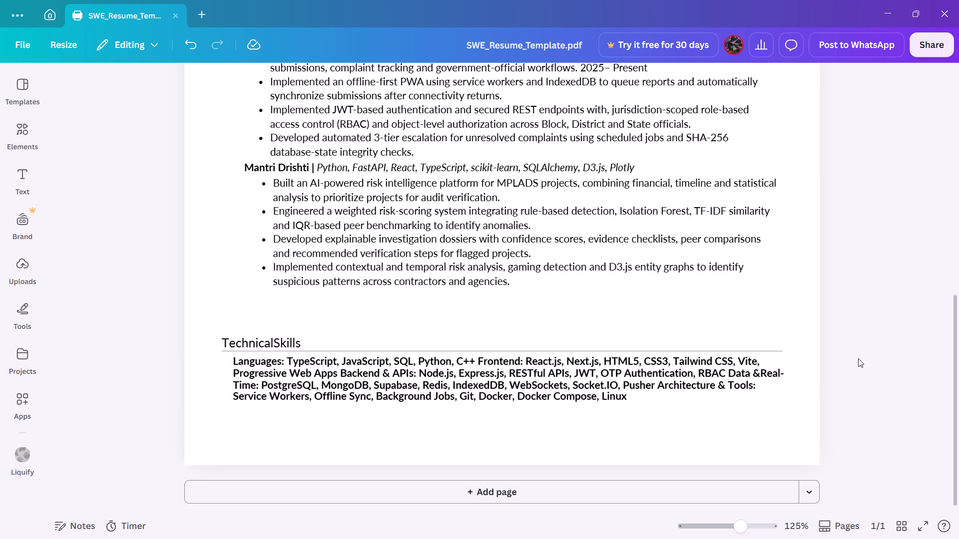
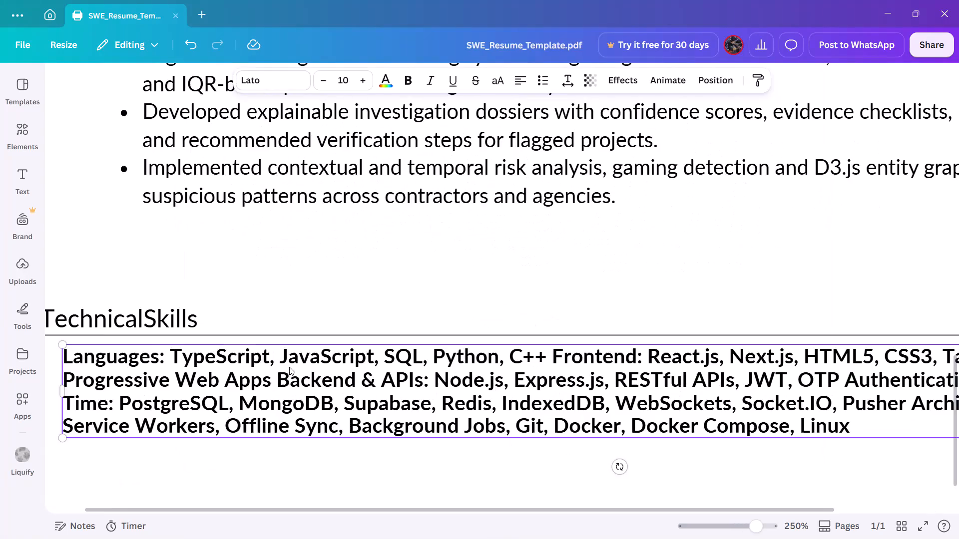
Select the first Technical Skills line's text after the Languages: label, from TypeScript through Vite.
scroll(279, 367, "down", 3, "ctrl")
left_click(243, 361)
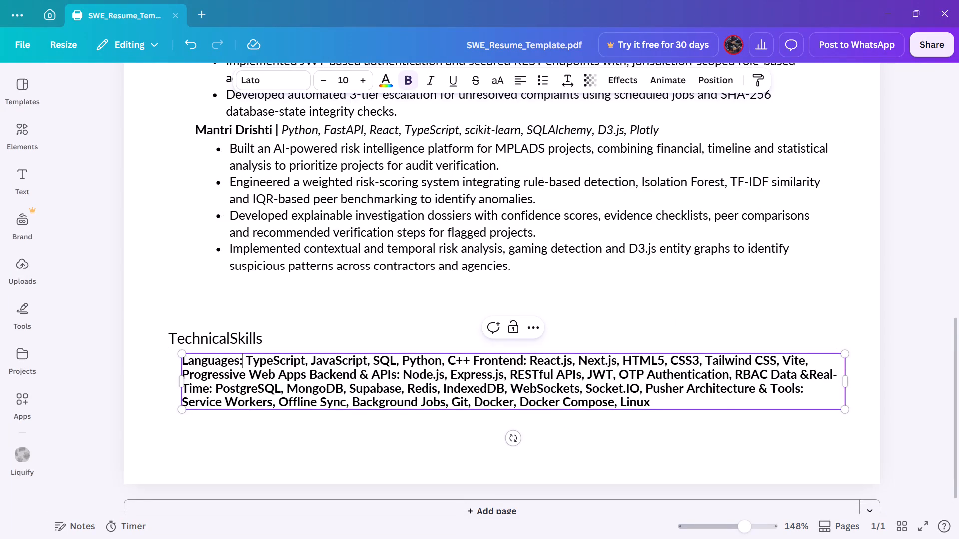
left_click(245, 360)
left_click(243, 360)
left_click_drag(243, 360, 757, 372)
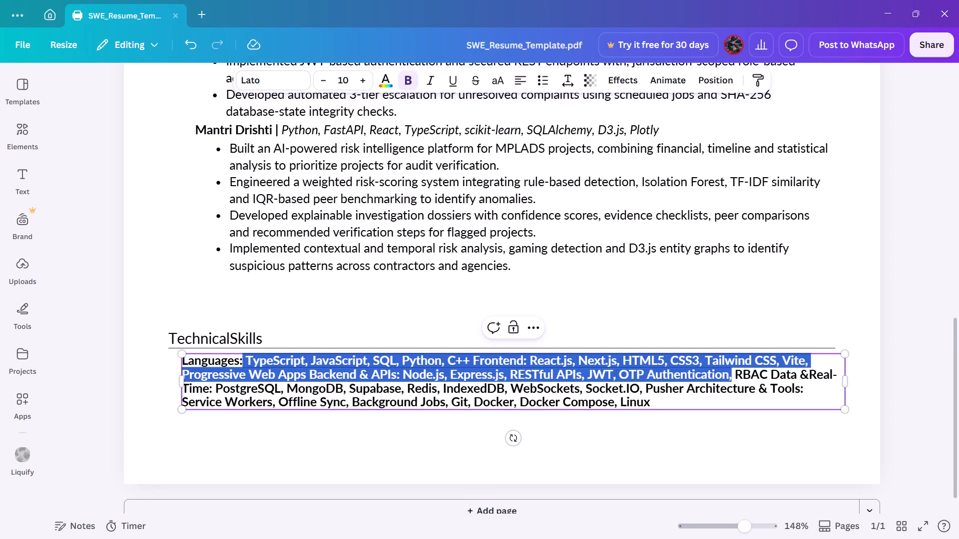
left_click_drag(757, 372, 810, 362)
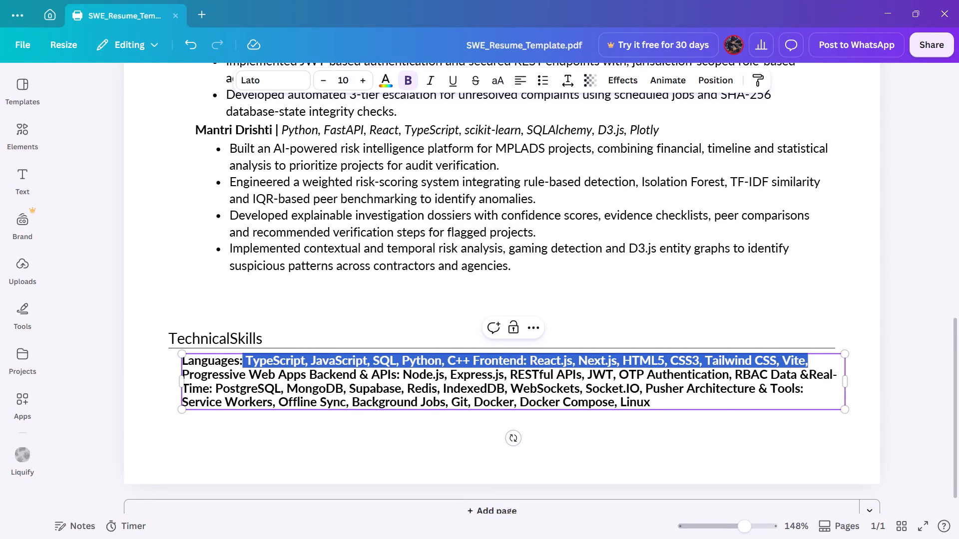
left_click_drag(810, 362, 810, 362)
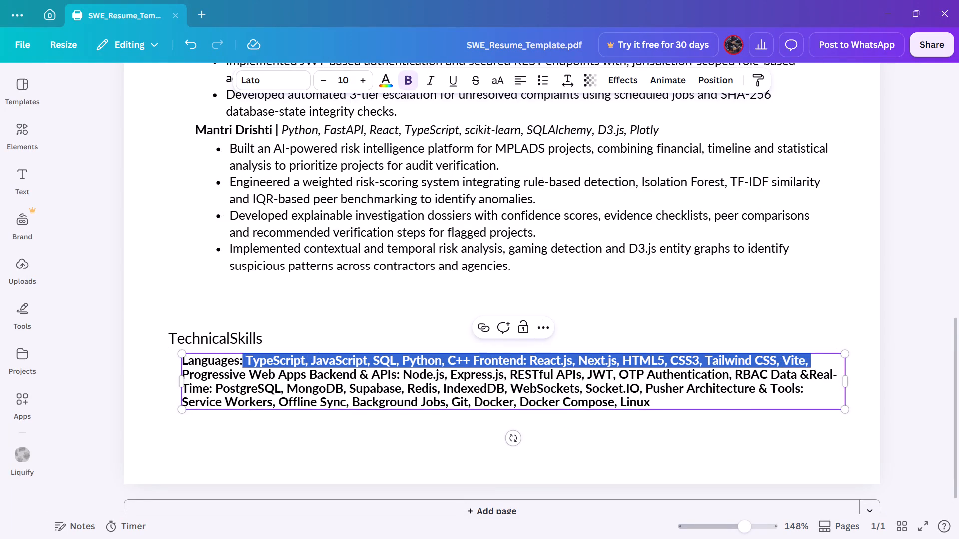
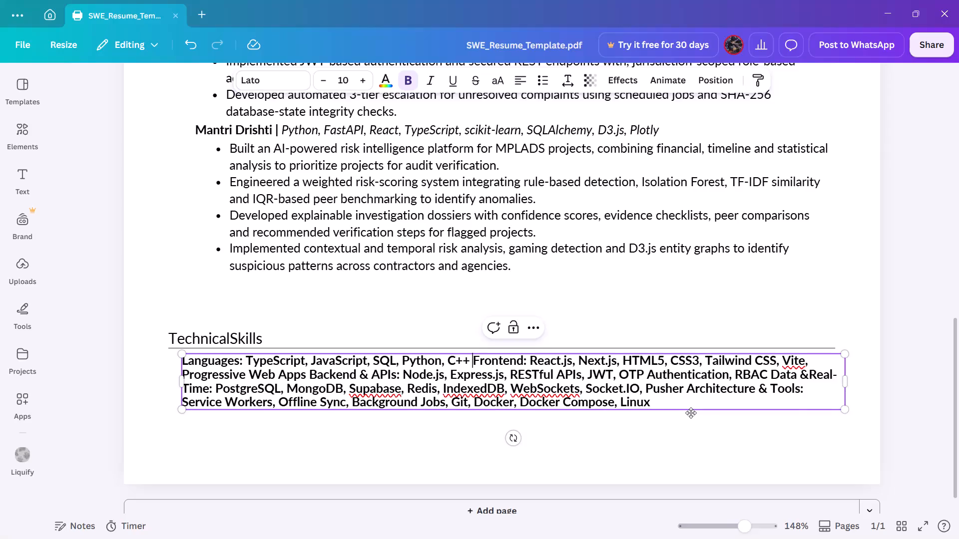
Break the Technical Skills text before Frontend: so that category starts on its own line below Languages.
key("Return")
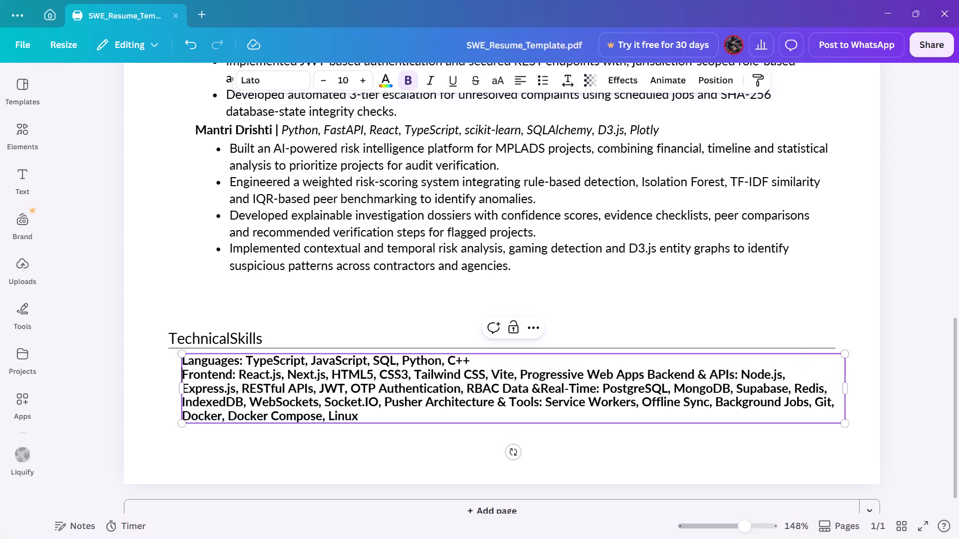
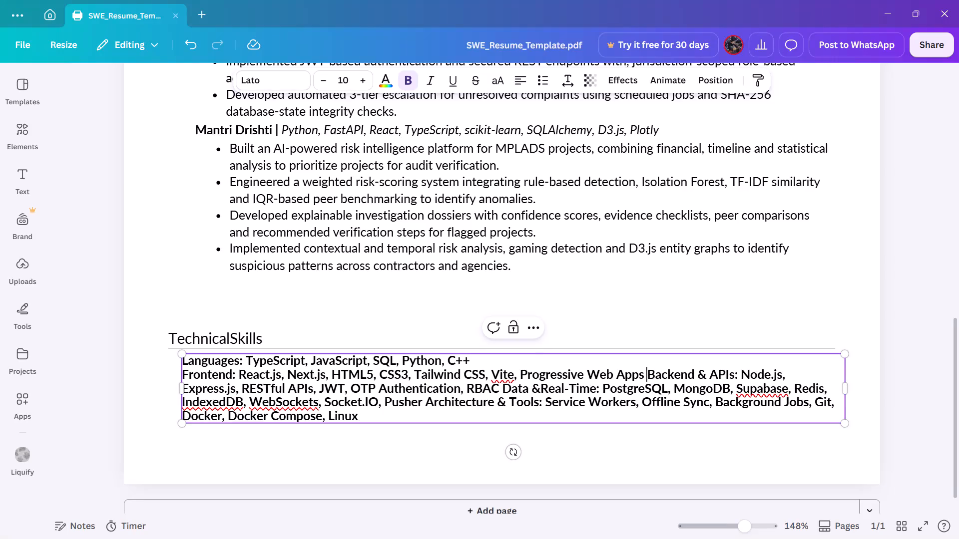
Break the Technical Skills text before Backend & APIs: so that category starts on its own line below Frontend.
key("BackSpace")
key("Return")
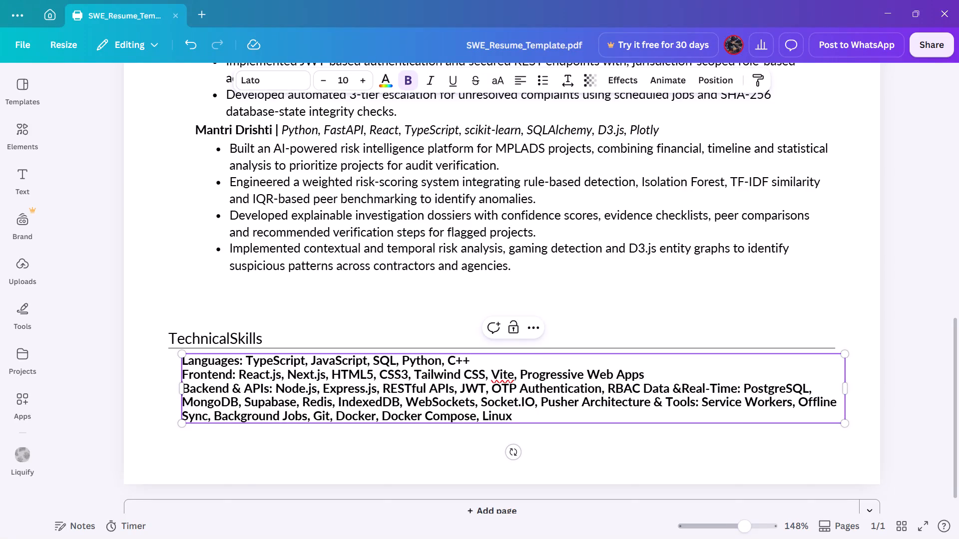
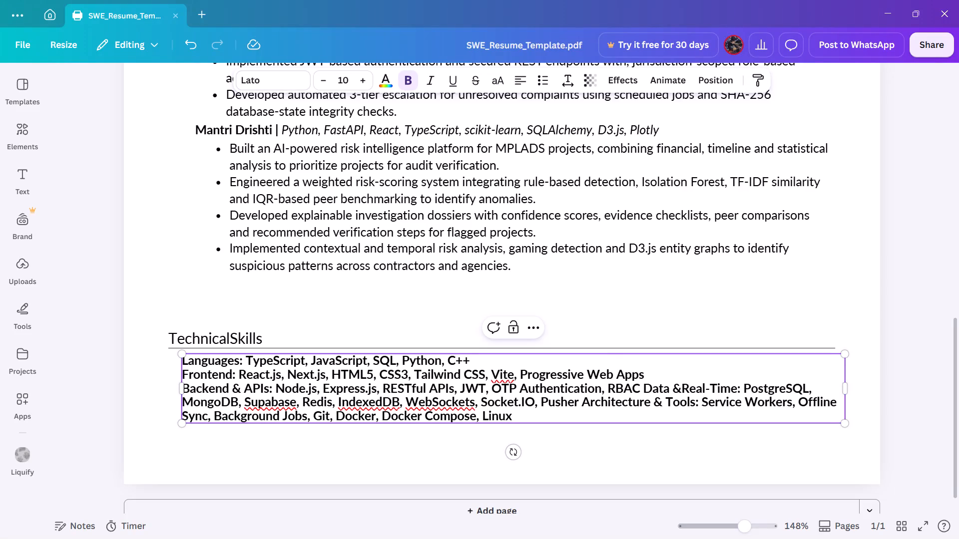
Break the Technical Skills text before Data &Real-Time: so that category starts on its own line below Backend & APIs.
left_click(641, 387)
key("Right")
key("BackSpace")
key("Return")
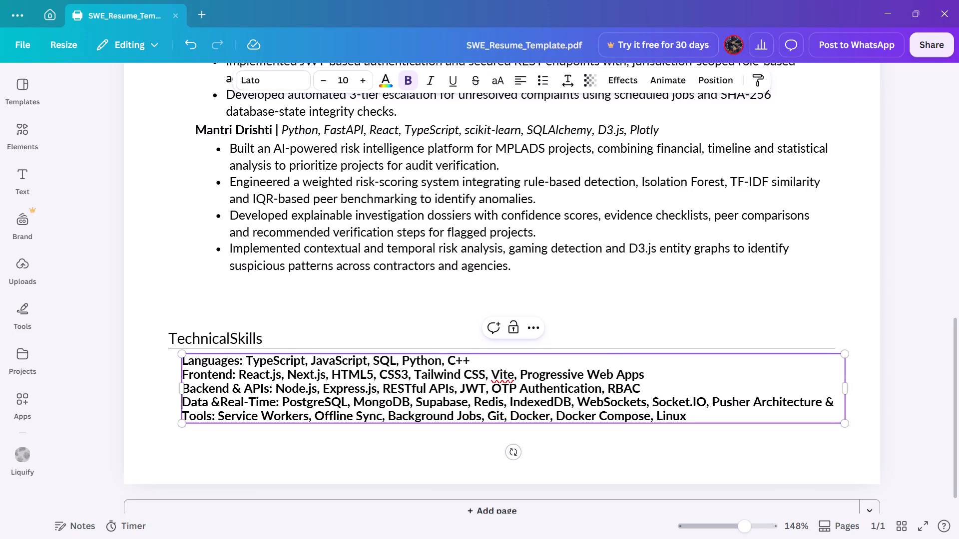
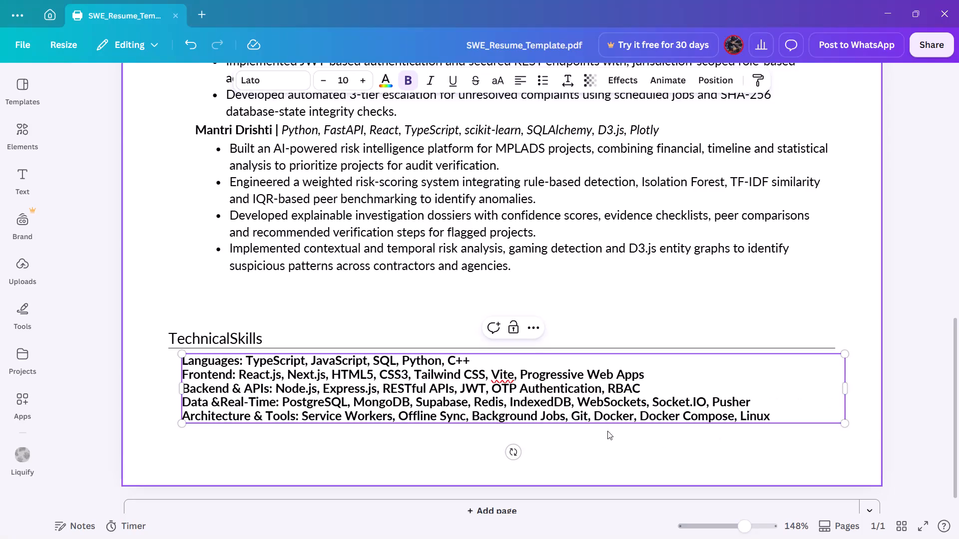
Remove bold from the skill lists after each of the five category labels in the Technical Skills text, keeping the labels bold.
left_click(253, 367)
left_click_drag(246, 363, 478, 376)
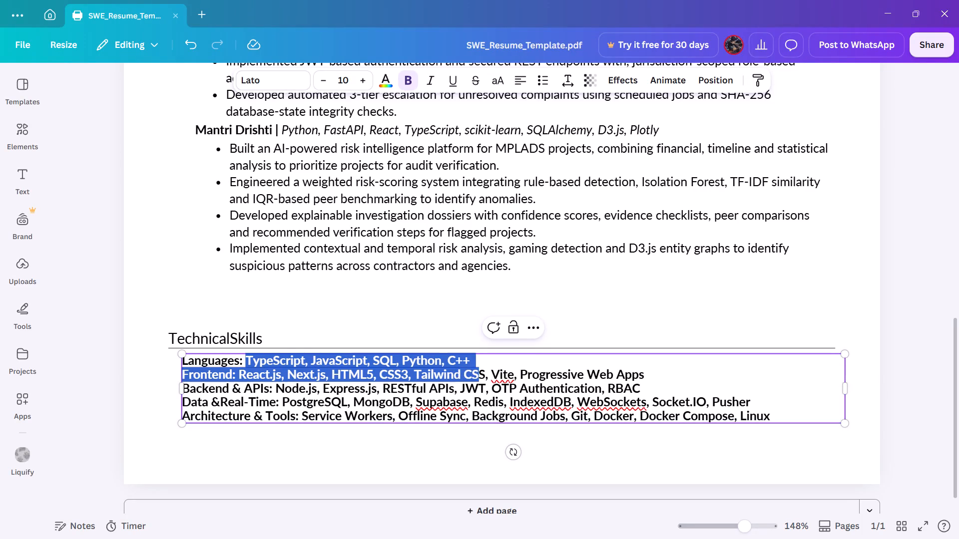
left_click_drag(478, 376, 479, 365)
key("ctrl+b")
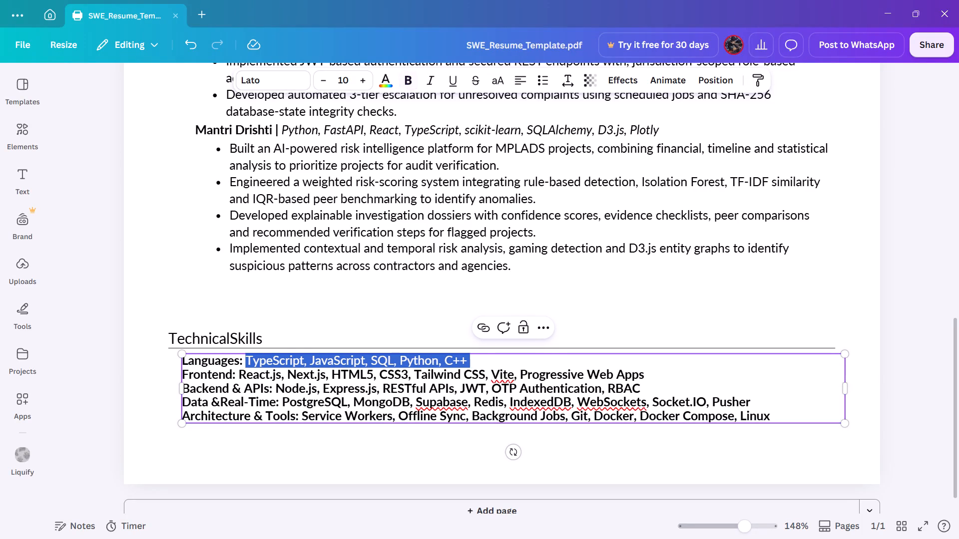
left_click_drag(238, 370, 648, 376)
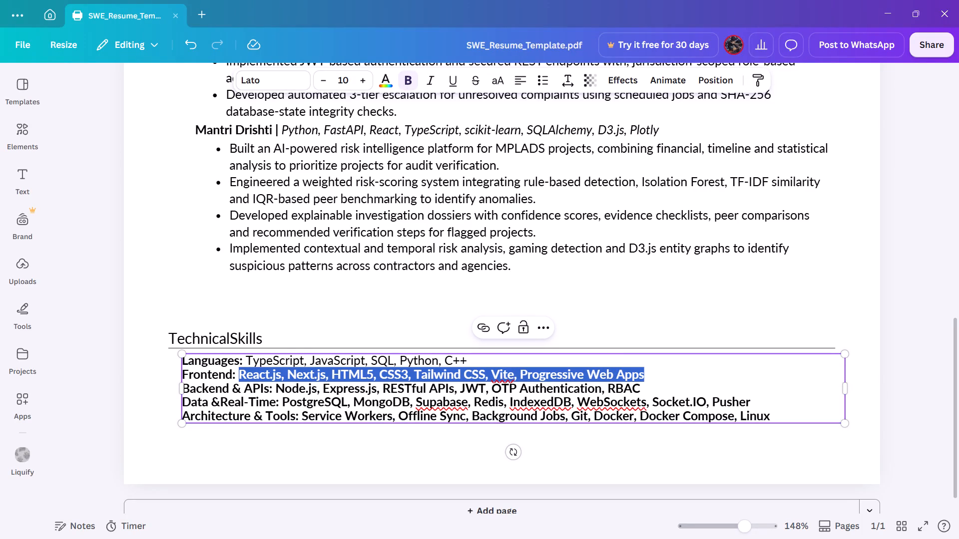
key("ctrl+b")
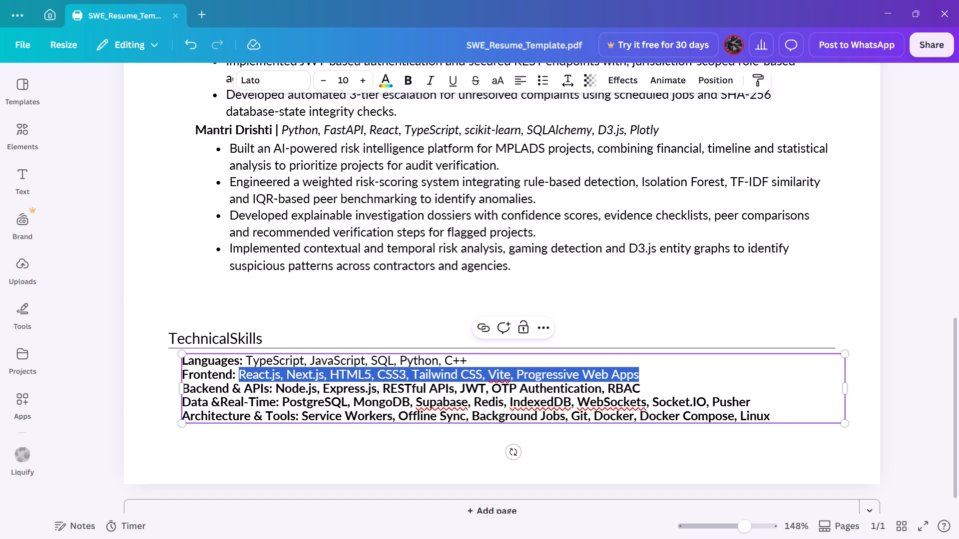
left_click_drag(274, 386, 656, 383)
key("ctrl+b")
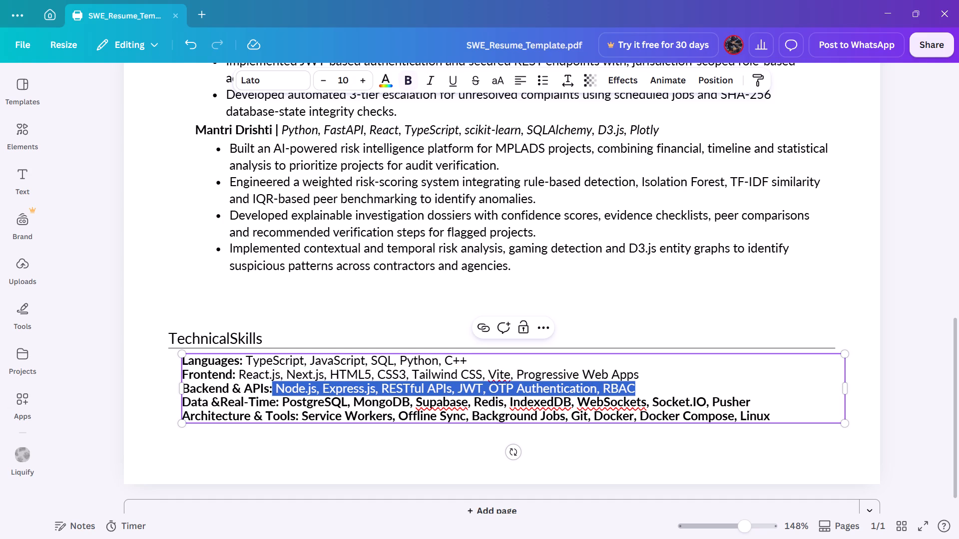
left_click_drag(282, 405, 764, 398)
key("ctrl+b")
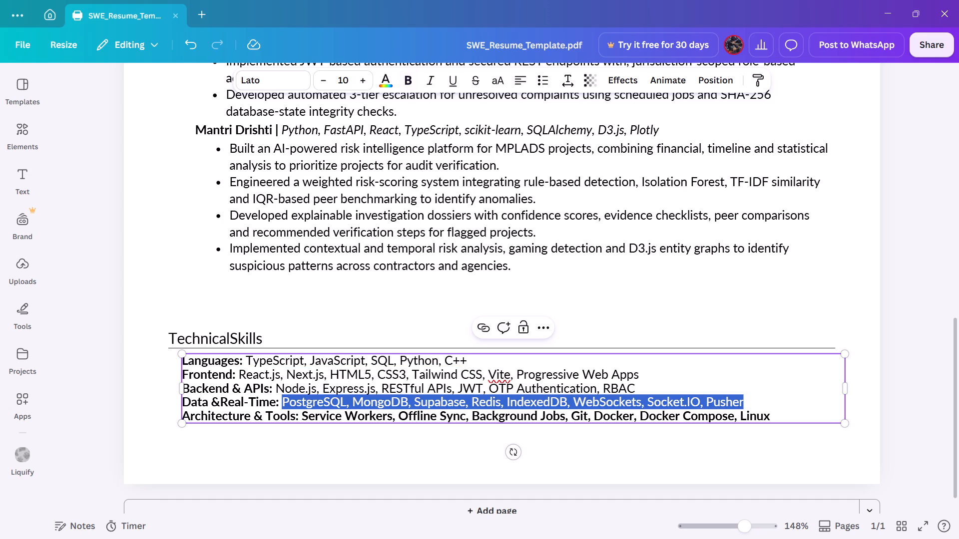
left_click_drag(301, 417, 838, 425)
key("ctrl+b")
left_click(795, 451)
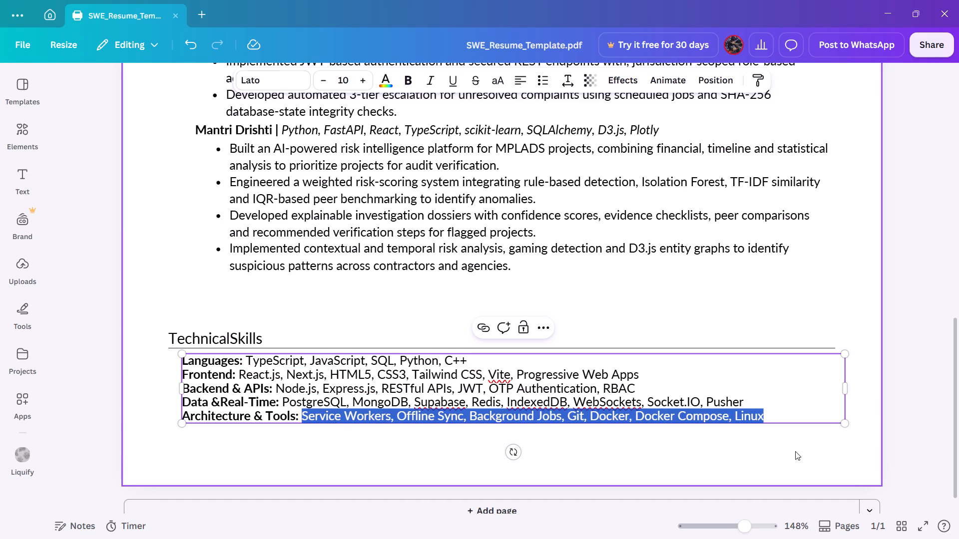
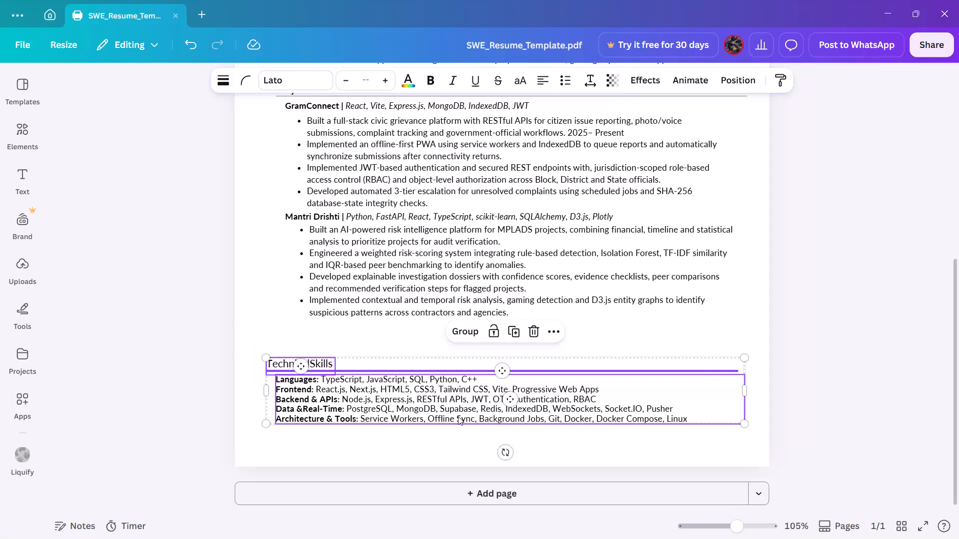
Move the Technical Skills heading, divider line and skills text up together beneath the Mantri Drishti bullets and group them.
left_click(182, 378)
left_click(378, 407)
left_click(157, 337)
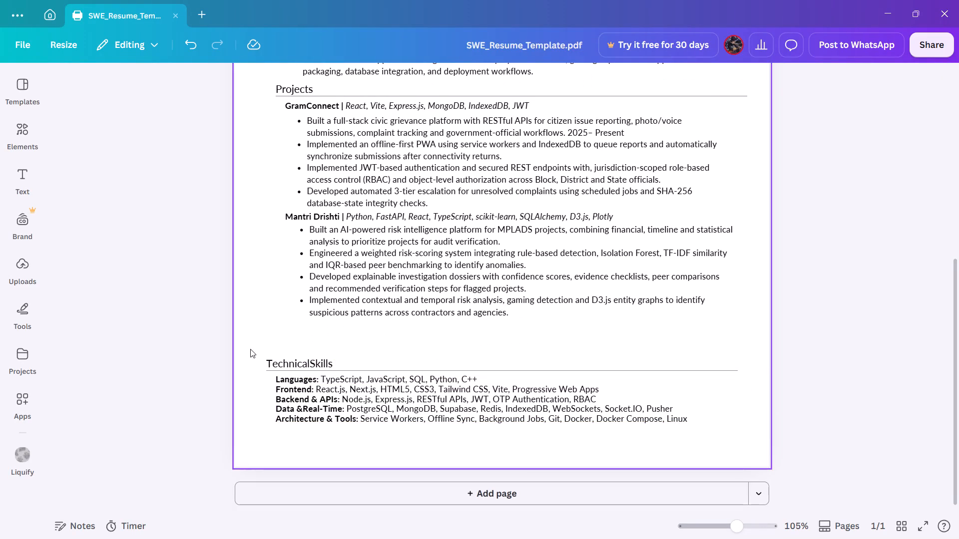
left_click_drag(250, 349, 712, 474)
left_click_drag(659, 409, 656, 371)
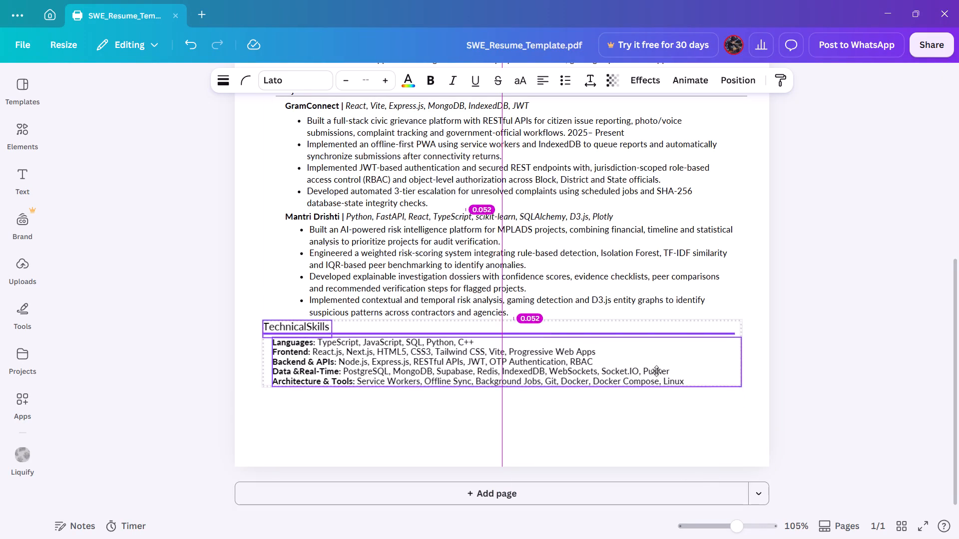
left_click_drag(656, 371, 657, 369)
left_click(454, 291)
Align the Technical Skills group's left edge with the Projects heading and nudge it down slightly below the last project bullet.
left_click_drag(590, 353, 600, 353)
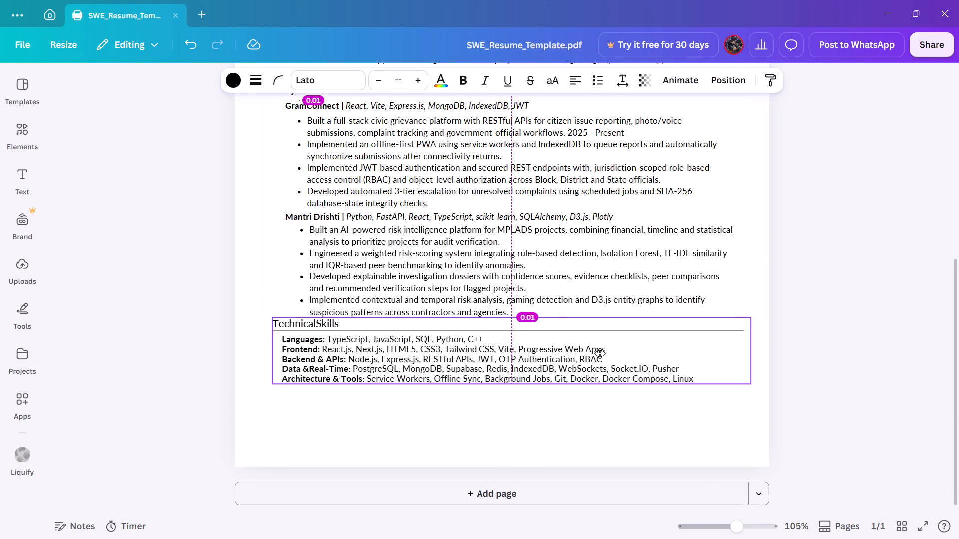
left_click_drag(600, 353, 609, 353)
scroll(915, 420, "up", 1)
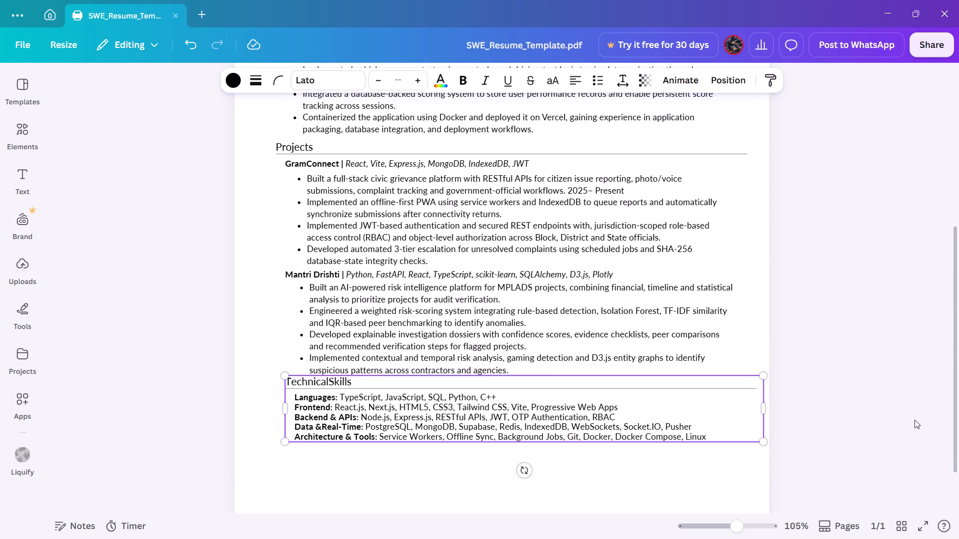
left_click_drag(637, 426, 623, 426)
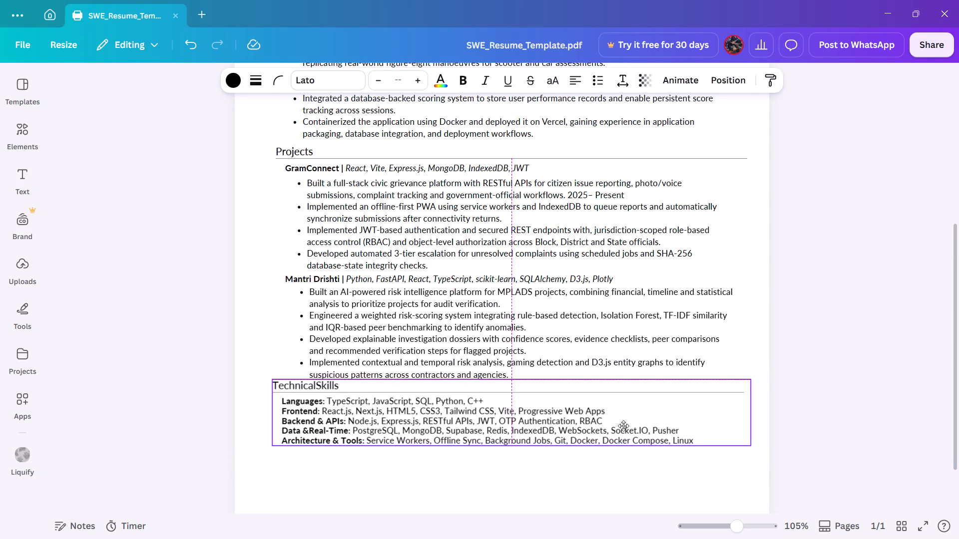
left_click_drag(623, 426, 628, 426)
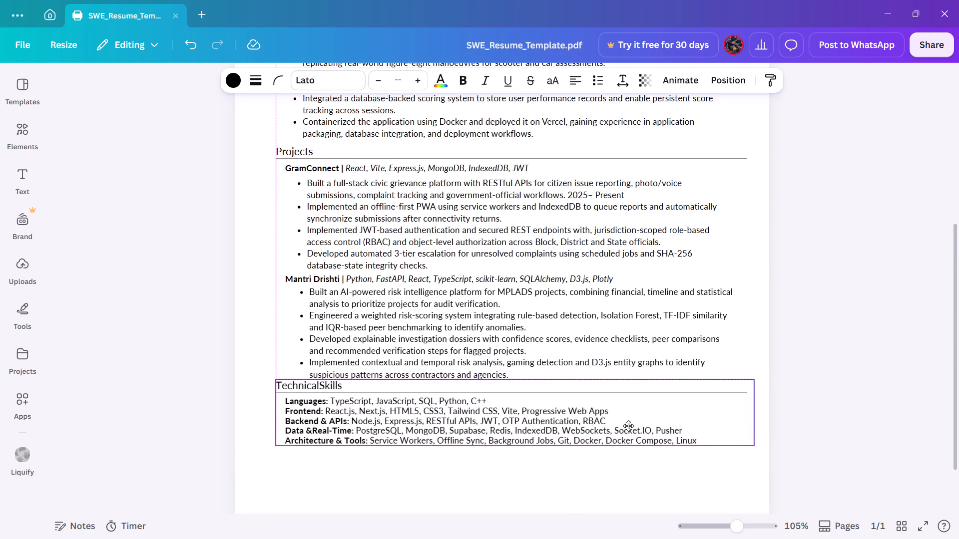
left_click_drag(628, 426, 628, 425)
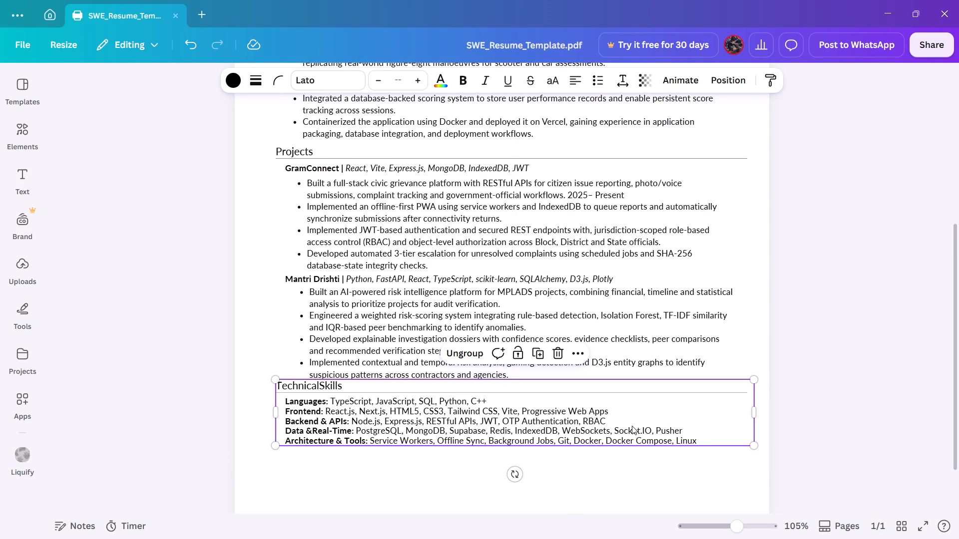
key("Down")
key("Down")
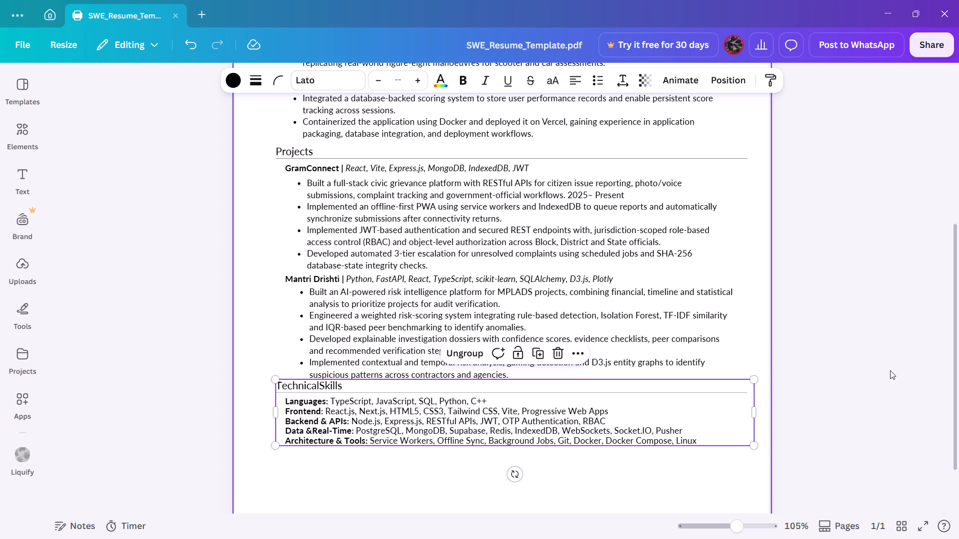
left_click(890, 369)
left_click(730, 406)
key("Down")
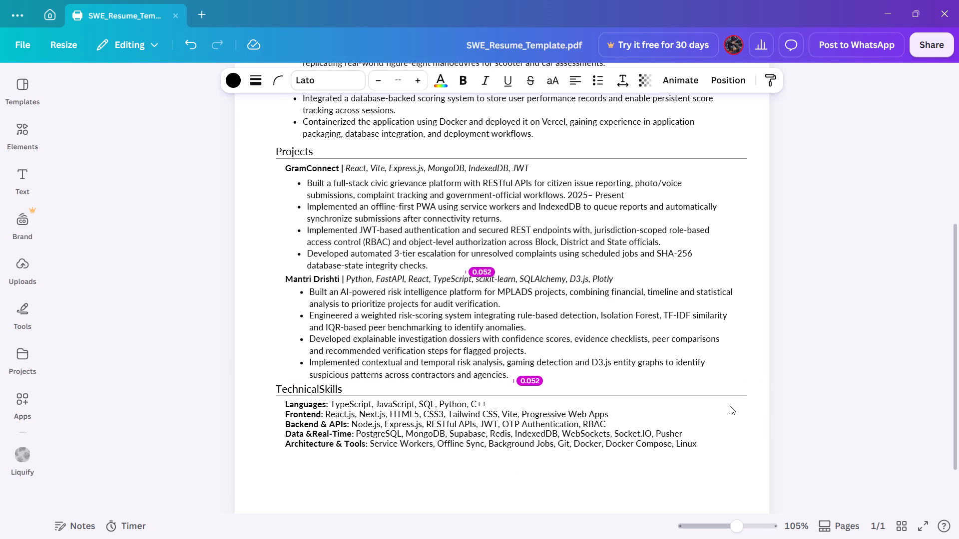
left_click(798, 349)
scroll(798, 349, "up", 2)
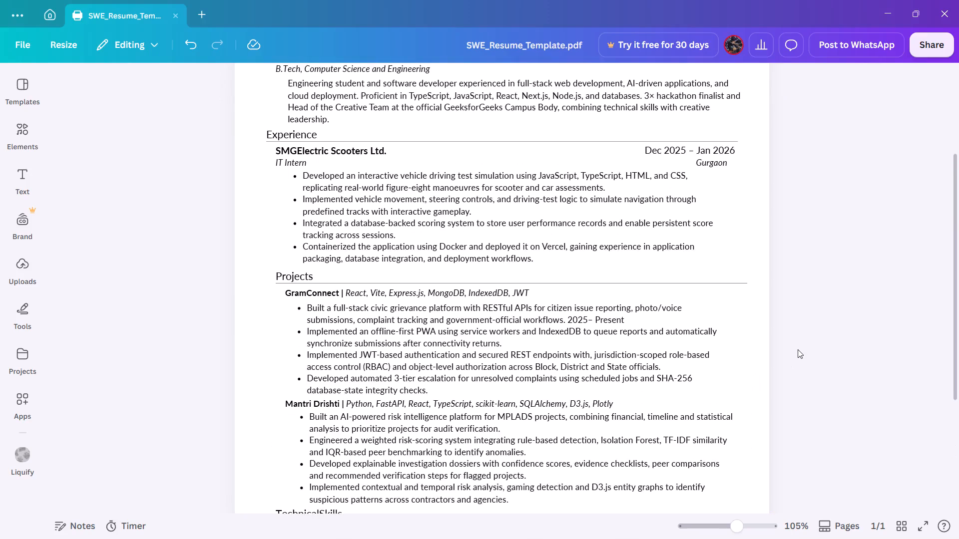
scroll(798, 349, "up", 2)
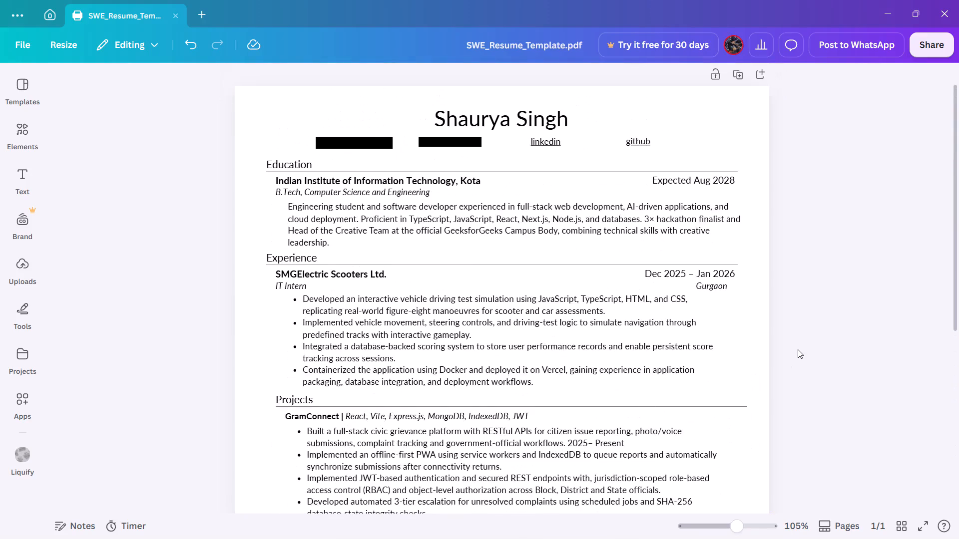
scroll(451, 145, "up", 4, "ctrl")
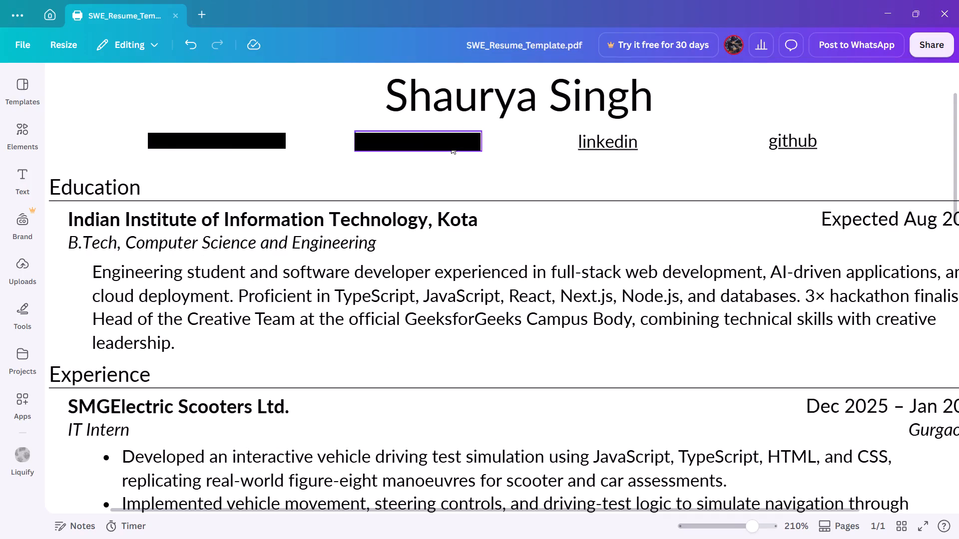
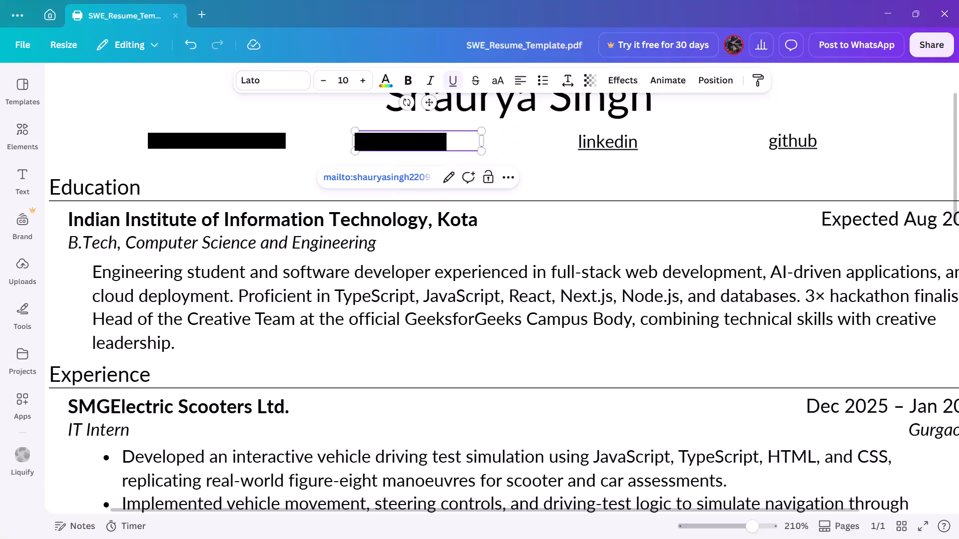
Enter the email address in the second contact entry of the resume header.
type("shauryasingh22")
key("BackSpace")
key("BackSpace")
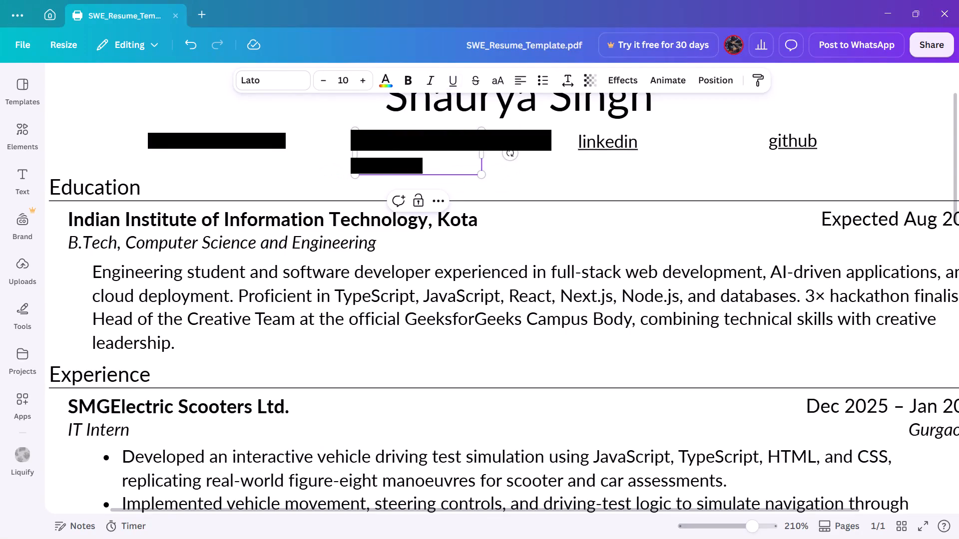
left_click(591, 226)
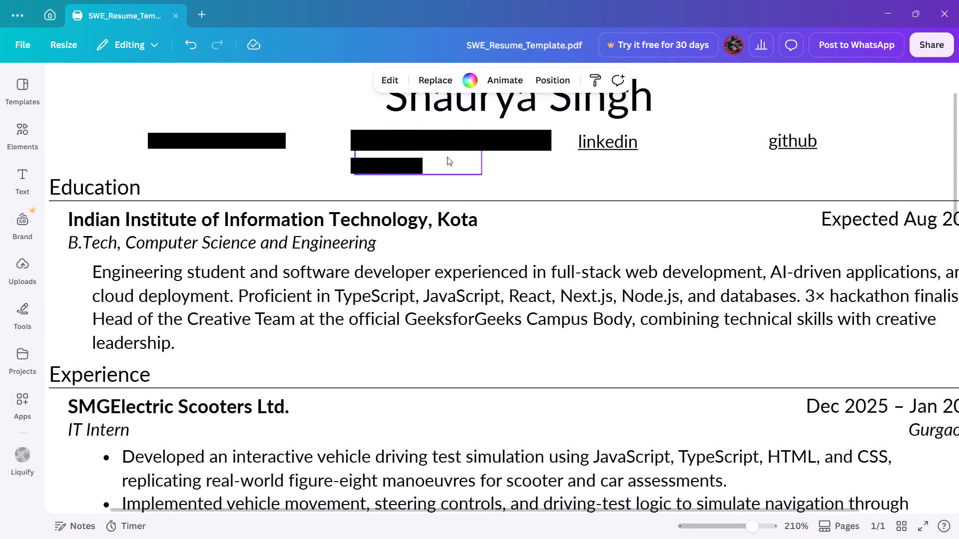
Widen the header's email text box so the address fits on one line, and shift it slightly left, away from the linkedin link.
left_click(447, 157)
left_click_drag(482, 152, 548, 150)
left_click(306, 175)
left_click_drag(412, 146, 390, 146)
left_click(626, 170)
scroll(628, 176, "down", 4, "ctrl")
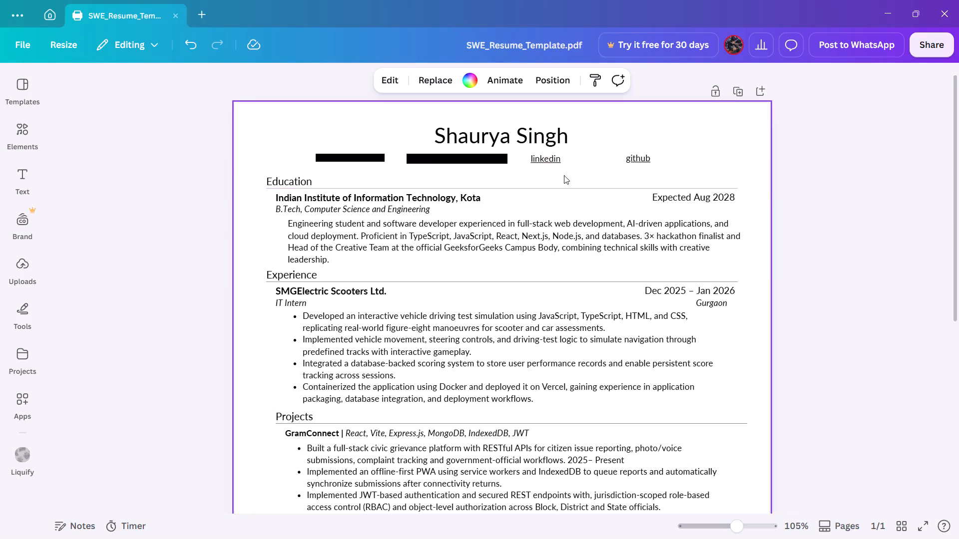
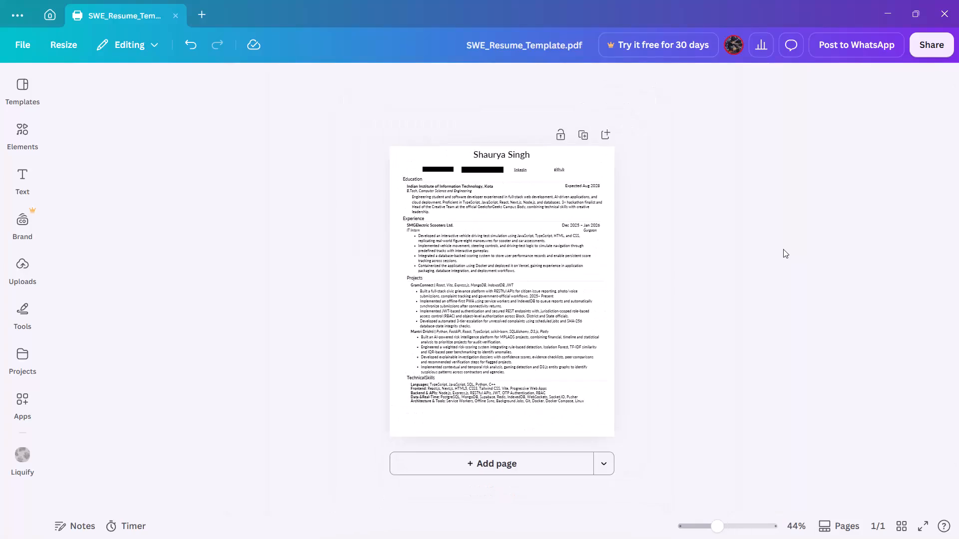
Nudge all resume content below the name heading, from the contact row through Technical Skills, slightly upward toward the name.
scroll(637, 320, "up", 2, "ctrl")
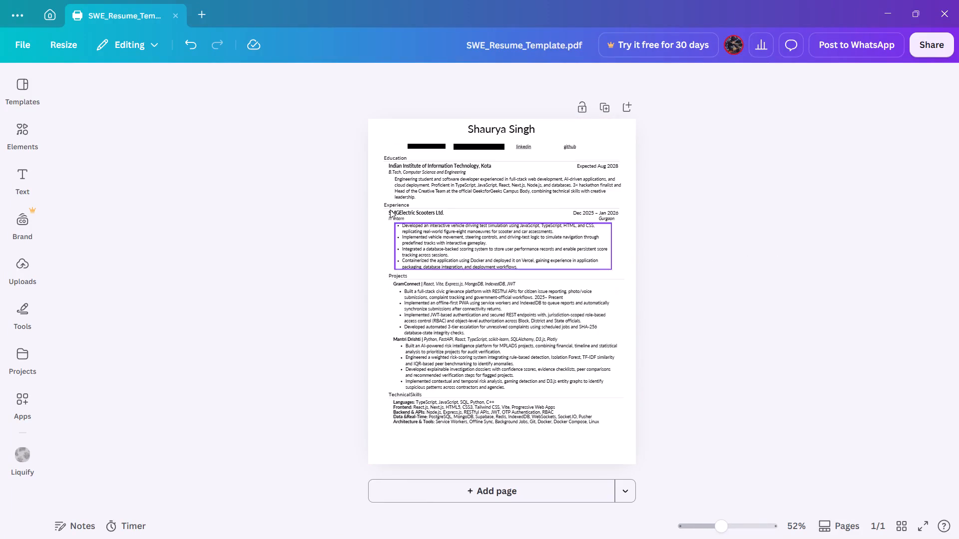
left_click_drag(336, 142, 704, 453)
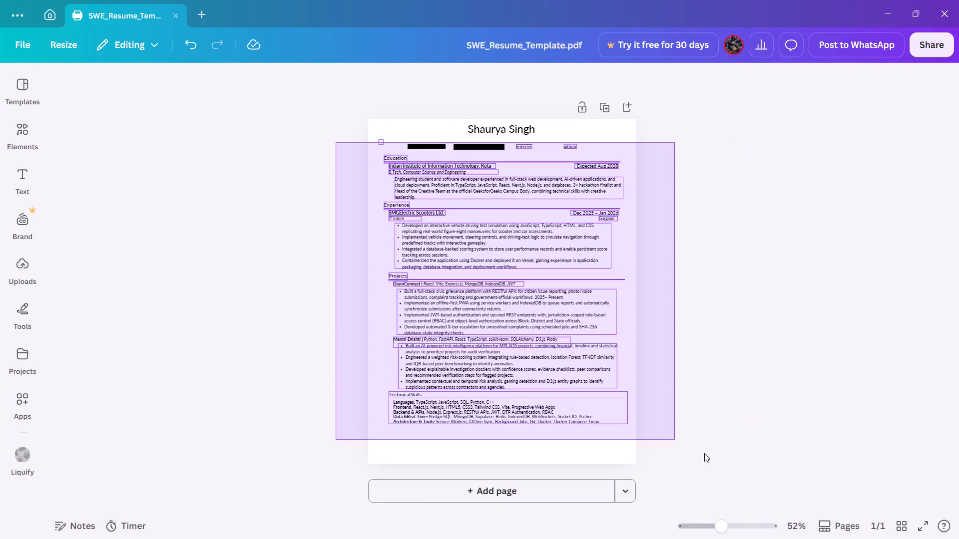
left_click_drag(704, 453, 736, 456)
key("Up")
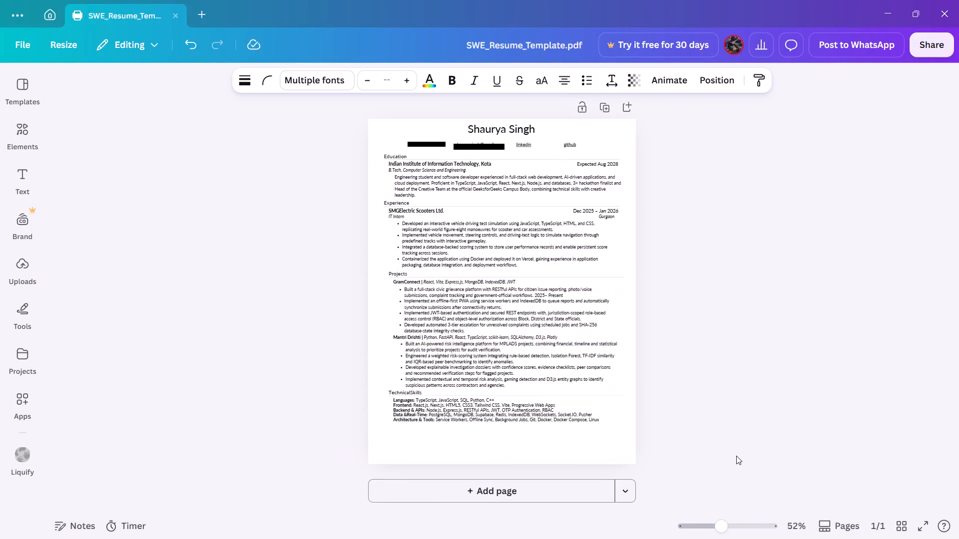
key("Up")
key("Up")
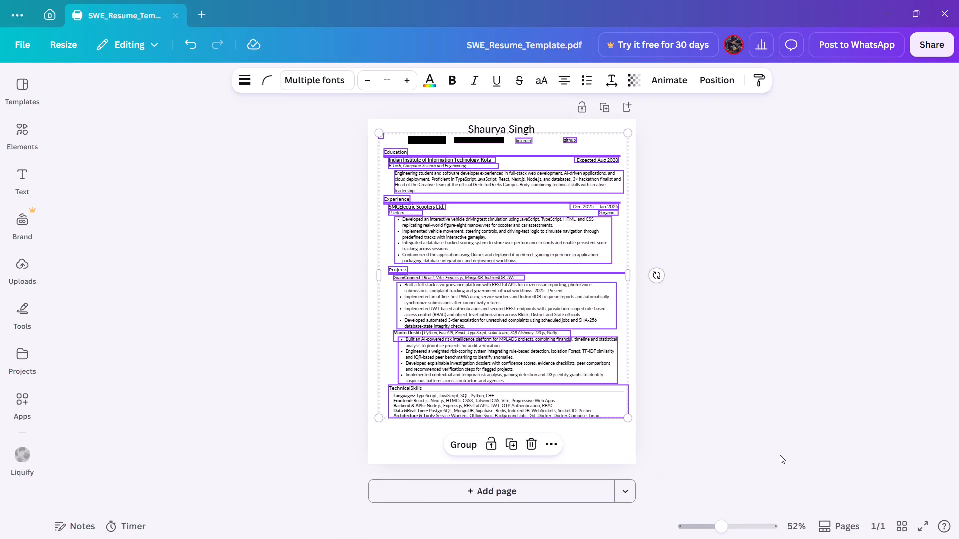
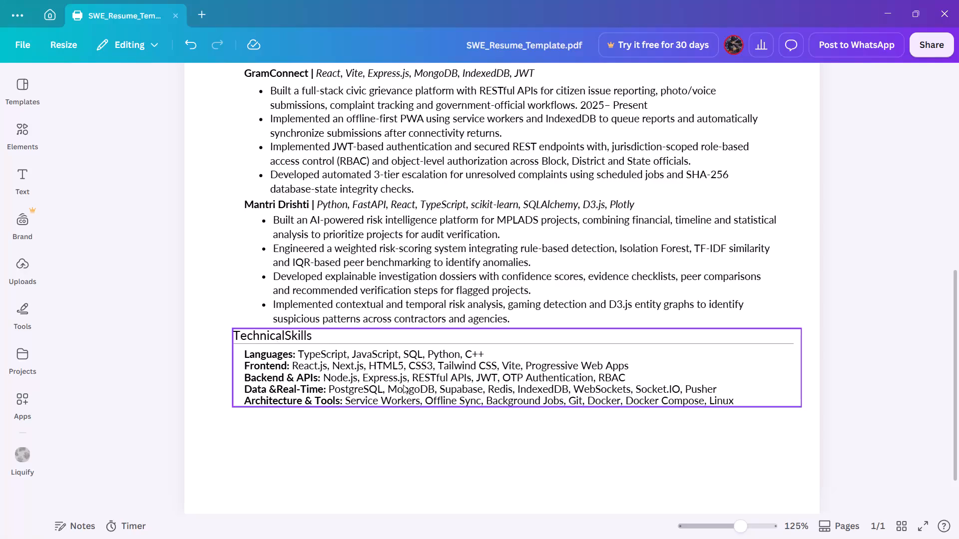
Duplicate the Technical Skills section group and place the copy directly below the original.
key("ctrl+d")
left_click_drag(490, 391, 456, 453)
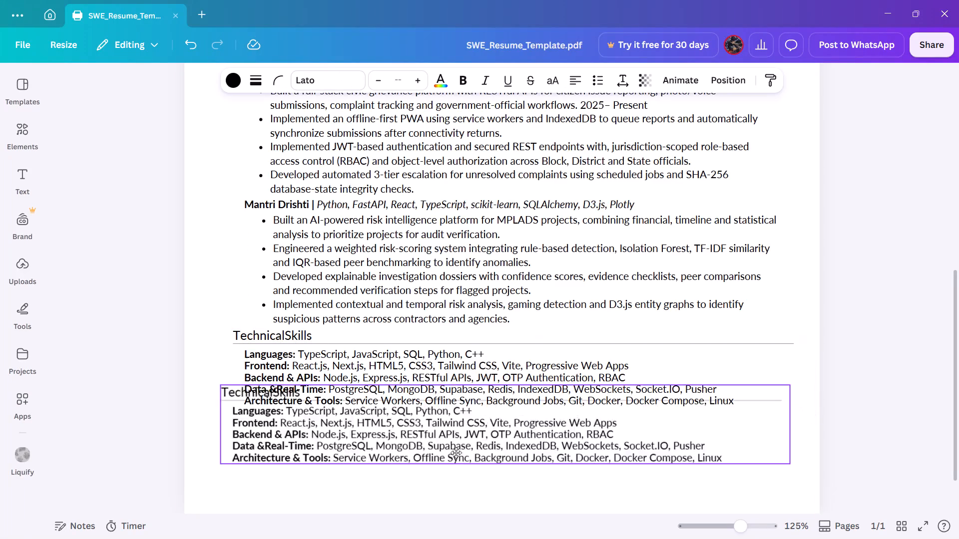
left_click_drag(456, 453, 455, 458)
Ungroup the copied Technical Skills section into separate heading, divider and text elements.
scroll(602, 427, "down", 4)
left_click(287, 359)
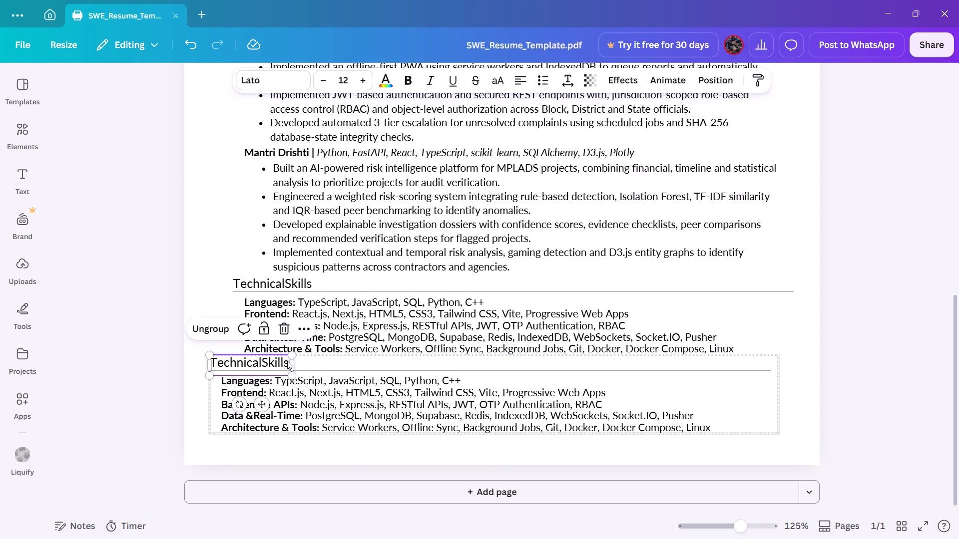
left_click(215, 331)
left_click(125, 382)
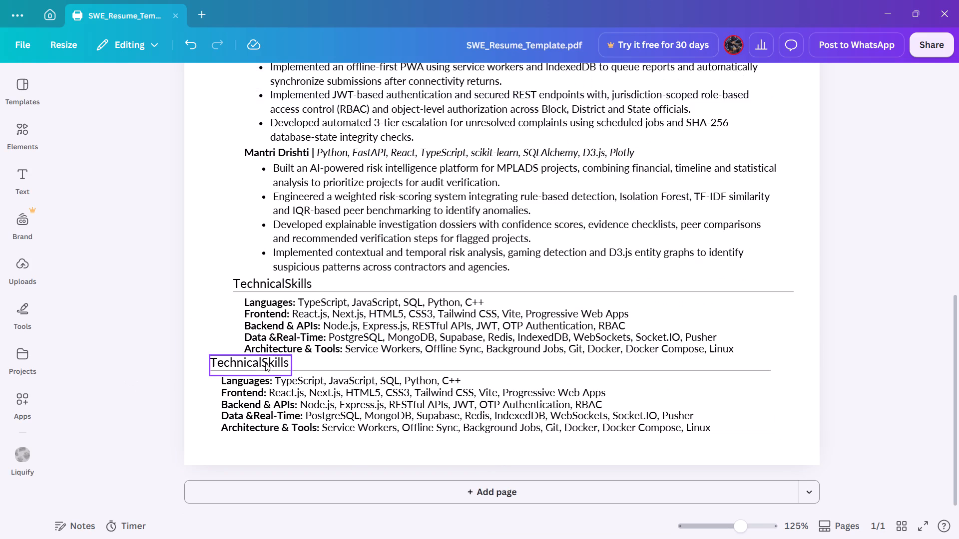
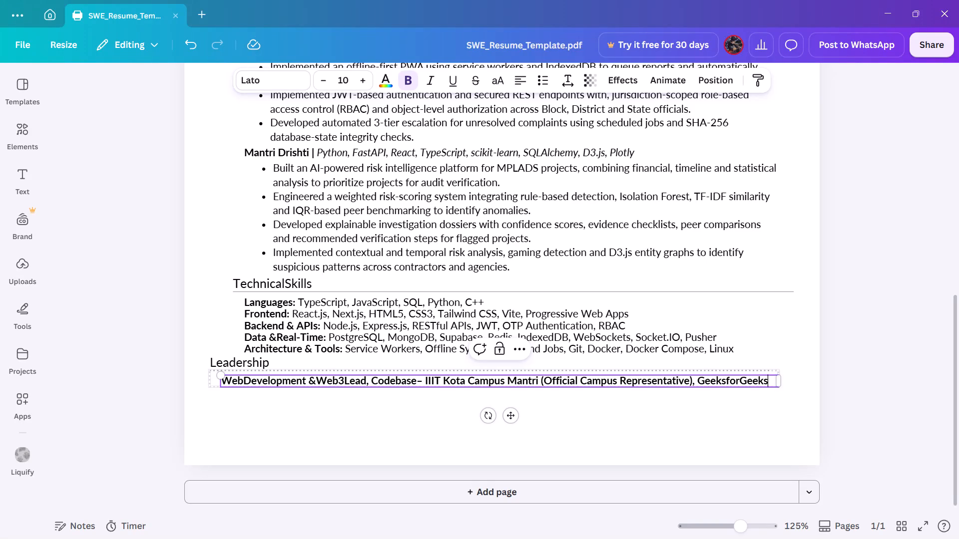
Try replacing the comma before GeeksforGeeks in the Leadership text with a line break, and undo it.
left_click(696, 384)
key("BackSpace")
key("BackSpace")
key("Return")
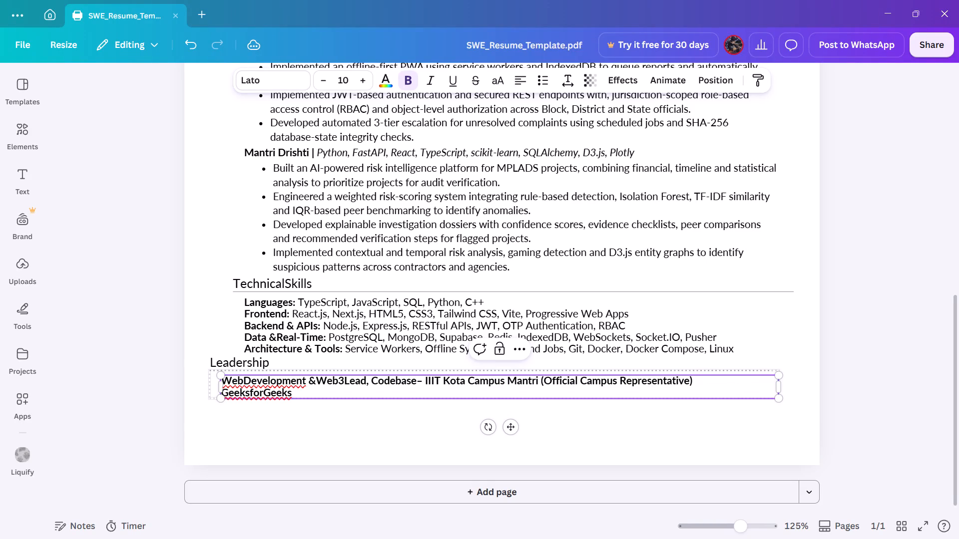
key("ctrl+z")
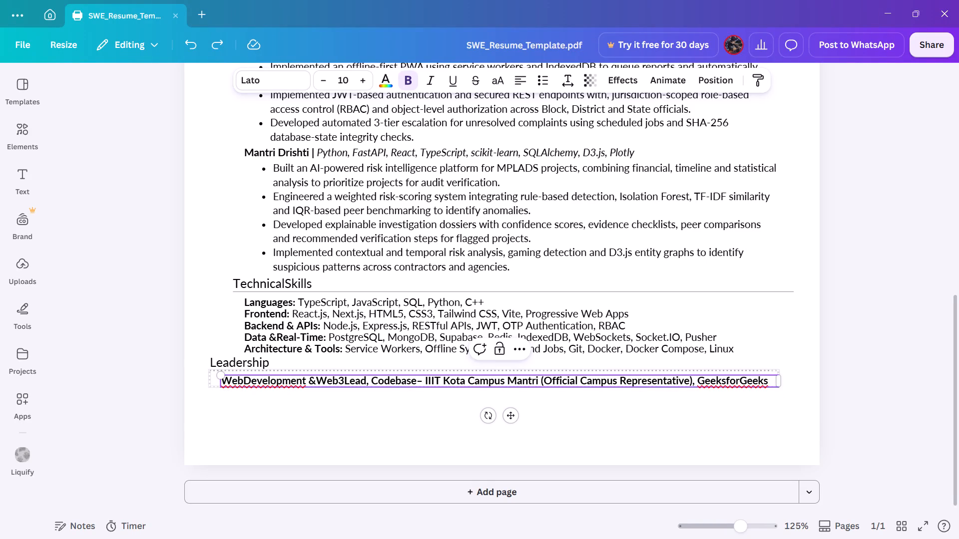
Replace the dash after Codebase in the Leadership text with a line break, so IIIT Kota Campus Mantri starts a second line.
left_click(424, 380)
key("Right")
key("BackSpace")
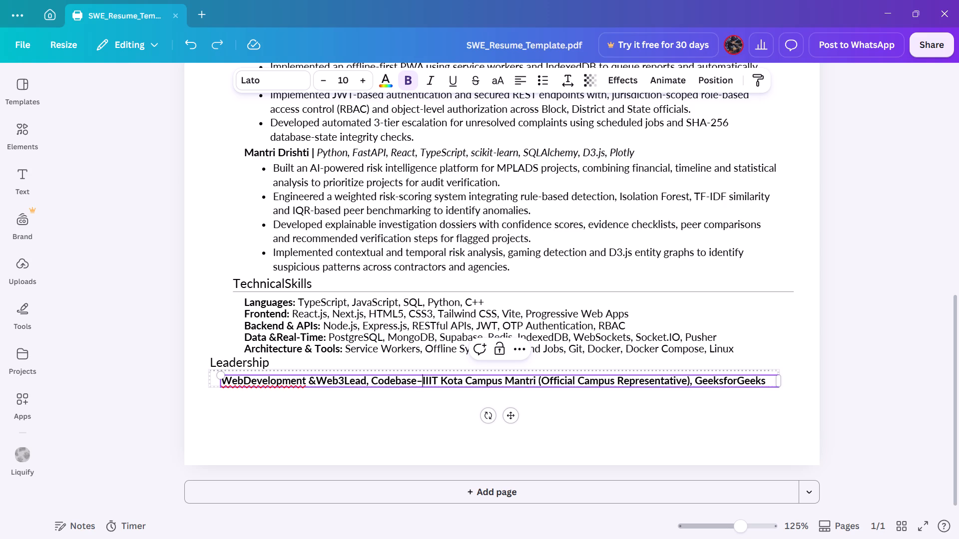
key("BackSpace")
key("Return")
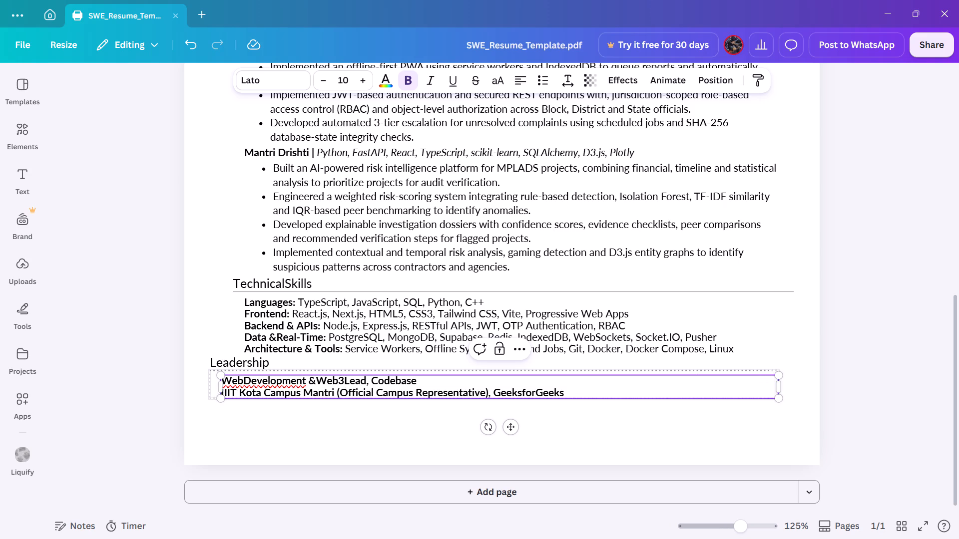
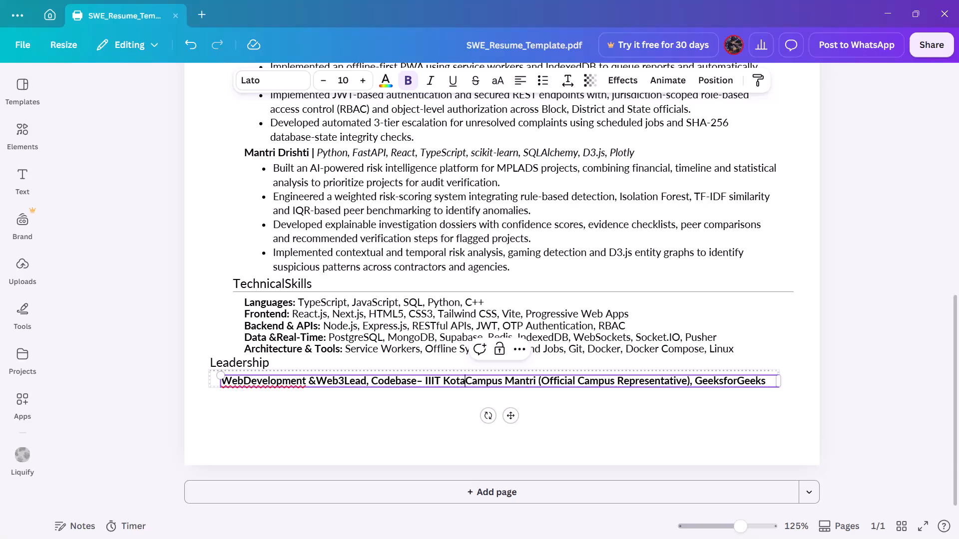
Break the Leadership text after IIIT Kota so that Campus Mantri (Official Campus Representative), GeeksforGeeks starts on its own line.
key("Return")
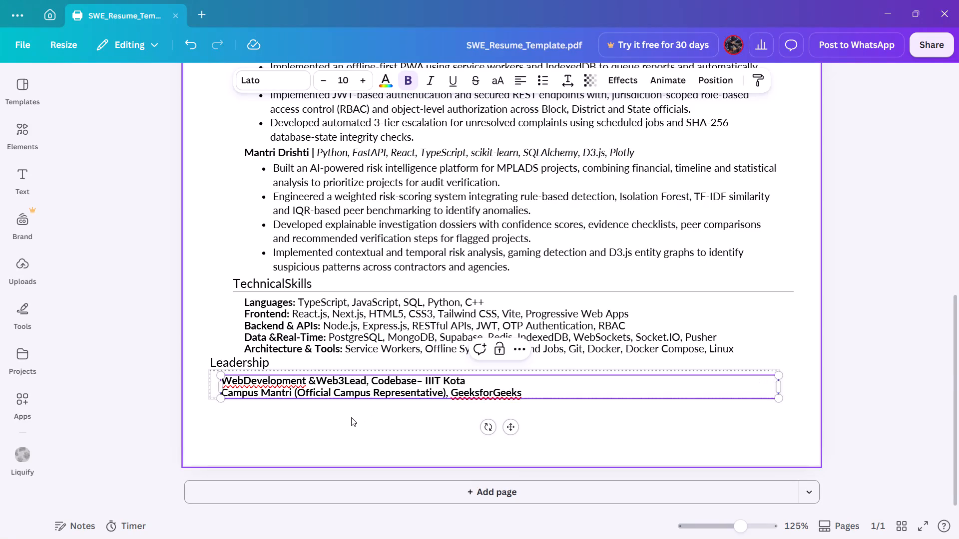
left_click(351, 417)
Open the two-line Leadership text for editing at the Campus Mantri entry.
scroll(286, 410, "up", 2, "ctrl")
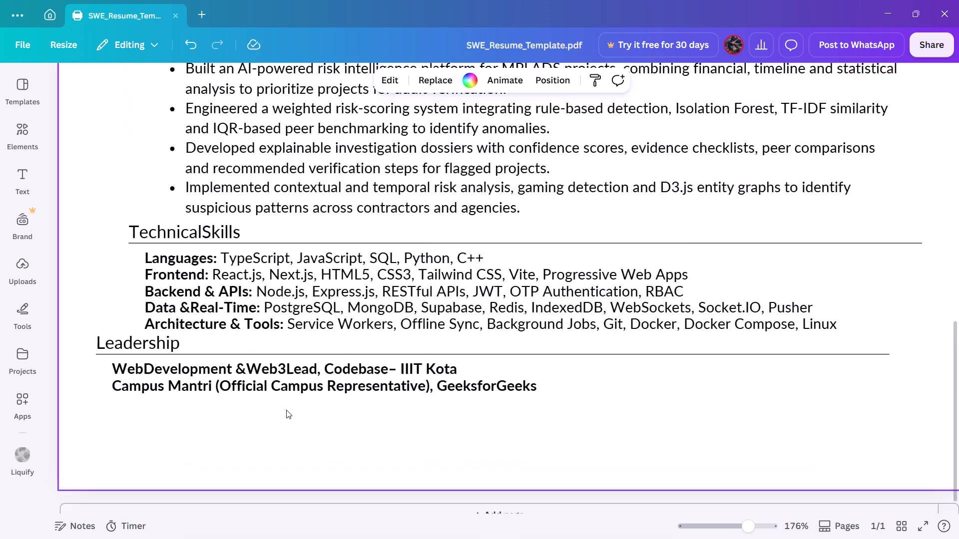
scroll(286, 410, "up", 1, "ctrl")
scroll(222, 435, "up", 2, "shift")
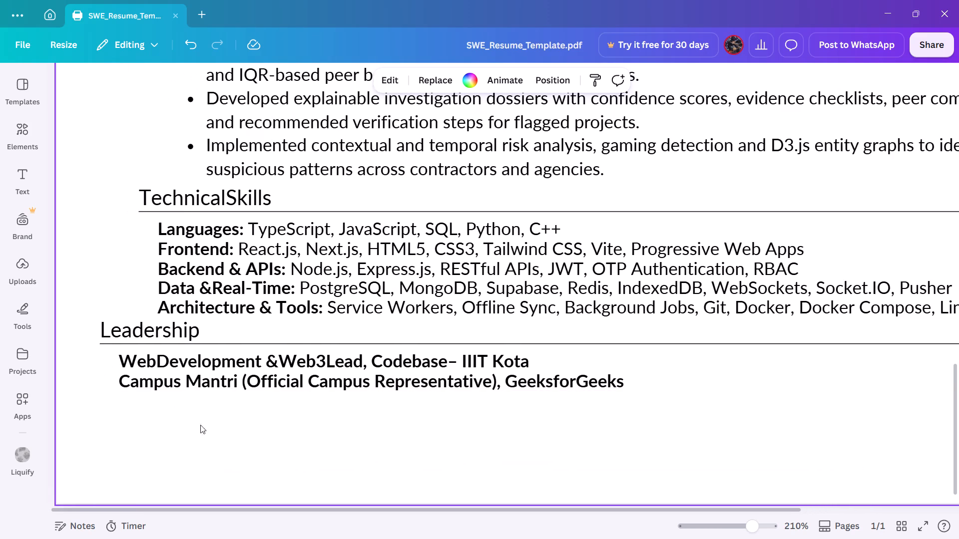
double_click(190, 379)
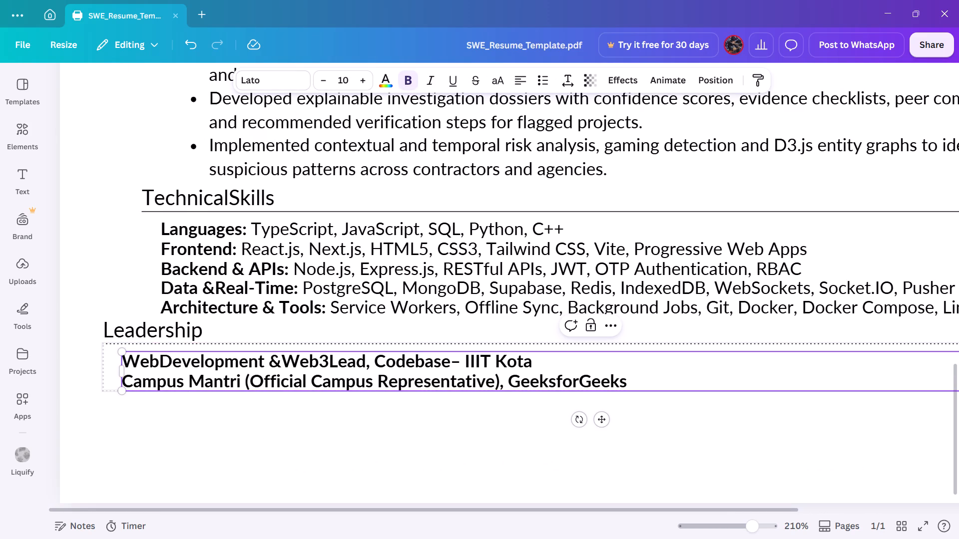
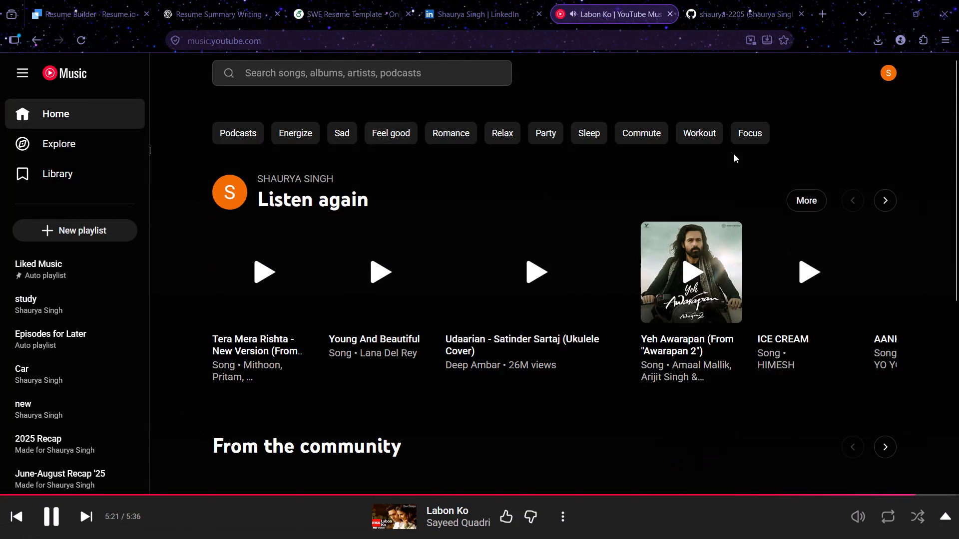
Play Tera Mera Rishta - New Version from the Listen again songs and skip ahead in the track.
left_click(682, 269)
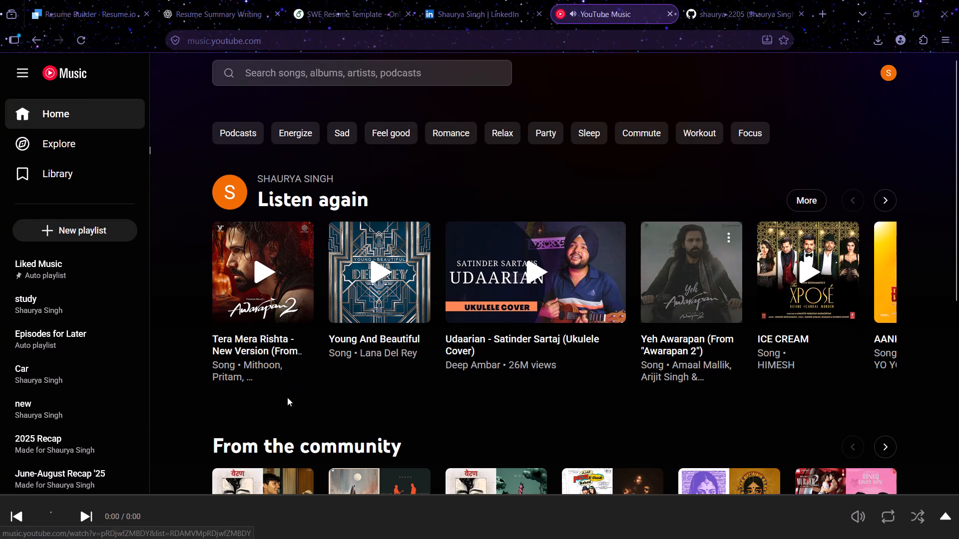
left_click(258, 255)
left_click(129, 489)
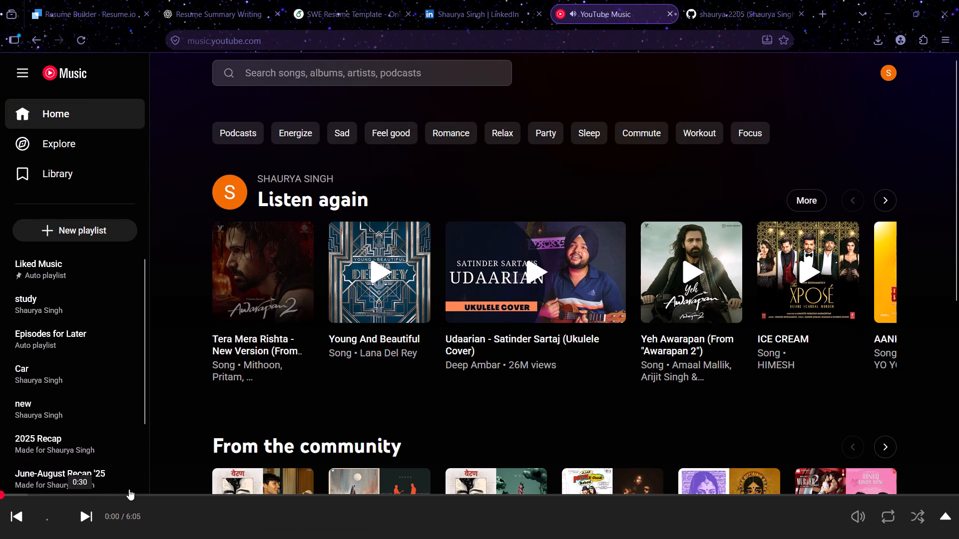
Switch to the Canva resume and delete the WebDevelopment & Web3 Lead, Codebase – IIIT Kota line from the Leadership text.
key("alt+Tab")
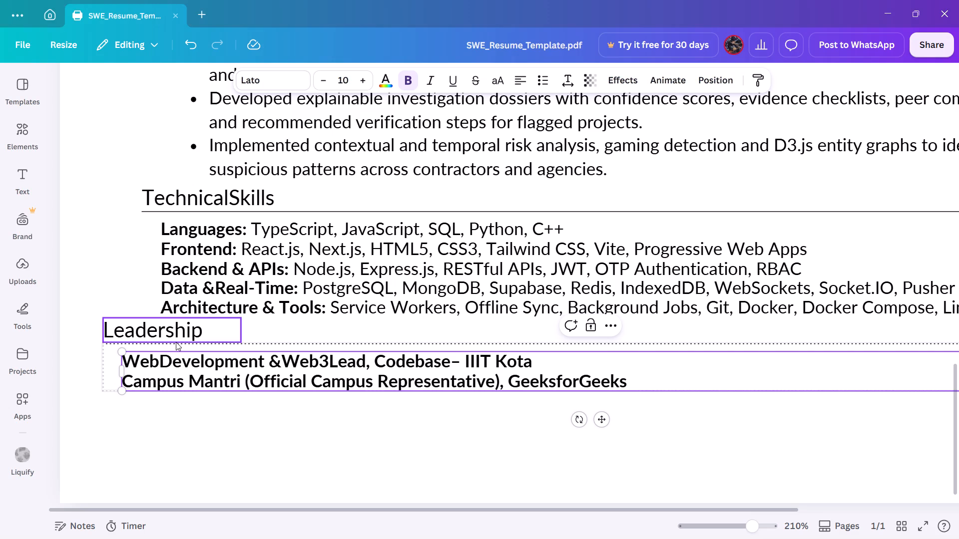
scroll(312, 376, "down", 2, "ctrl")
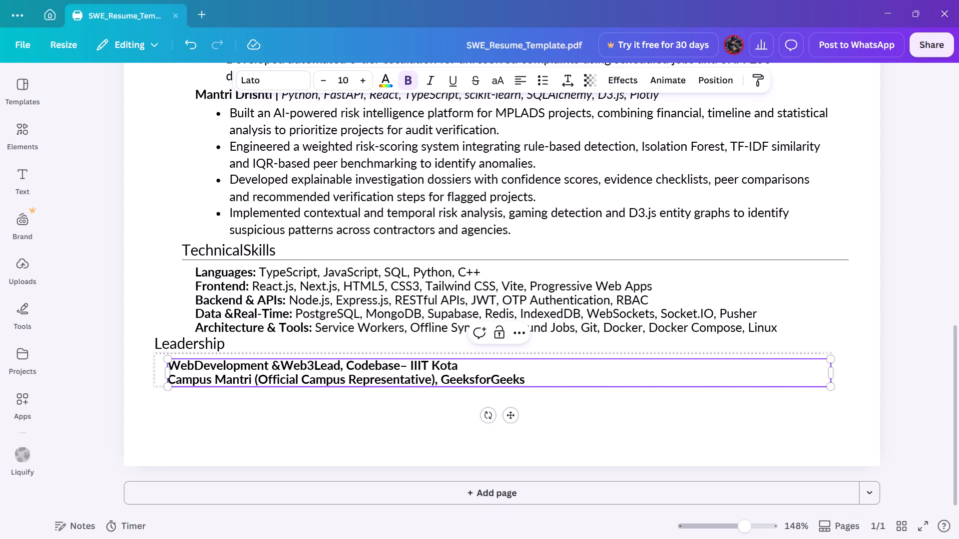
left_click(466, 366)
left_click_drag(466, 365, 299, 370)
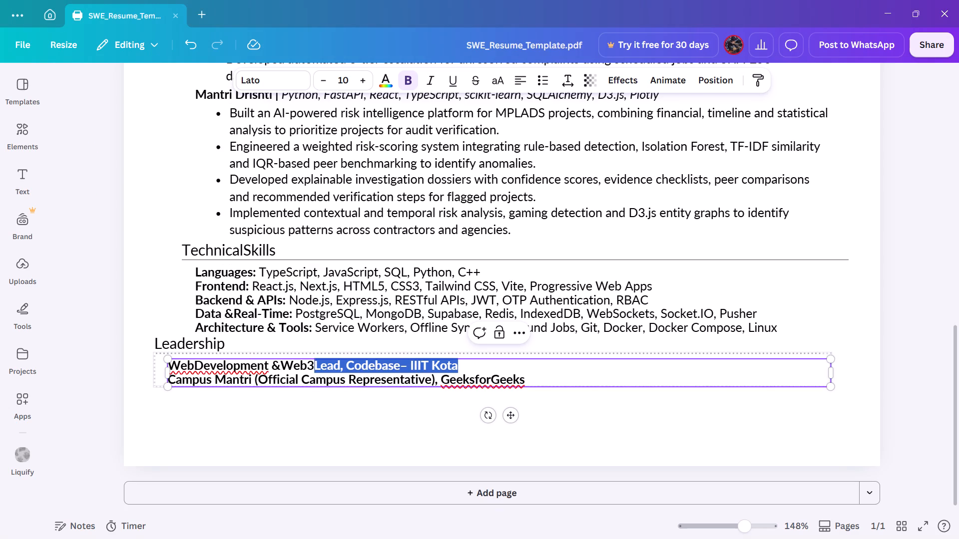
left_click_drag(299, 370, 140, 369)
key("BackSpace")
key("Down")
key("BackSpace")
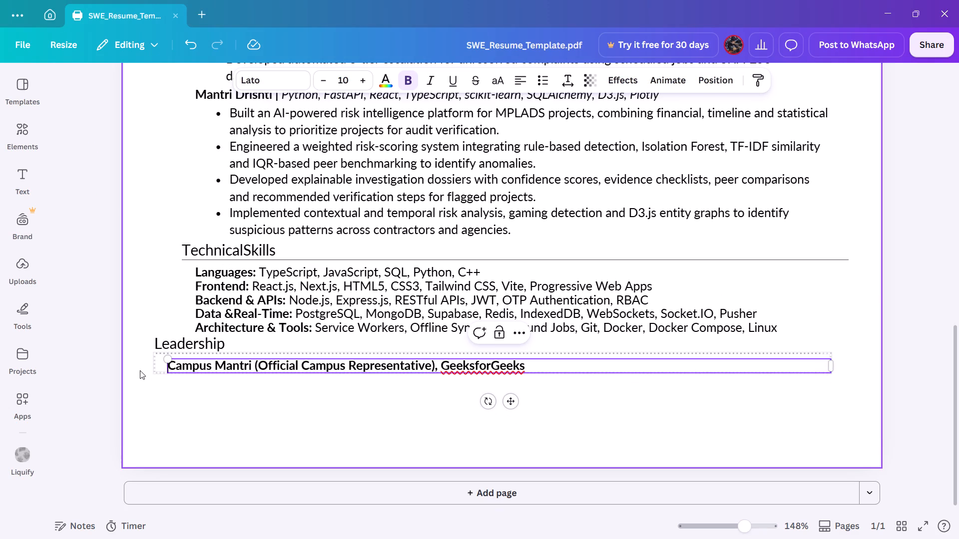
Remove the bold formatting from the Campus Mantri entry under Leadership.
left_click(207, 379)
left_click(377, 370)
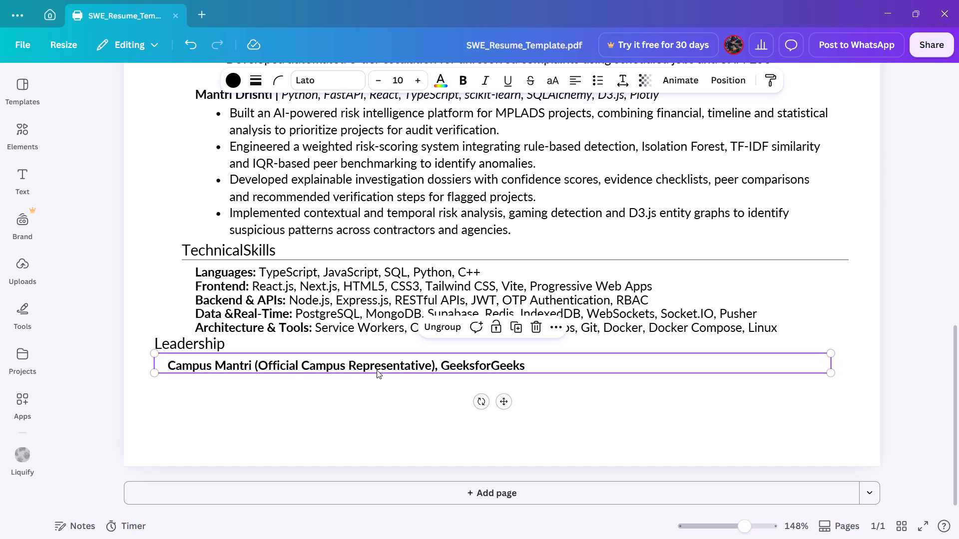
left_click(465, 78)
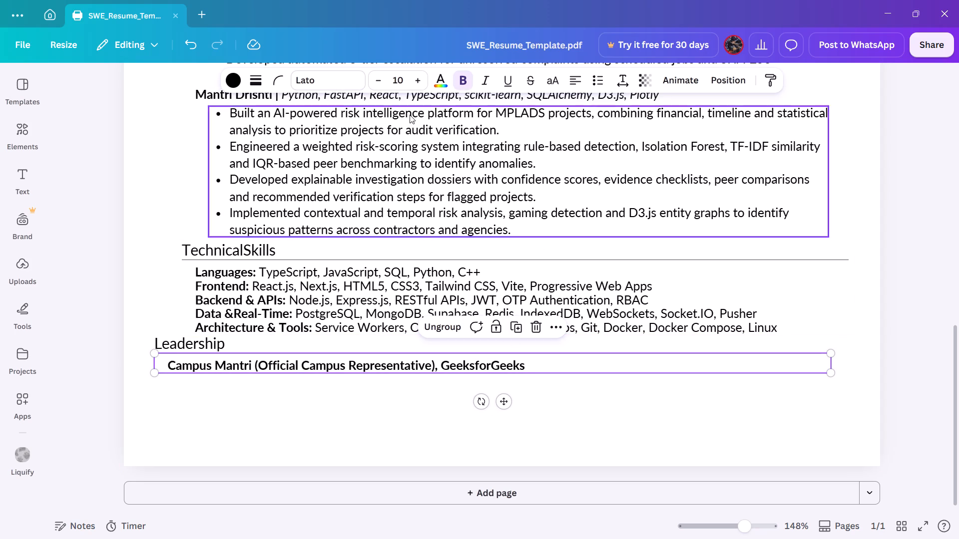
left_click(464, 82)
Replace Campus Mantri with Design & Creative Head at the start of the Leadership entry.
left_click(538, 363)
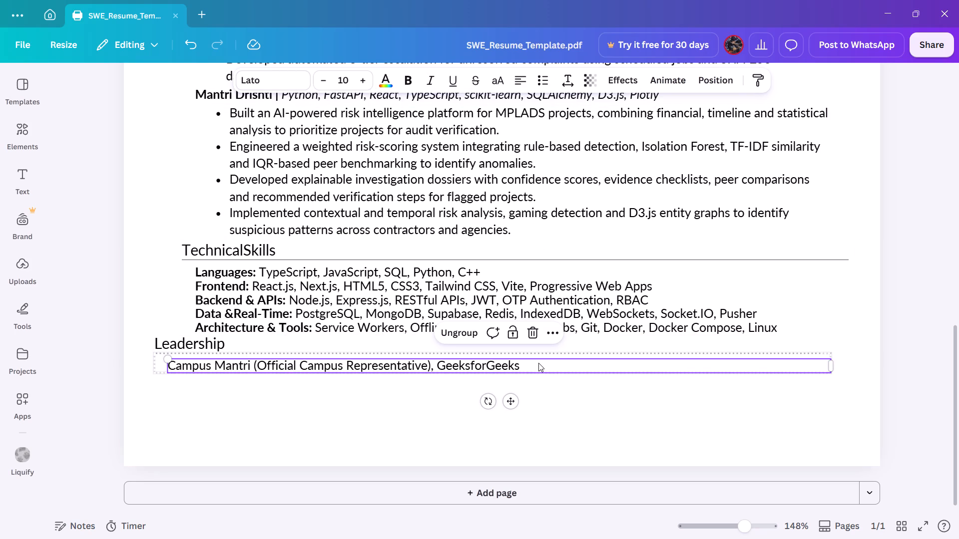
left_click(252, 364)
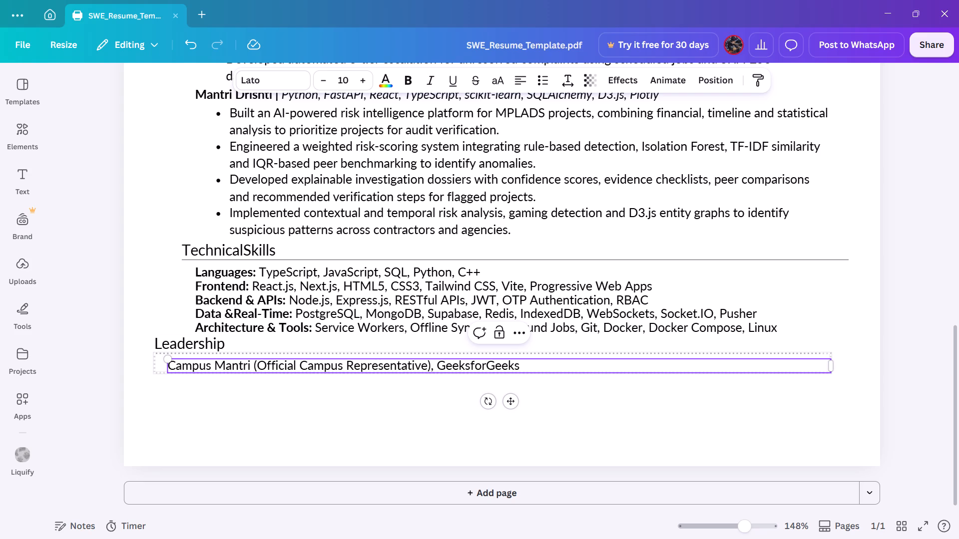
key("ctrl+BackSpace")
key("ctrl+BackSpace")
type("Design Head")
key("ctrl+BackSpace")
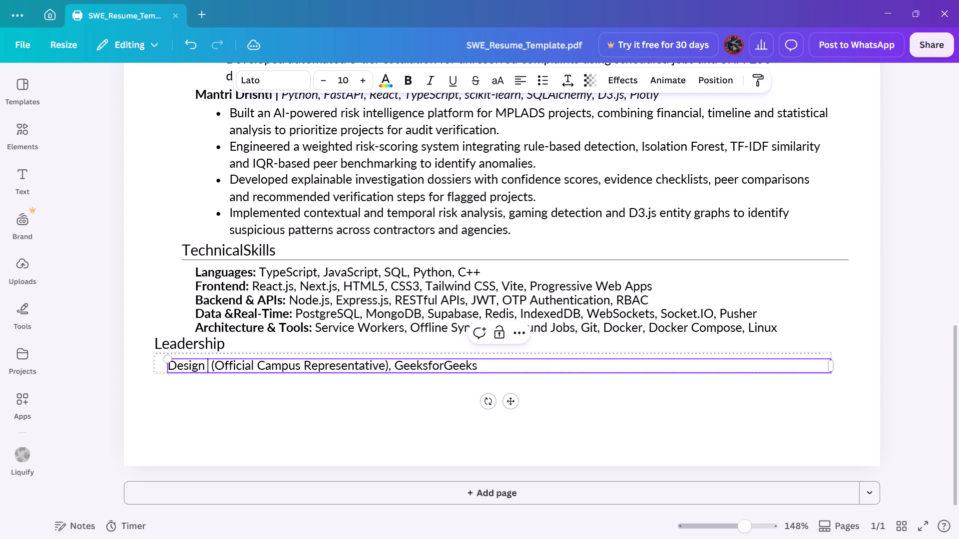
key("ctrl+BackSpace")
type("Desing")
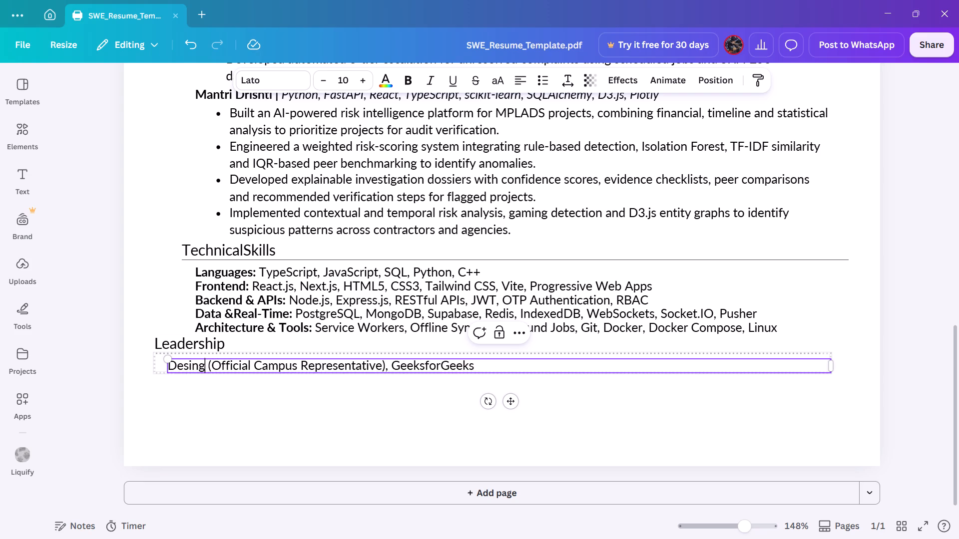
key("BackSpace")
key("BackSpace")
key("BackSpace")
type("ign")
key("space")
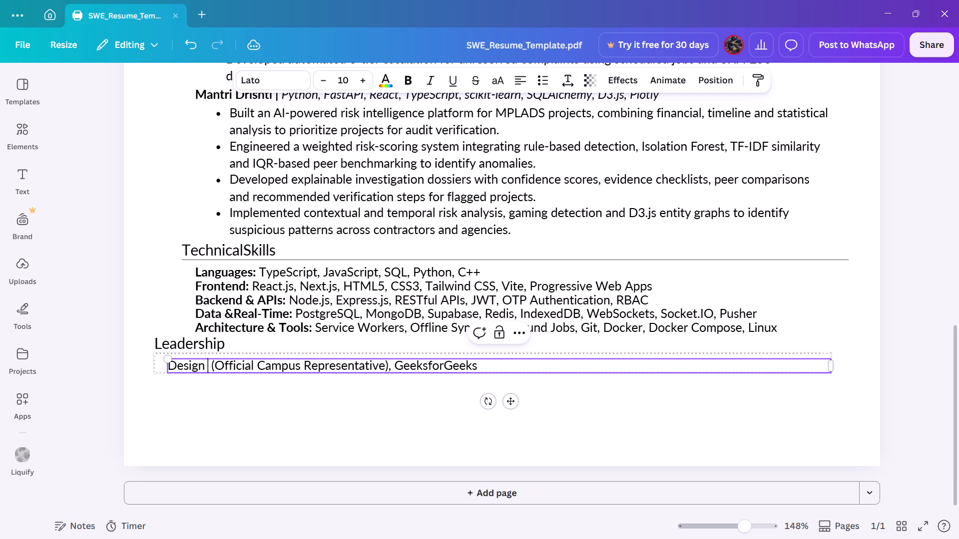
key("BackSpace")
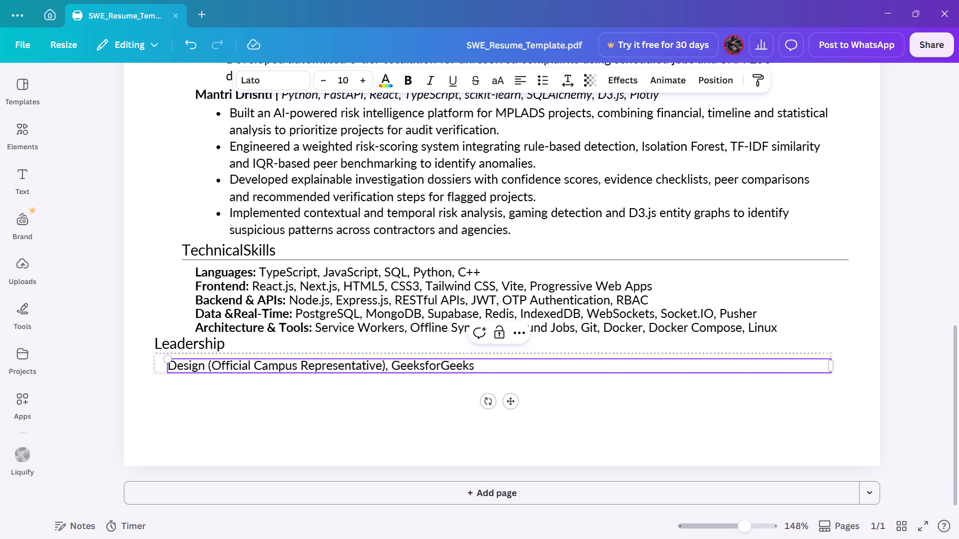
key("space")
type("& Creative")
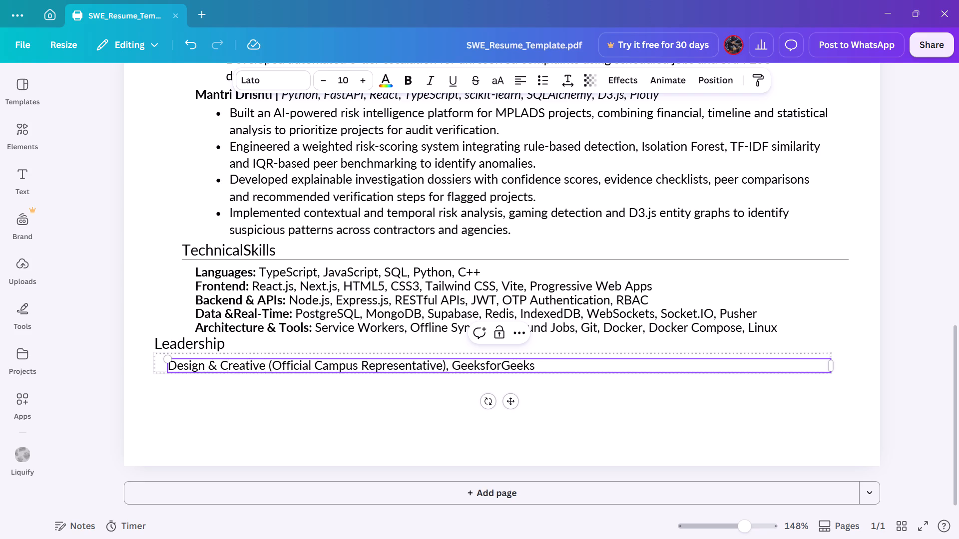
key("space")
type("Head")
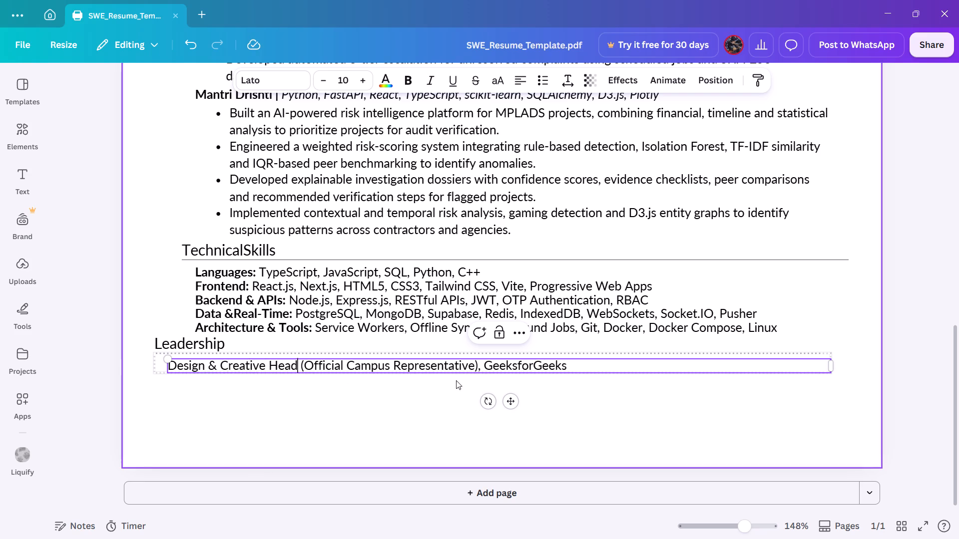
left_click(915, 328)
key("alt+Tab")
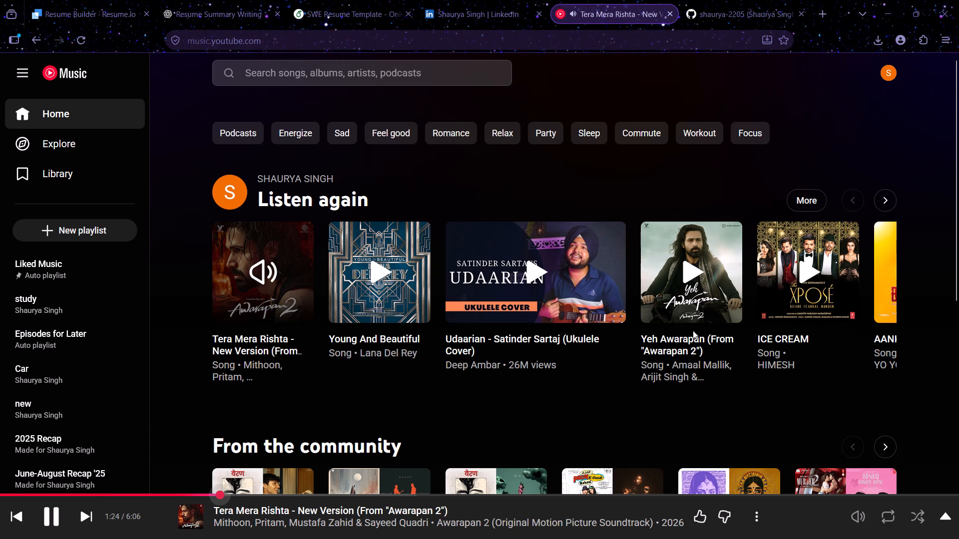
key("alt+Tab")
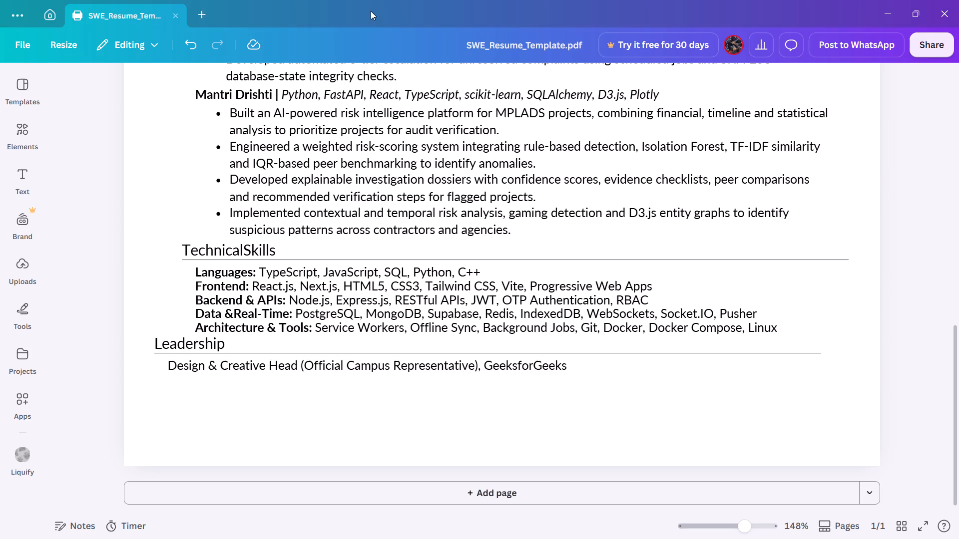
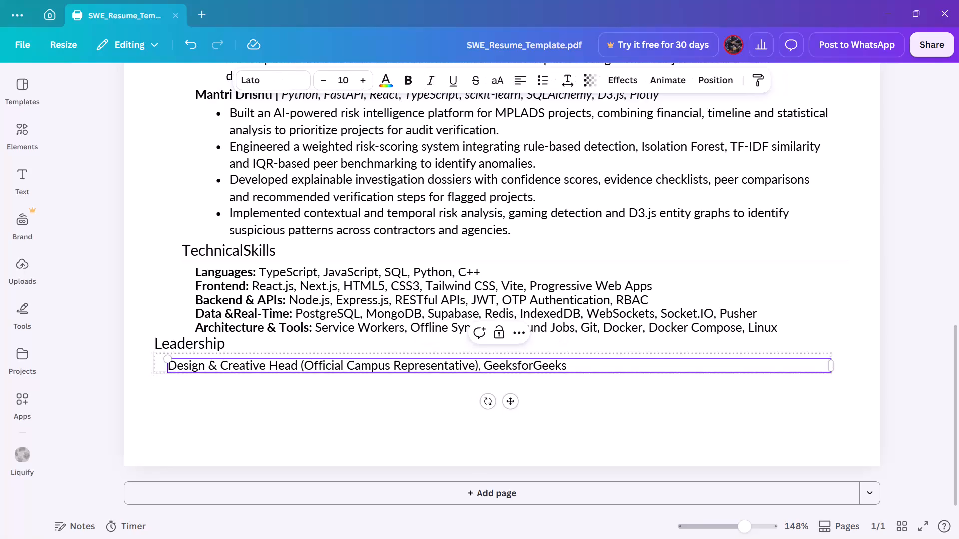
Make the Design & Creative Head title bold at the start of the Leadership entry.
left_click_drag(170, 366, 345, 366)
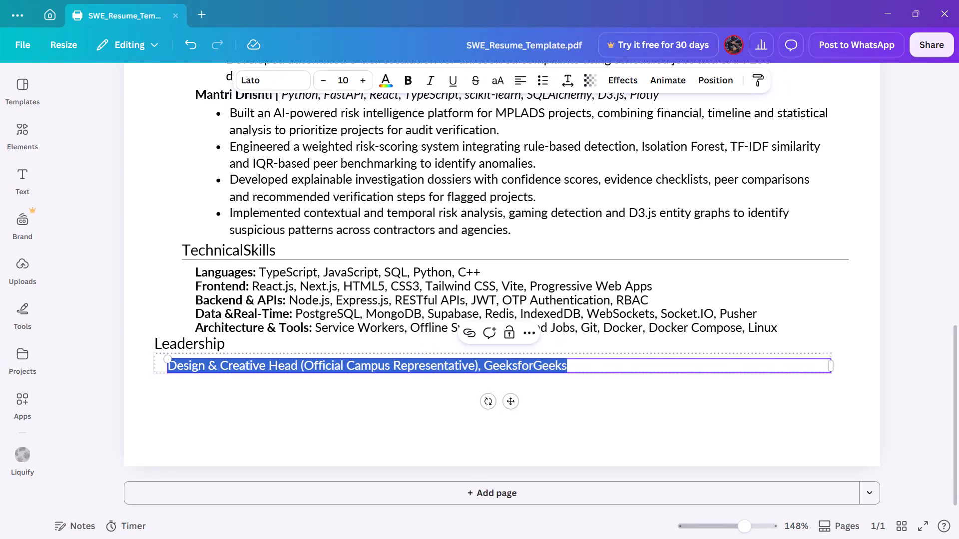
left_click(296, 366)
left_click_drag(296, 366, 169, 371)
key("ctrl+b")
left_click(235, 401)
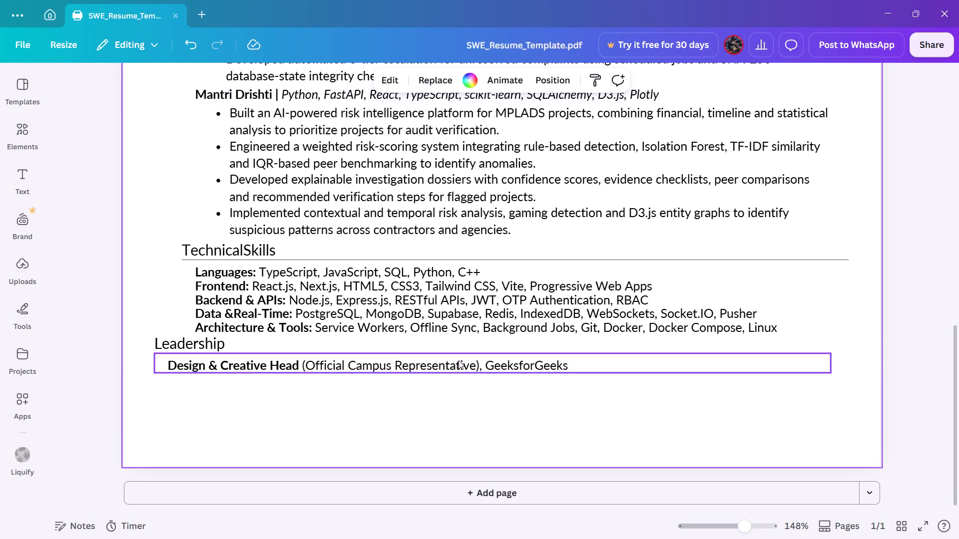
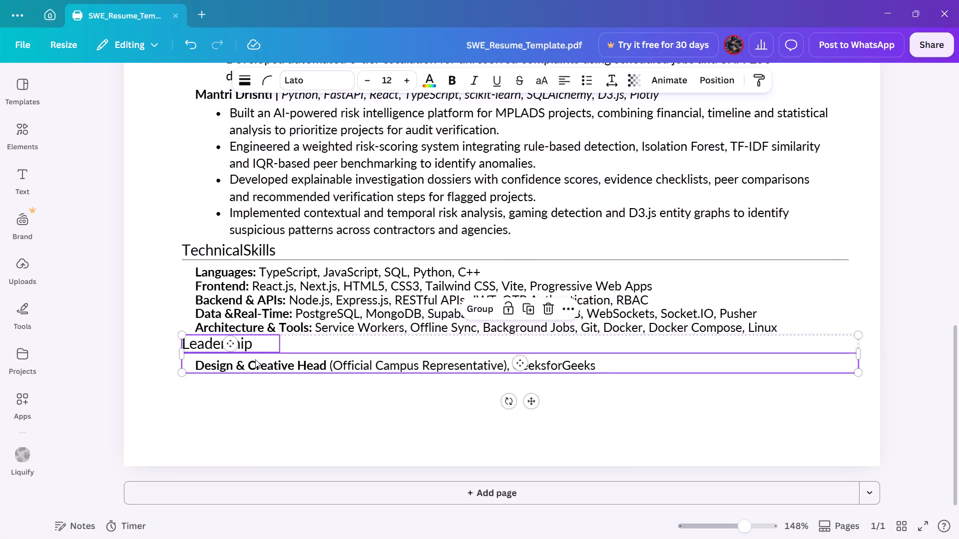
Group the Leadership heading, its divider line and the Design & Creative Head entry into one object.
left_click(200, 404)
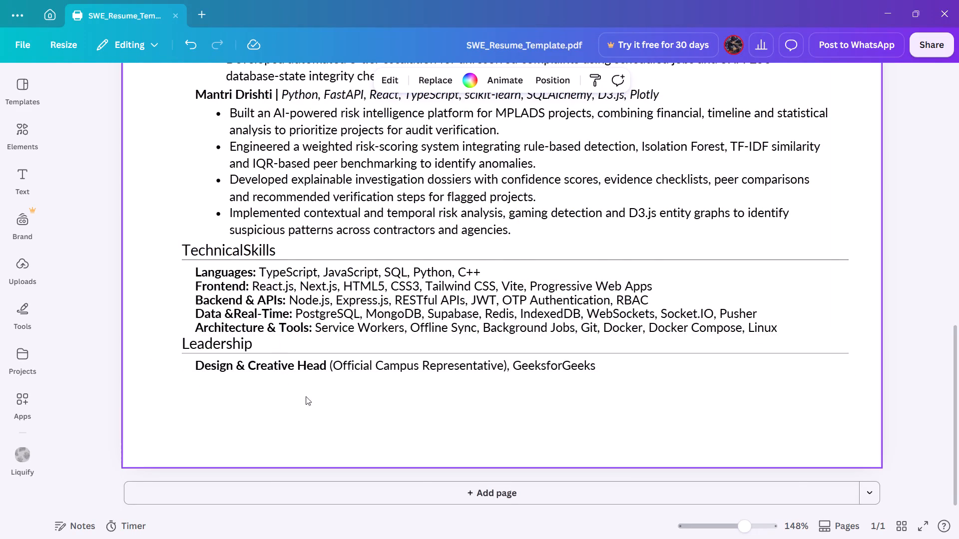
scroll(356, 412, "down", 4, "ctrl")
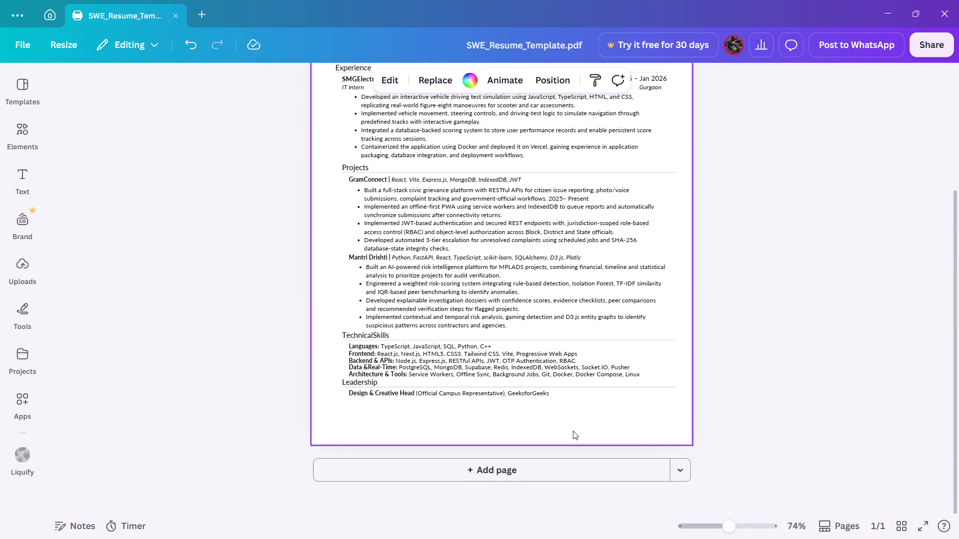
scroll(565, 431, "up", 3, "ctrl")
left_click_drag(246, 408, 248, 360)
left_click(479, 325)
Nudge the grouped Leadership section slightly down so its gap below Technical Skills matches the 0.052 spacing between the other sections.
key("Down")
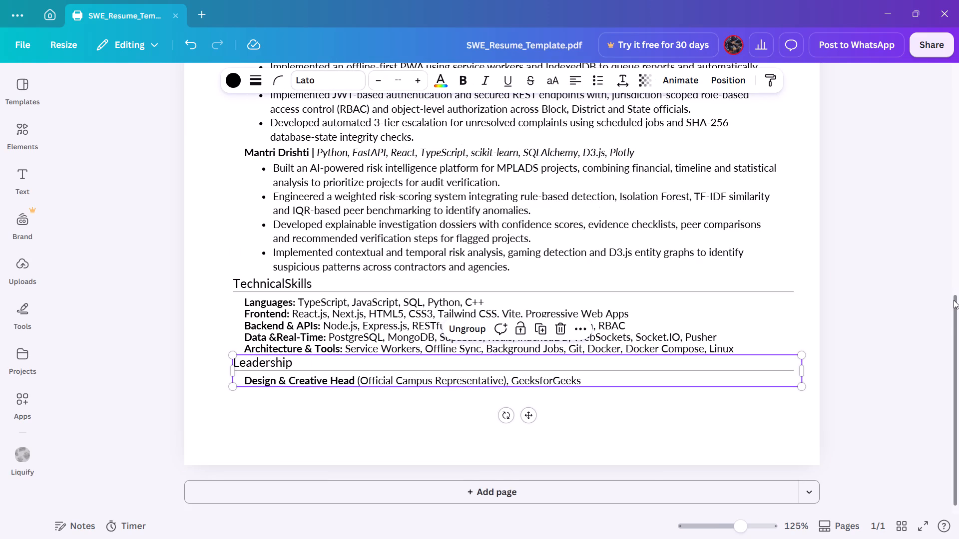
key("Down")
left_click(883, 300)
left_click(720, 372)
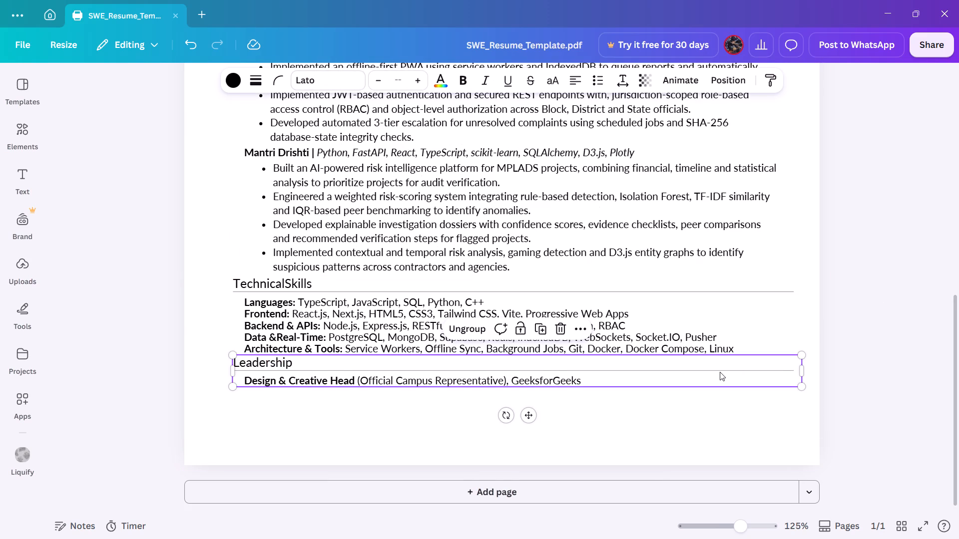
key("Down")
key("Down")
key("Up")
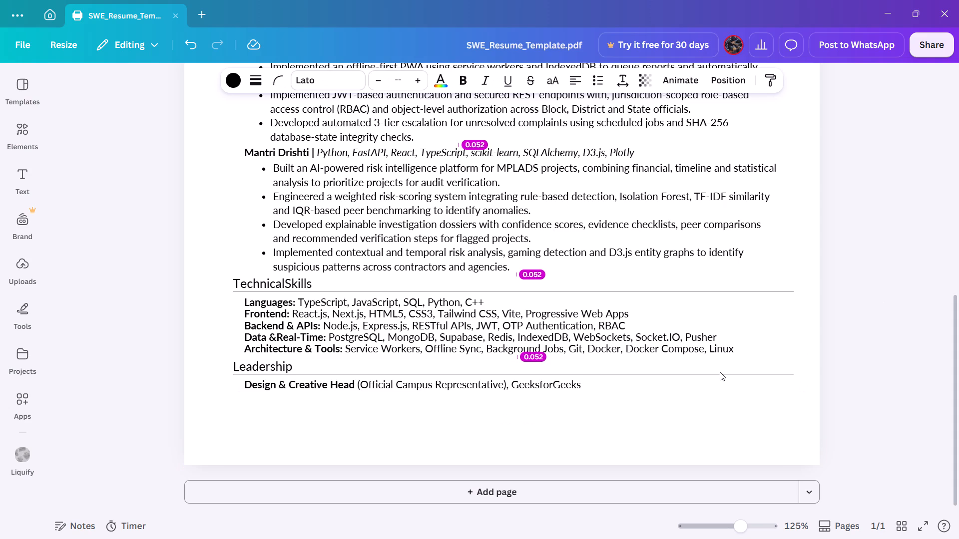
left_click(887, 280)
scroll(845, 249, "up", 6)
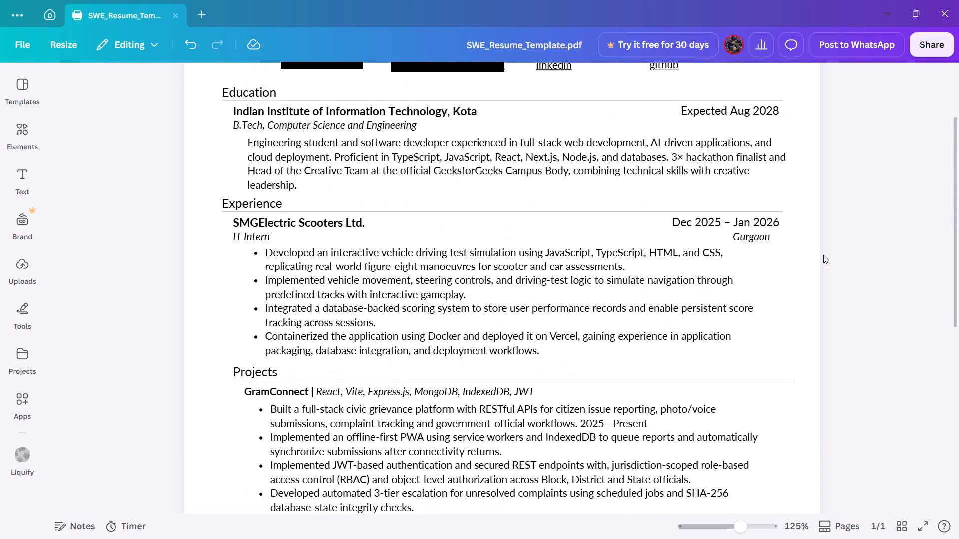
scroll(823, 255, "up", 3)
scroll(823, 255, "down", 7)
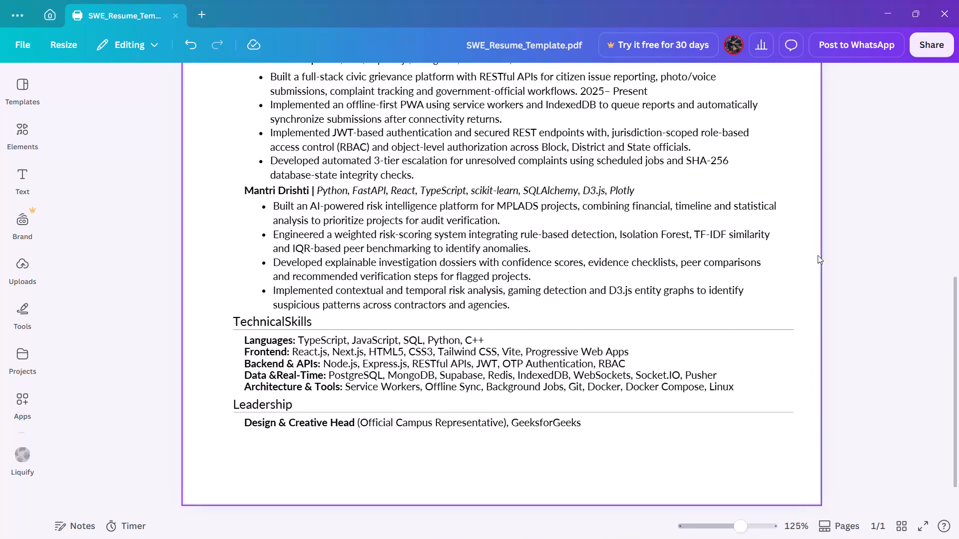
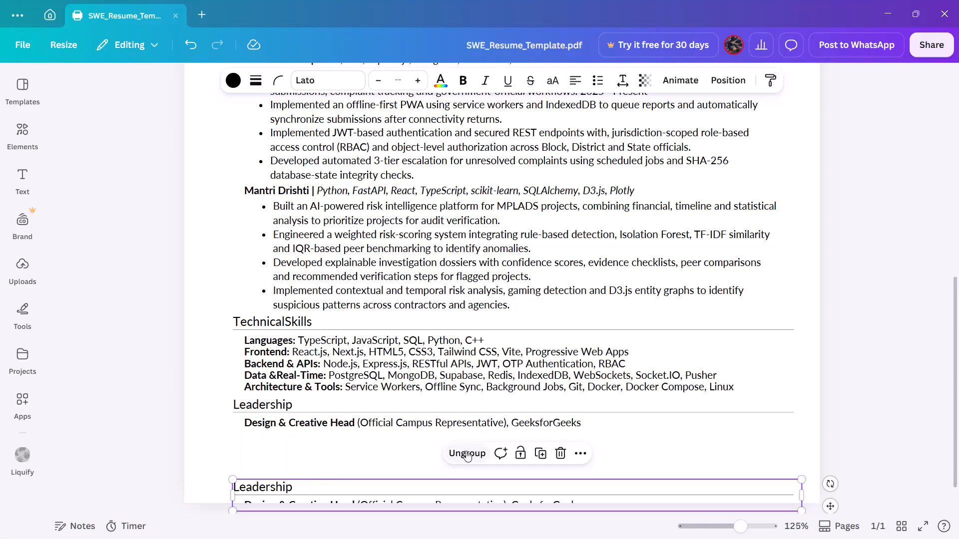
Move the duplicated Leadership heading, divider line and entry up onto the page, just below the original Leadership section.
left_click(196, 468)
left_click_drag(133, 453, 338, 514)
left_click_drag(338, 501, 334, 468)
Open the duplicated Leadership heading's text for editing.
double_click(294, 453)
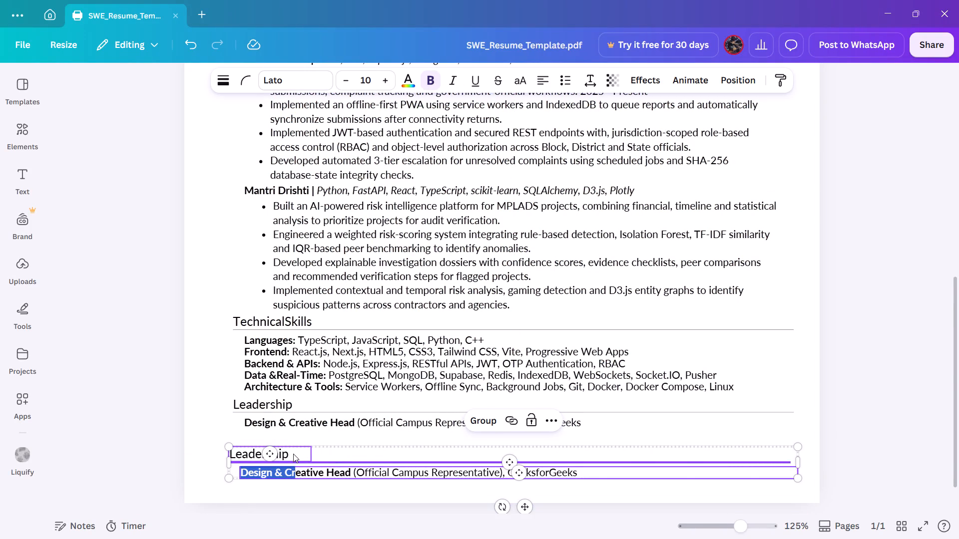
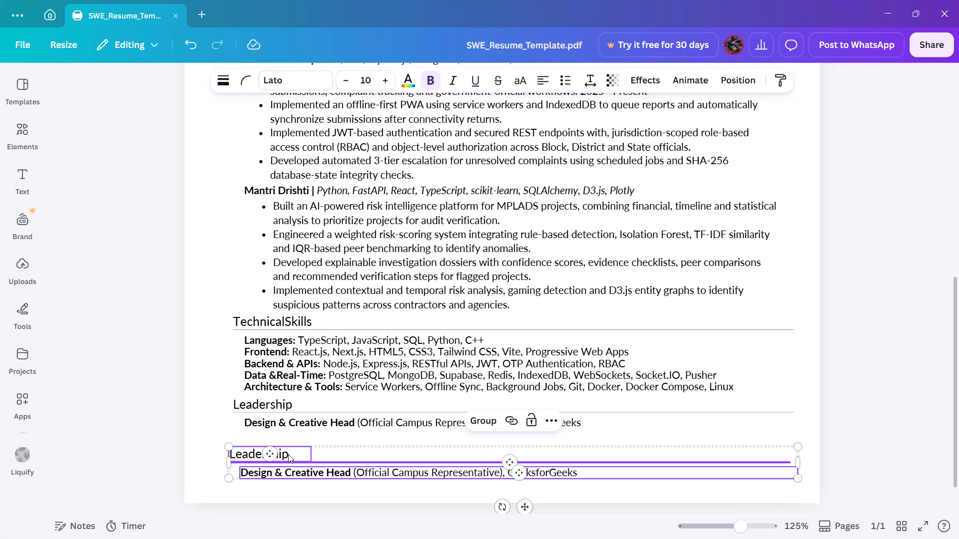
Replace the duplicated Leadership heading below the original section with the text "Achievements".
left_click(178, 417)
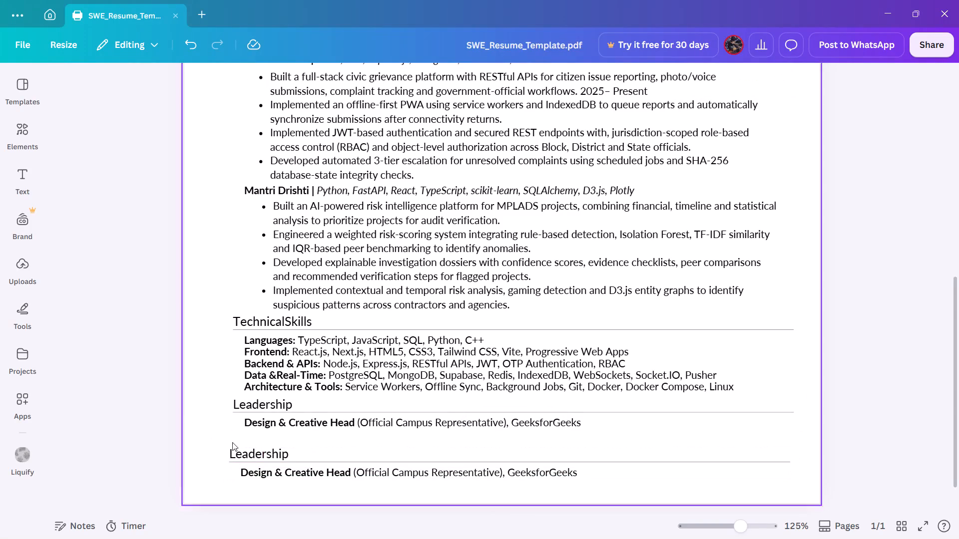
double_click(266, 452)
key("ctrl+v")
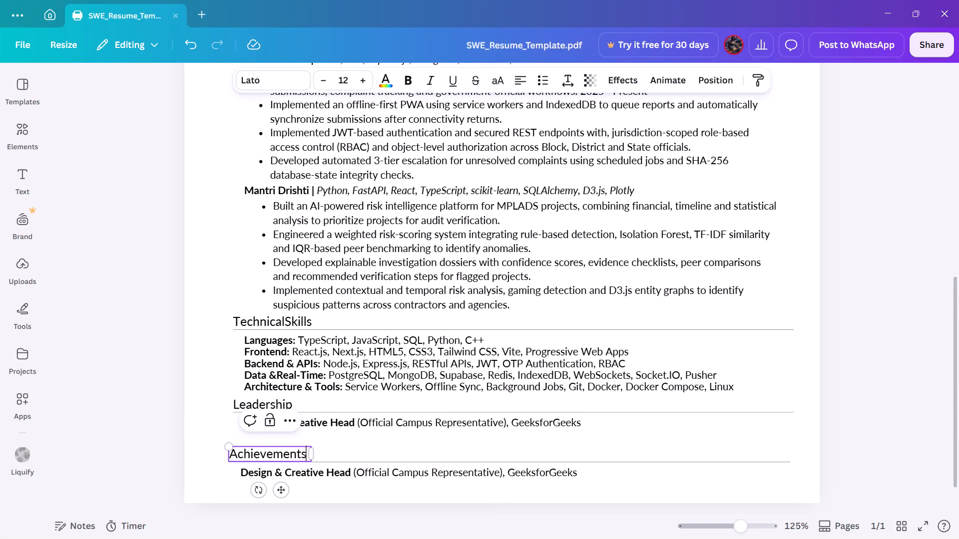
left_click(858, 405)
scroll(568, 473, "up", 2, "ctrl")
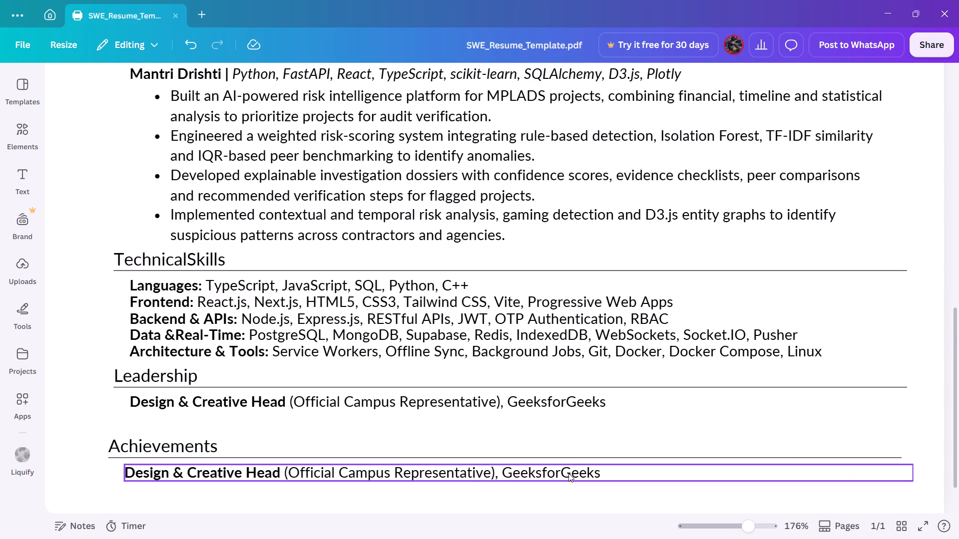
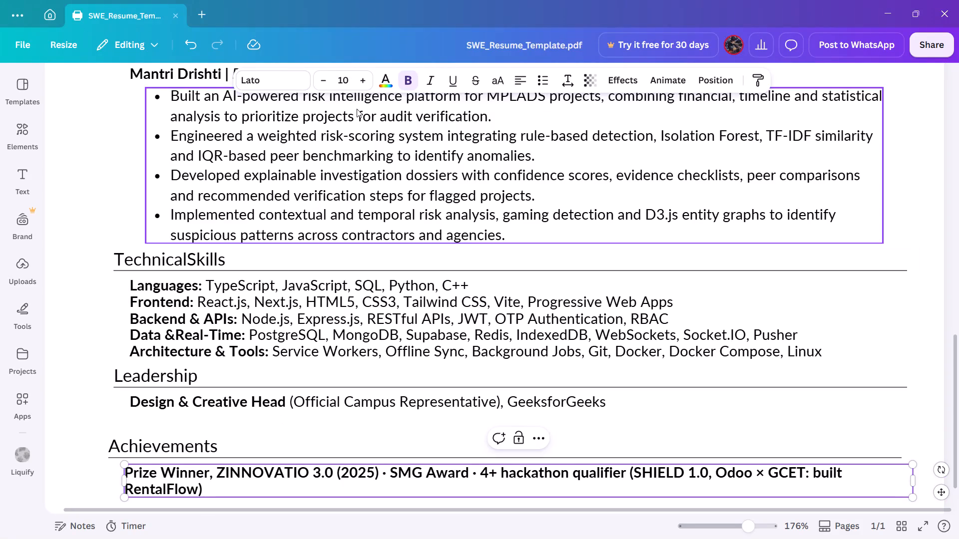
Remove the bold formatting from the whole entry below the Achievements heading.
left_click(415, 74)
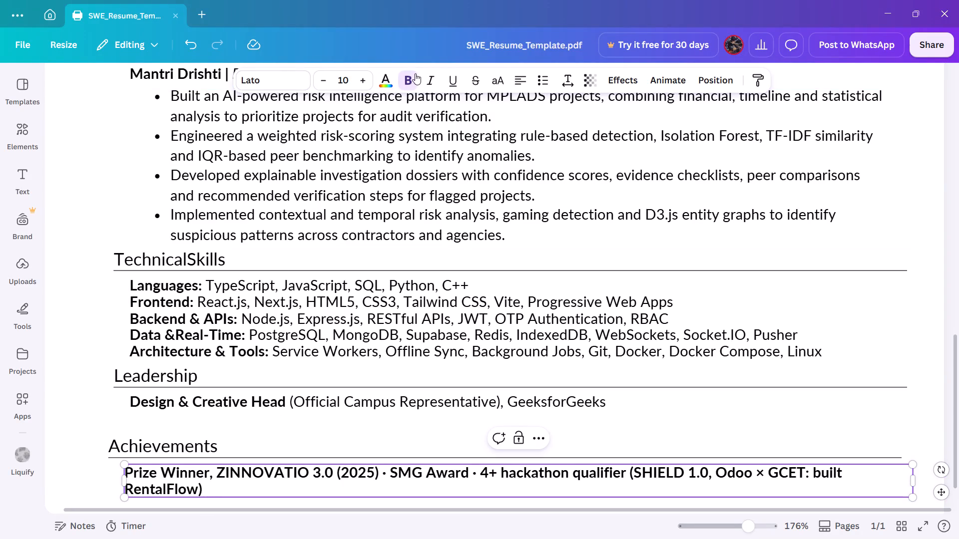
left_click(234, 488)
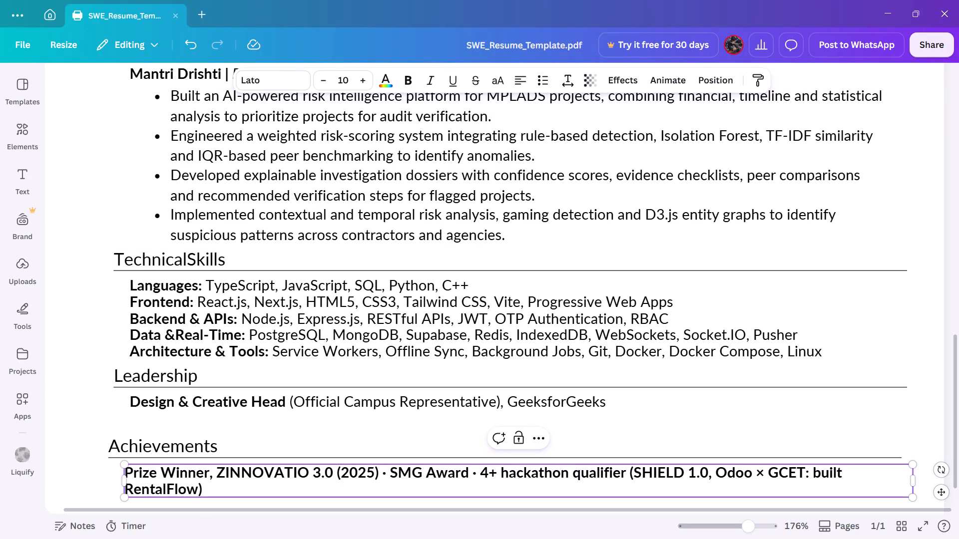
key("ctrl+a")
key("ctrl+b")
key("ctrl+b")
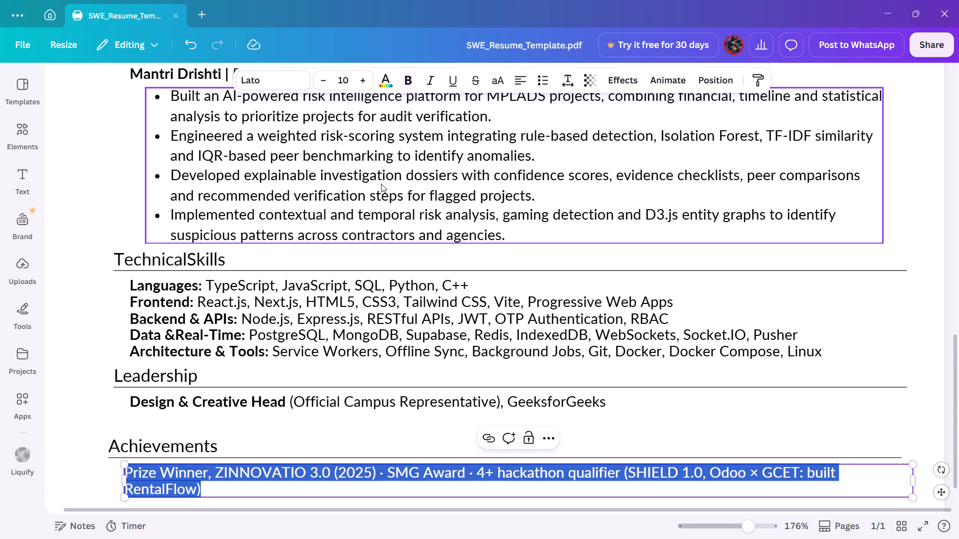
left_click(250, 488)
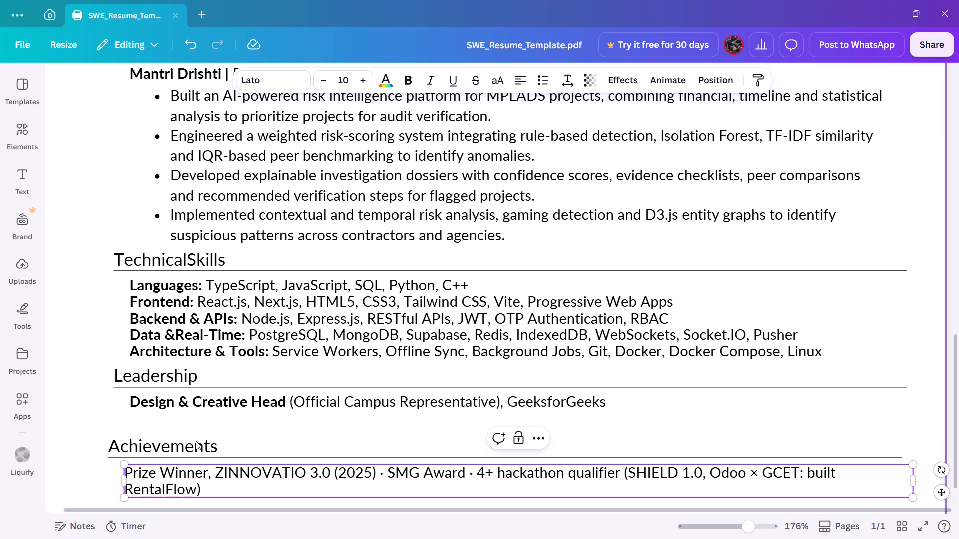
left_click(104, 437)
Delete the parenthesised text "(SHIELD 1.0, Odoo × GCET: built RentalFlow)" from the end of the Achievements entry.
double_click(233, 491)
left_click_drag(347, 490, 634, 477)
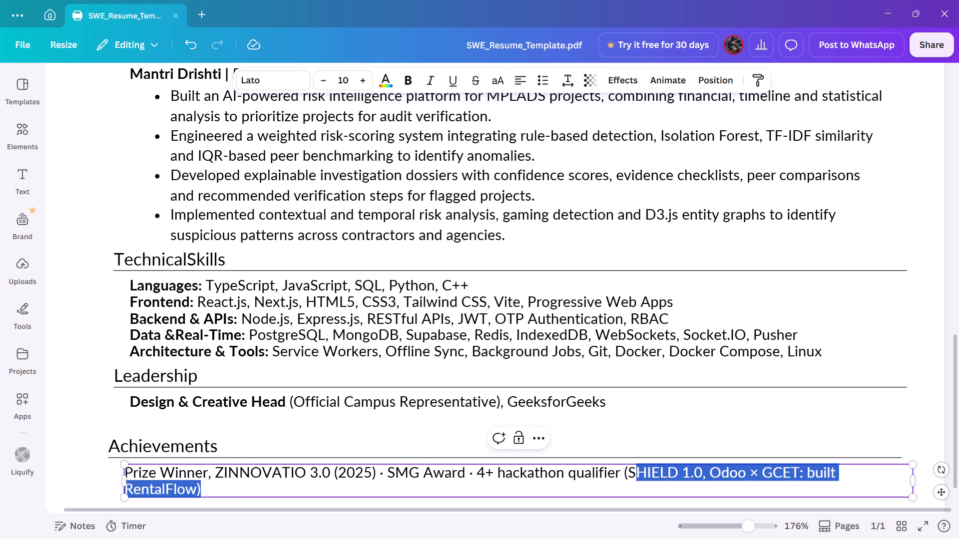
left_click_drag(634, 477, 622, 476)
key("BackSpace")
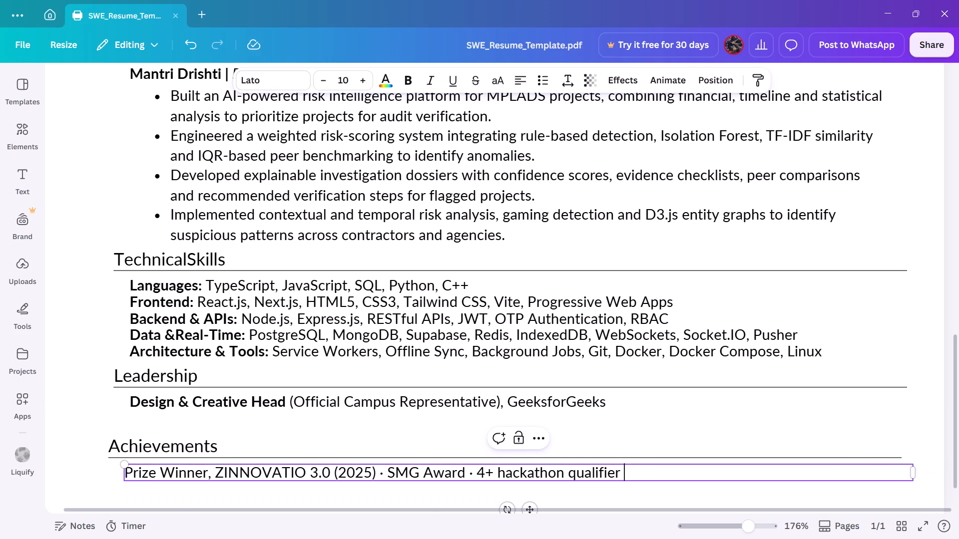
key("BackSpace")
Reword the hackathon item at the end of the Achievements entry as "3+ hackathon Finalist".
left_click(481, 475)
key("BackSpace")
key("3")
key("Right")
key("Right")
key("Right")
key("Right")
key("Right")
key("Right")
key("Right")
key("ctrl+Right")
key("ctrl+Right")
key("ctrl+BackSpace")
type("Finalist")
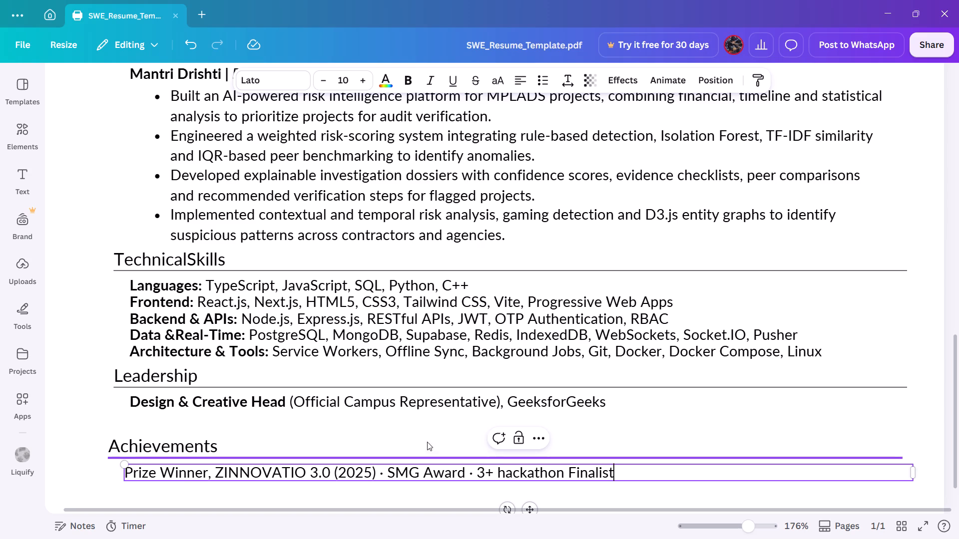
scroll(413, 442, "down", 3, "ctrl")
left_click(897, 347)
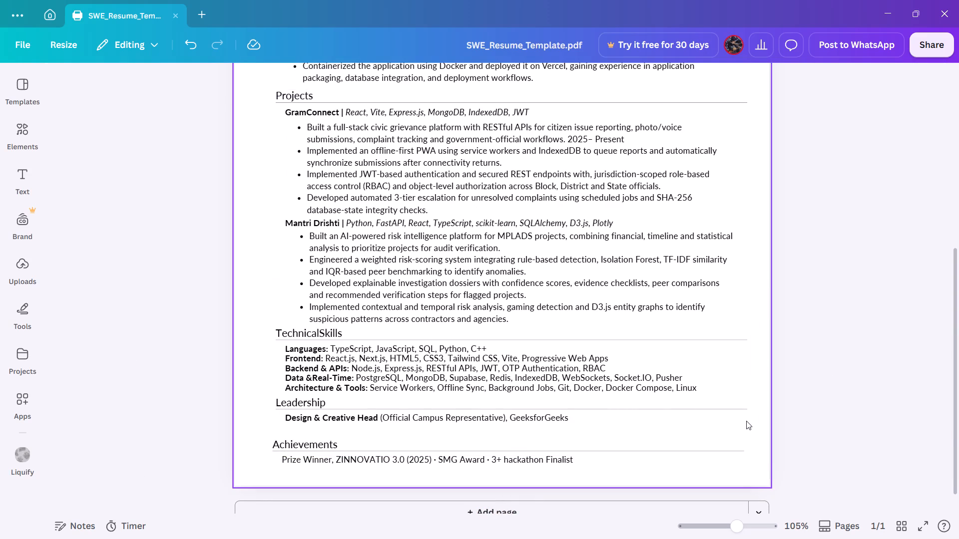
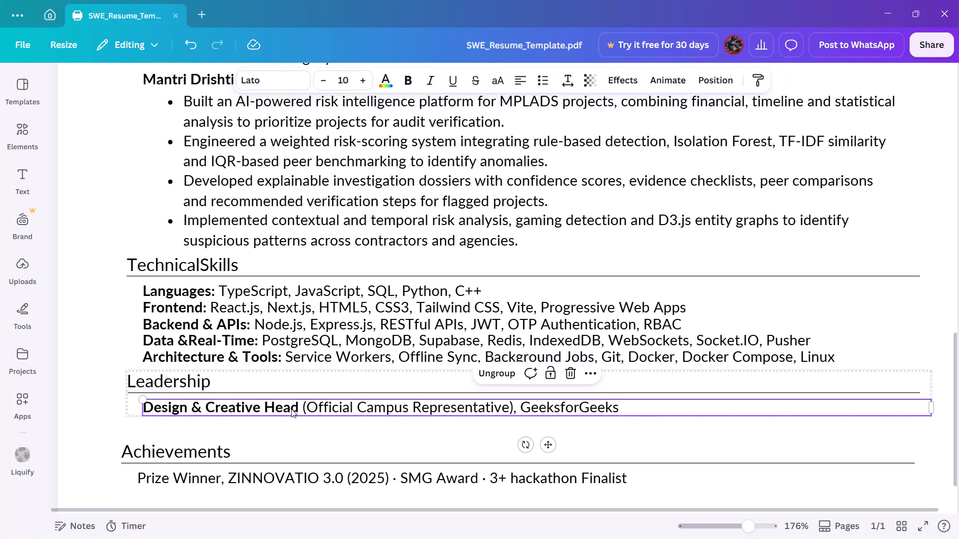
Ungroup the Leadership section so its heading, line and entry can be edited separately.
left_click(291, 409)
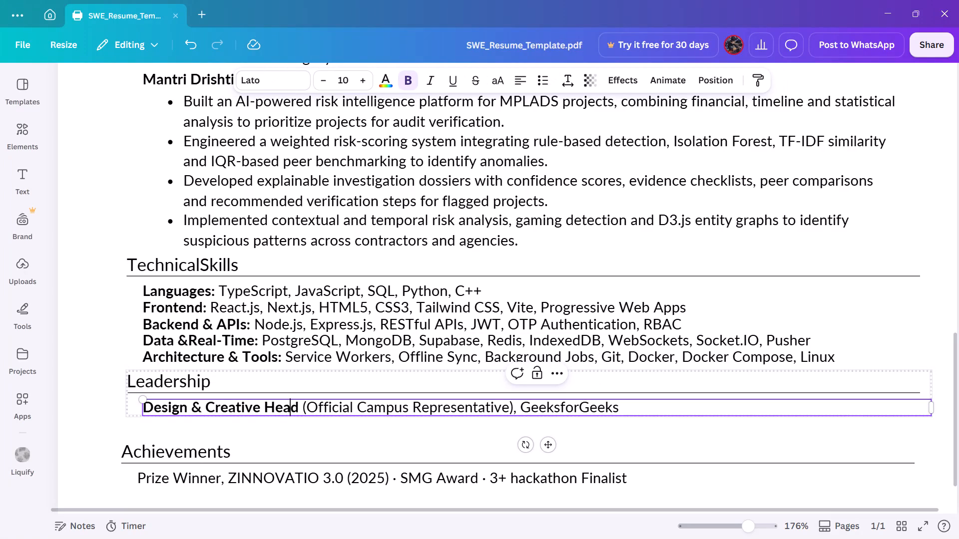
left_click(314, 450)
left_click(306, 411)
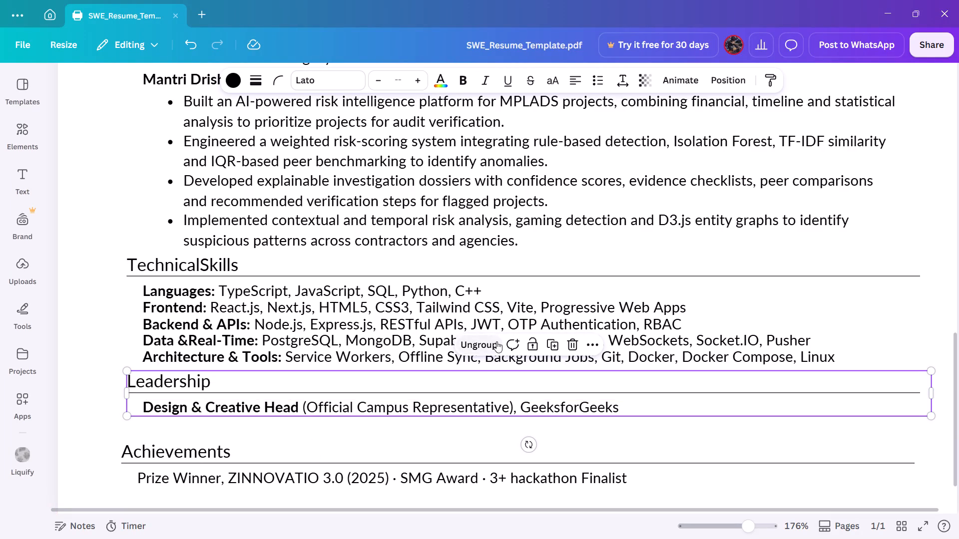
left_click(481, 343)
left_click(397, 449)
Duplicate the "Design & Creative Head" entry and place the copy directly below the original, aligned with its left edge.
left_click(374, 407)
key("ctrl+d")
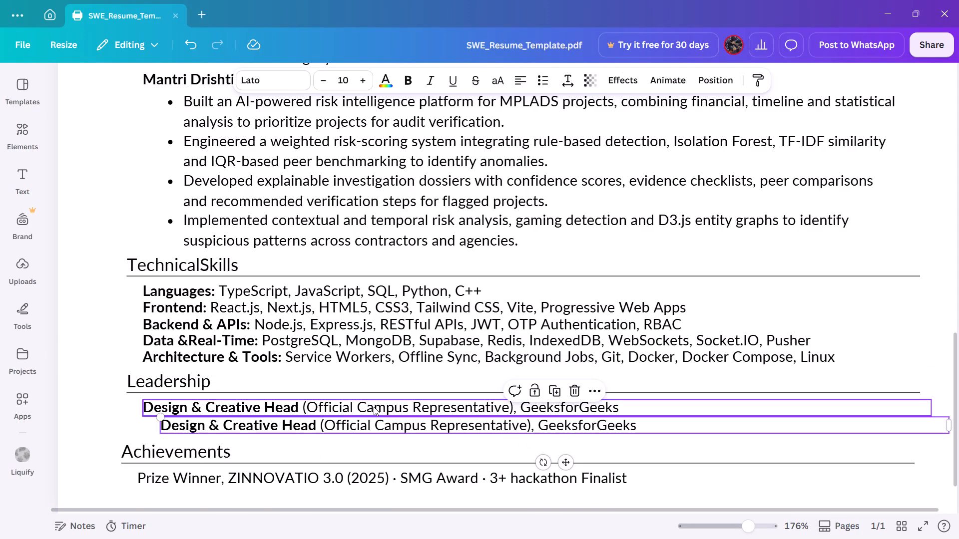
left_click_drag(323, 426, 313, 425)
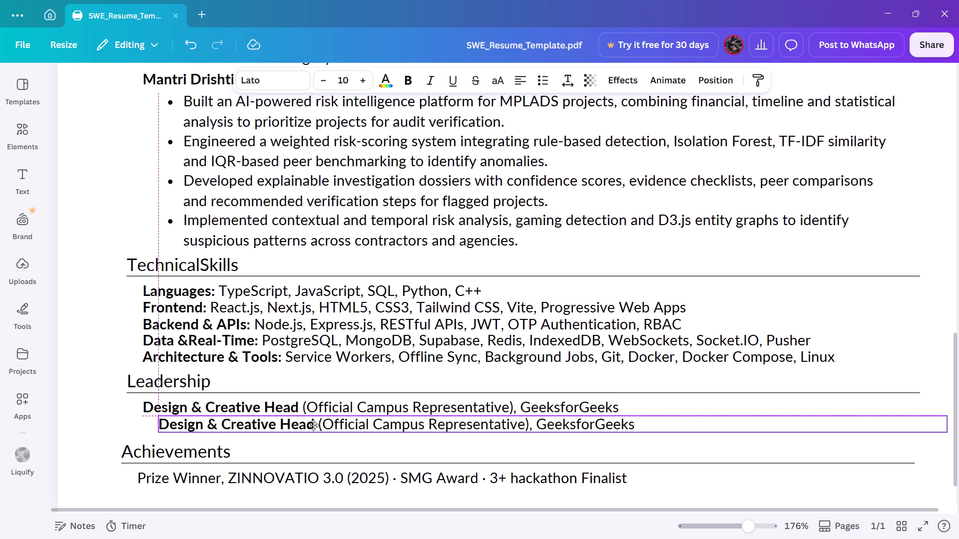
left_click_drag(313, 425, 308, 425)
Replace "Head" with "Team" in the first Leadership entry so its bold title reads "Design & Creative Team".
left_click(343, 404)
left_click(343, 403)
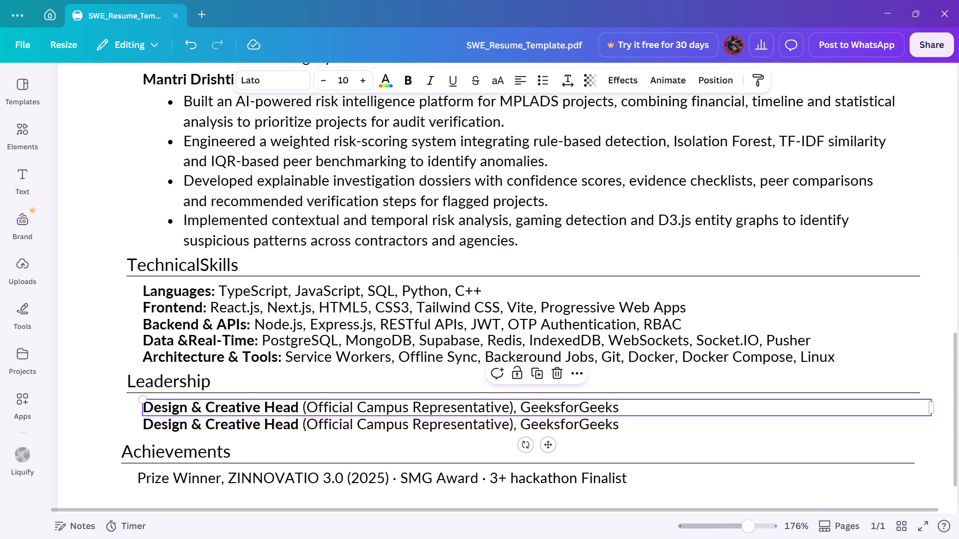
left_click(295, 409)
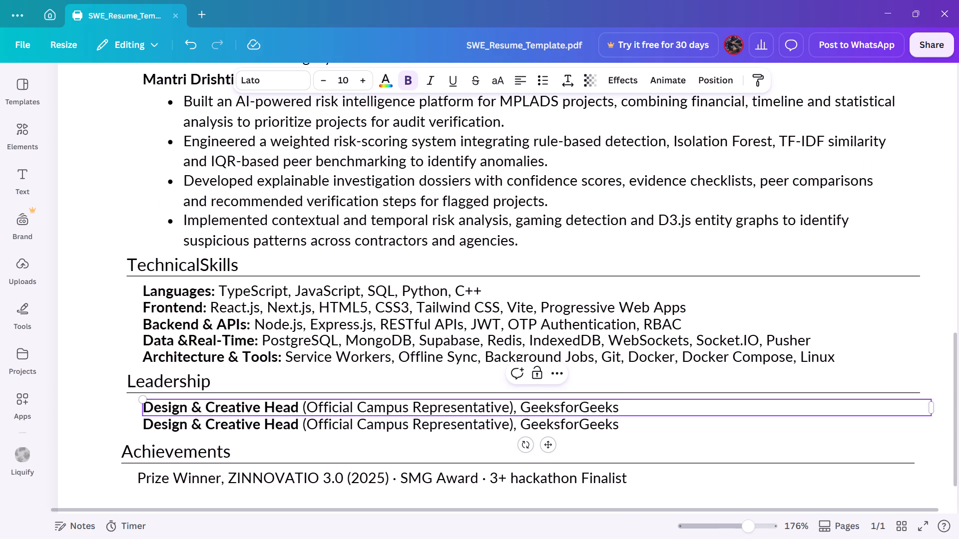
key("ctrl+BackSpace")
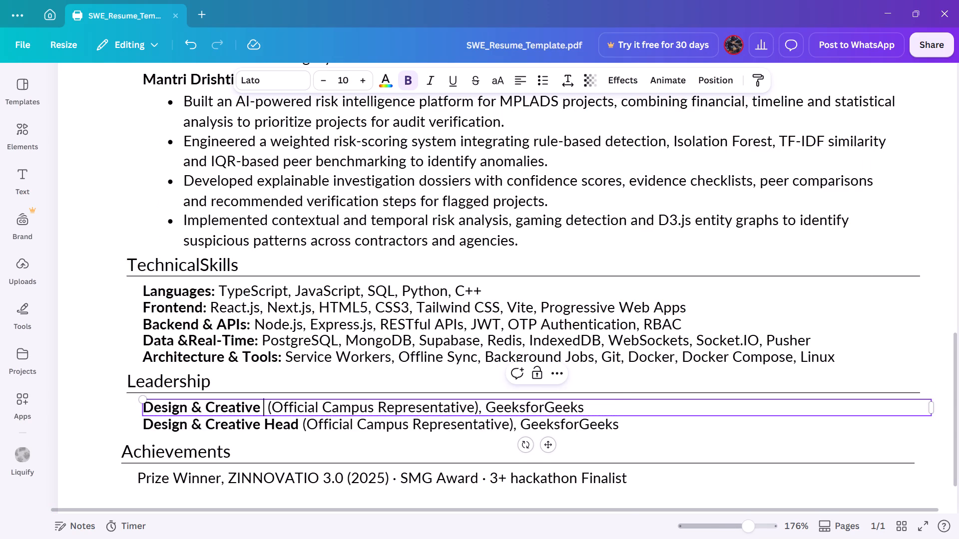
type("Team")
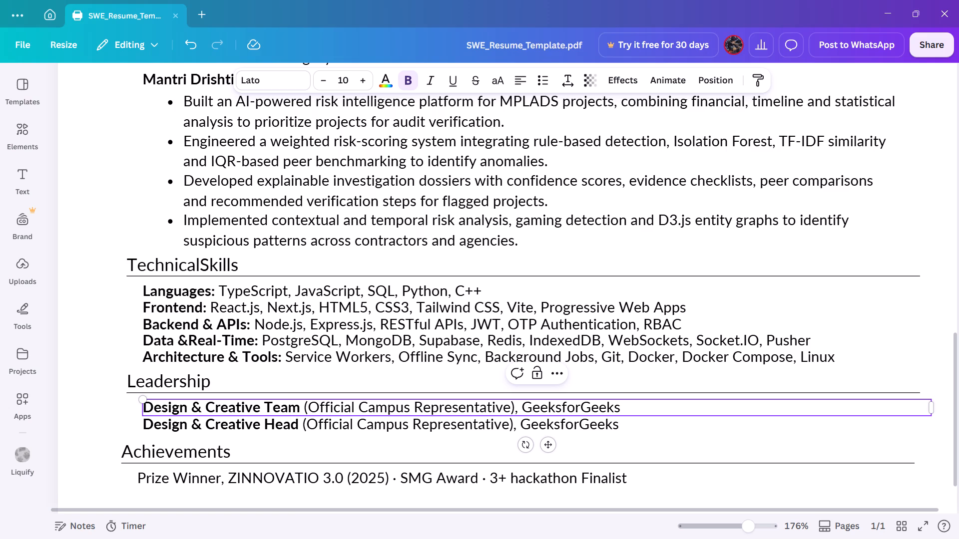
left_click(697, 437)
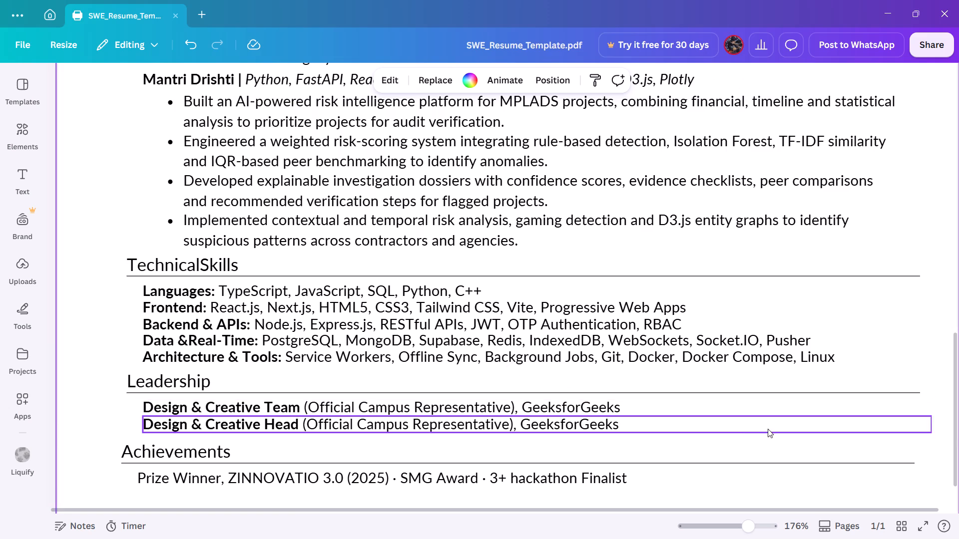
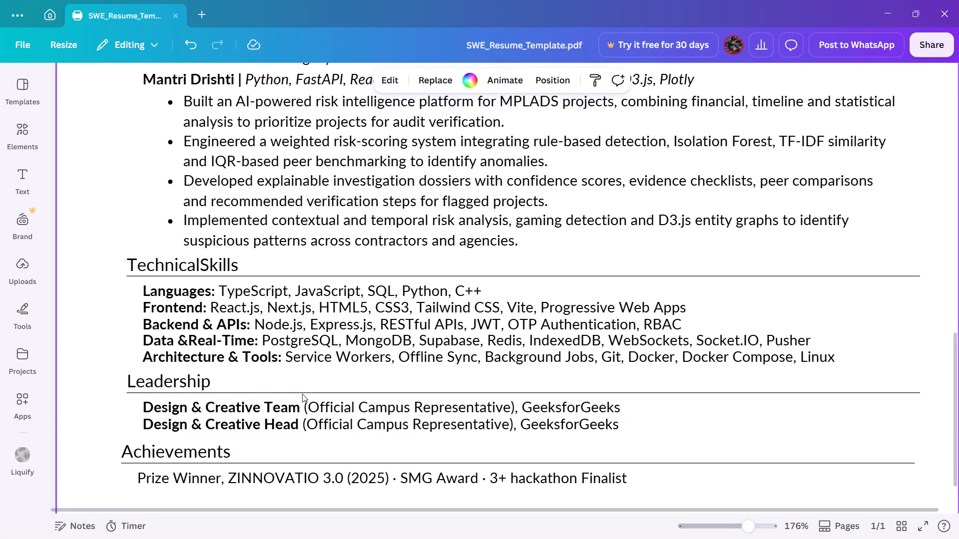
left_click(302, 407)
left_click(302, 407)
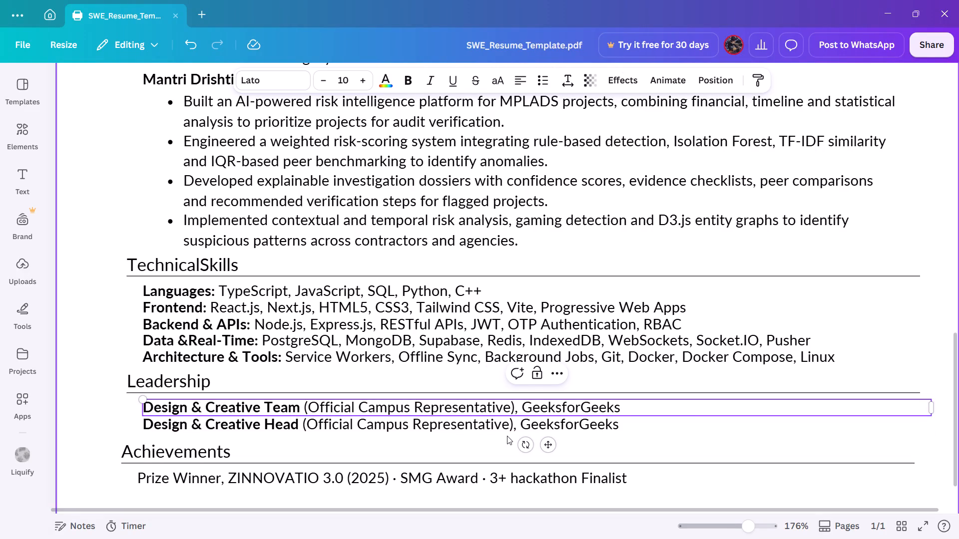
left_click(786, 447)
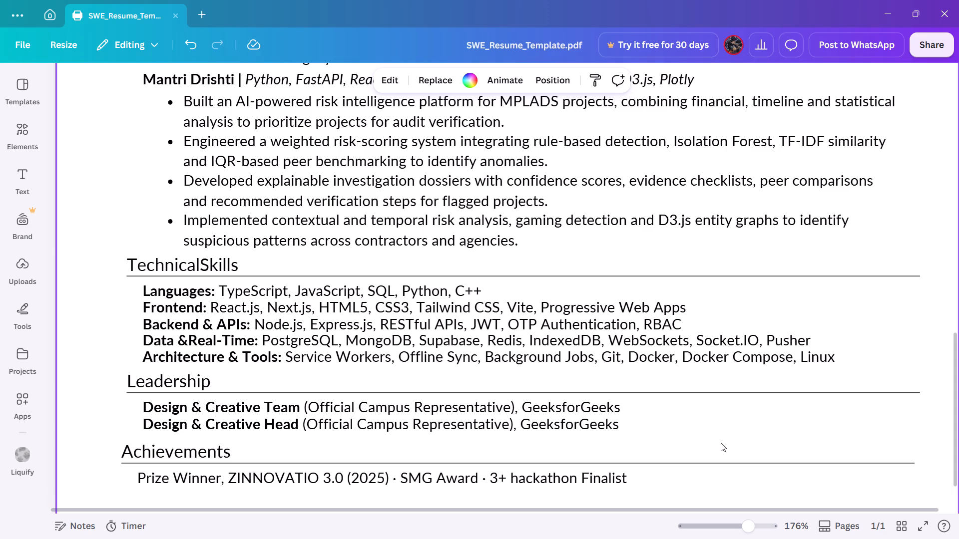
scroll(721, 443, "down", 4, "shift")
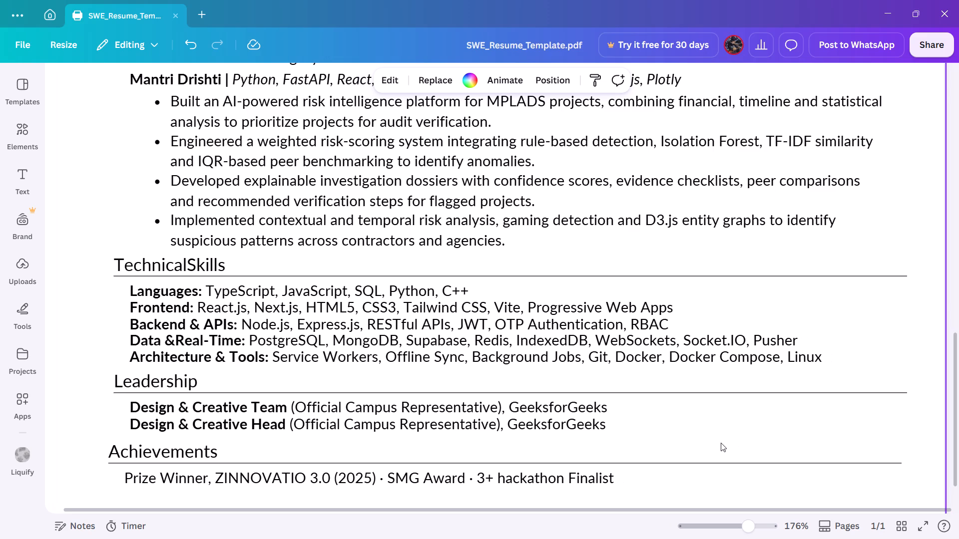
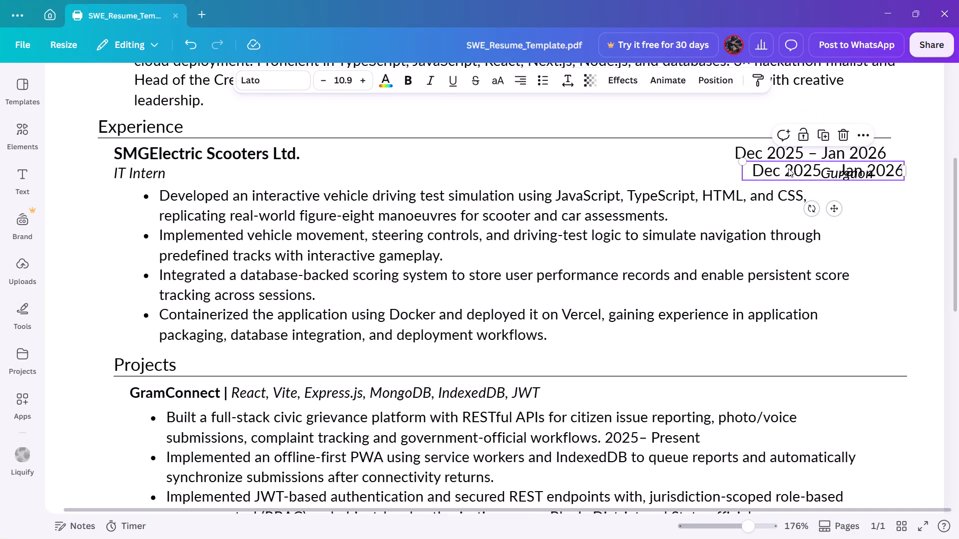
Move the duplicated "Dec 2025 – Jan 2026" date from Experience to the Design & Creative Head line in Leadership, right-aligned beside the entry.
left_click_drag(788, 171, 771, 422)
scroll(771, 422, "down", 5)
scroll(760, 295, "up", 2)
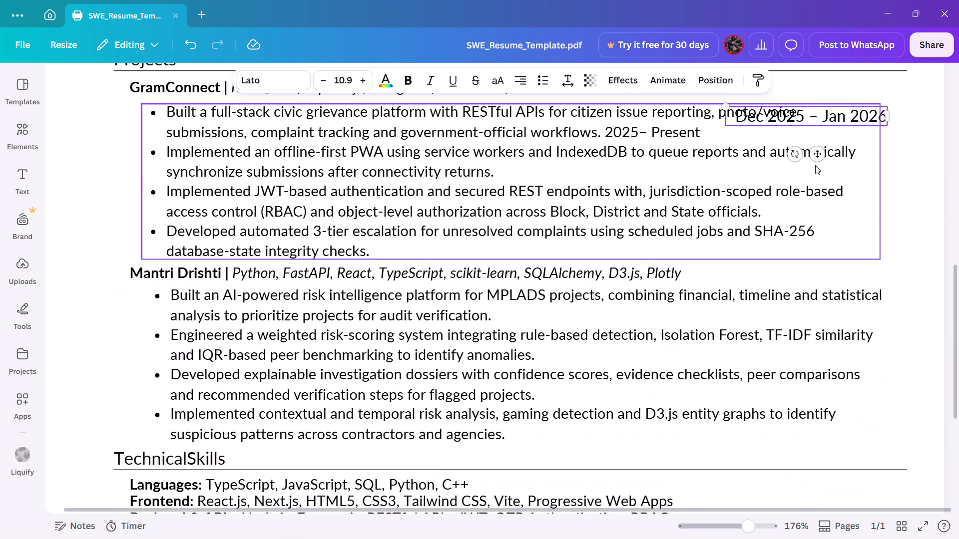
left_click_drag(825, 121, 799, 455)
scroll(603, 428, "down", 5)
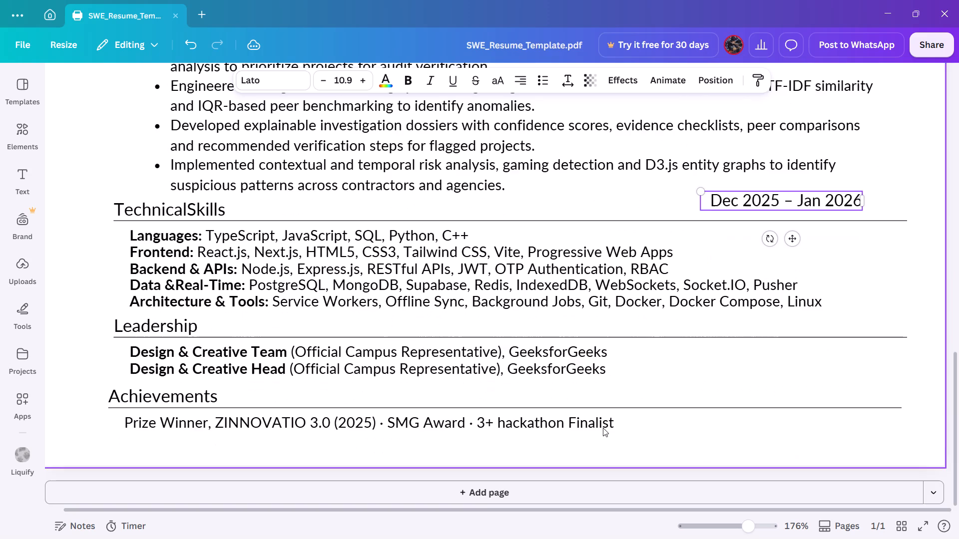
left_click_drag(832, 196, 856, 368)
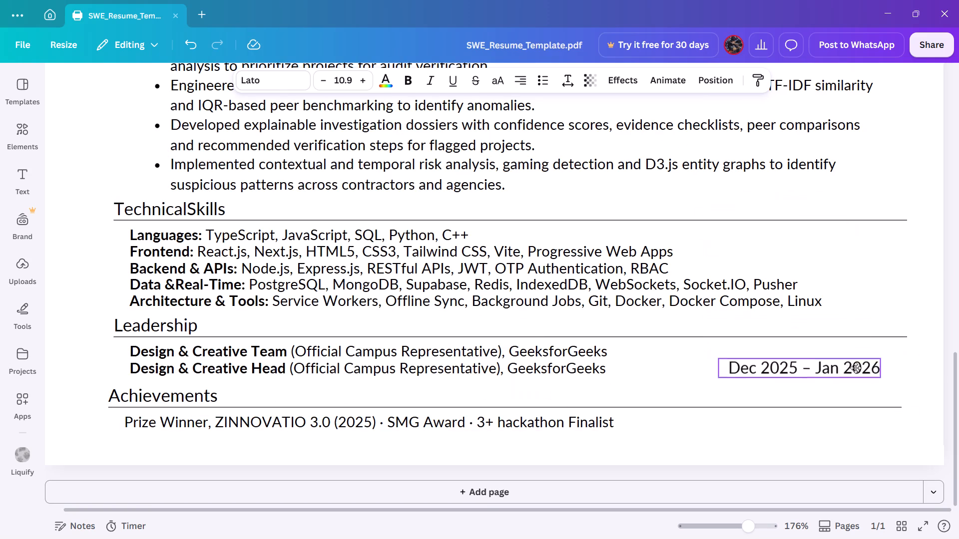
left_click_drag(856, 368, 859, 364)
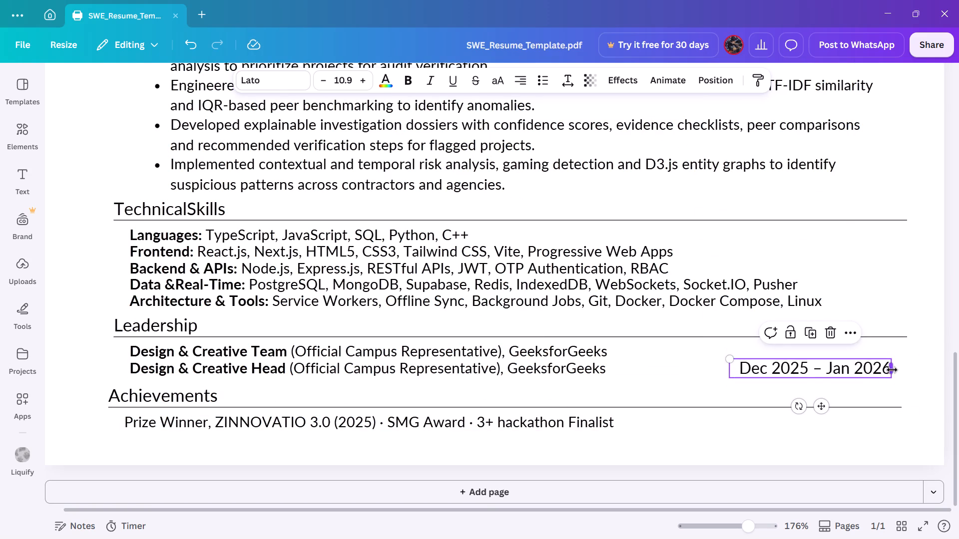
Reduce the font size of the date beside the Design & Creative Head entry to 9.9.
left_click(565, 371)
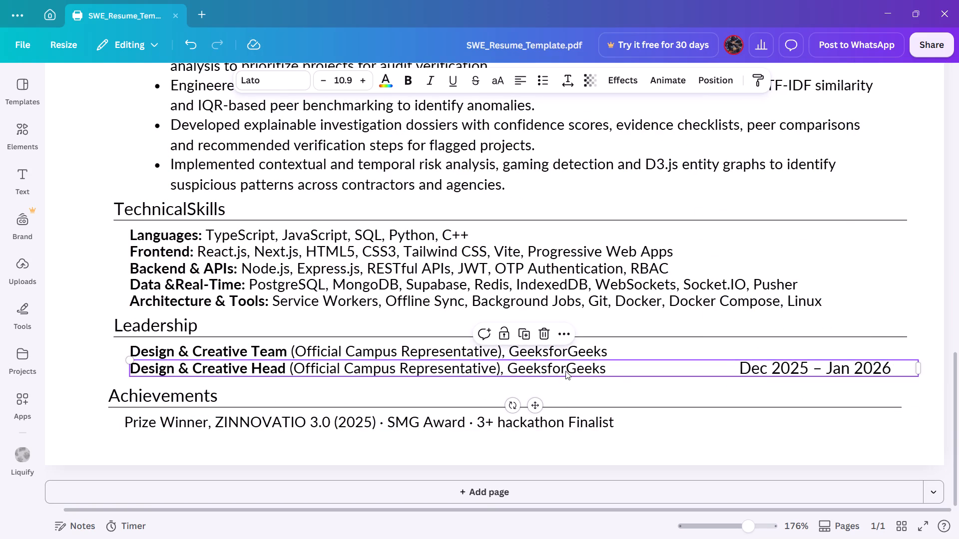
left_click(805, 364)
left_click(326, 81)
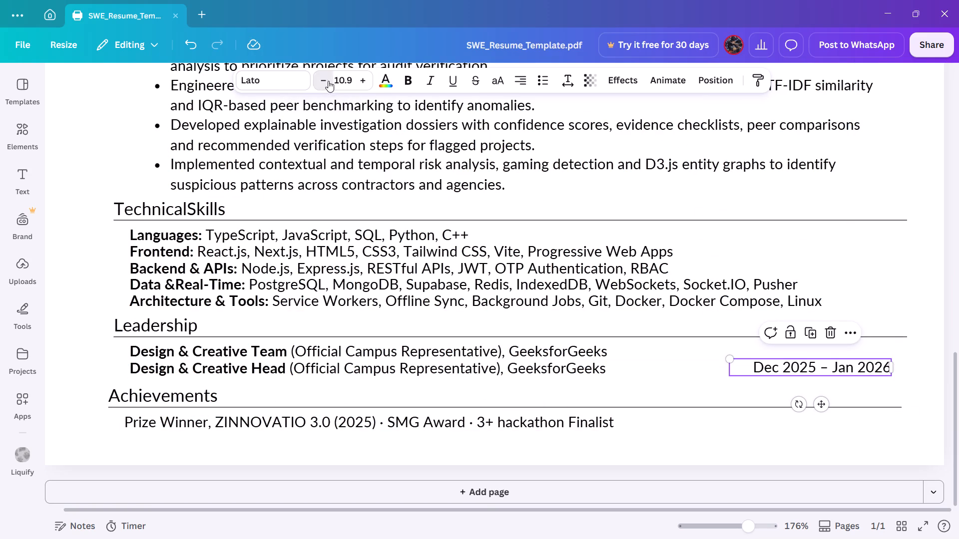
Open the date text beside the Design & Creative Head entry for editing with all its text selected.
left_click(814, 364)
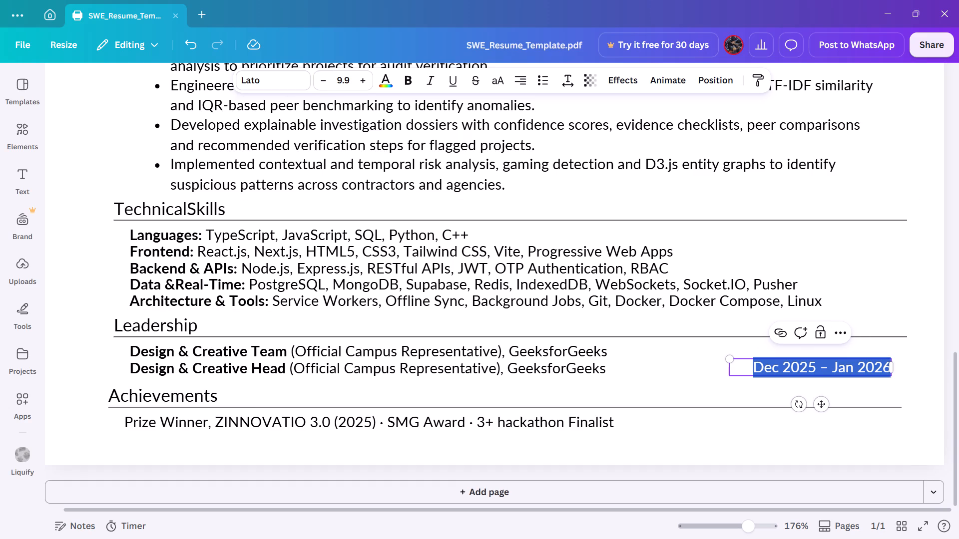
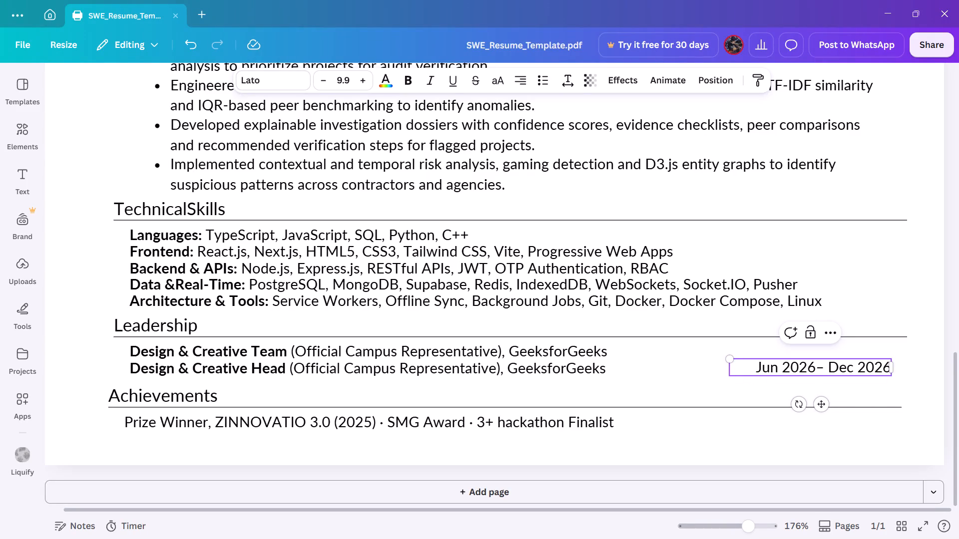
Narrow the date text box beside the Design & Creative Head entry so it fits "Jun 2026– Dec 2026" on one line.
left_click_drag(892, 369, 846, 368)
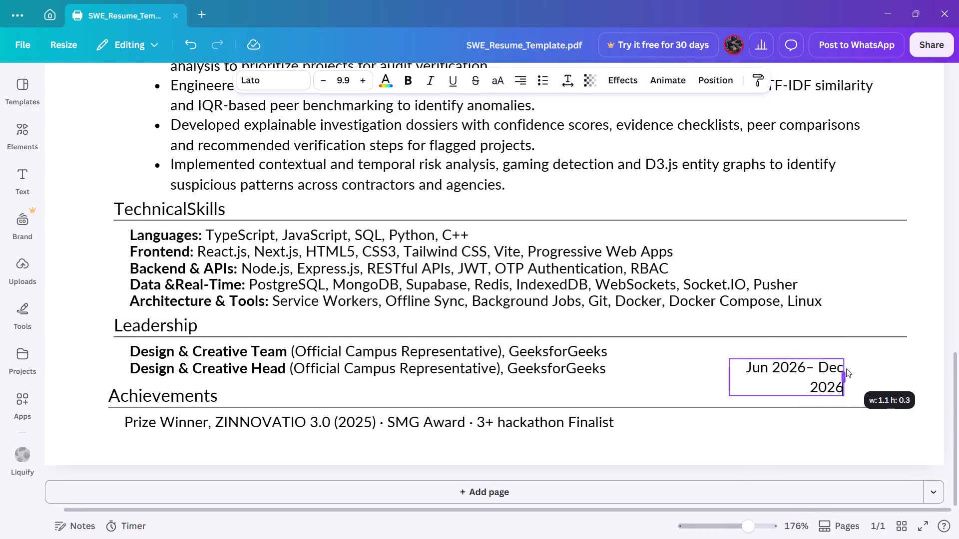
left_click_drag(846, 368, 869, 368)
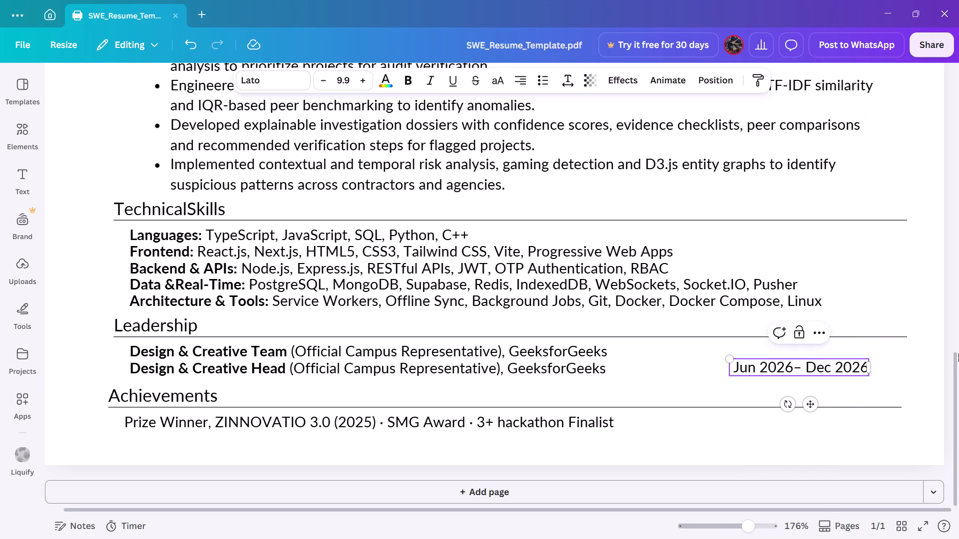
left_click(917, 319)
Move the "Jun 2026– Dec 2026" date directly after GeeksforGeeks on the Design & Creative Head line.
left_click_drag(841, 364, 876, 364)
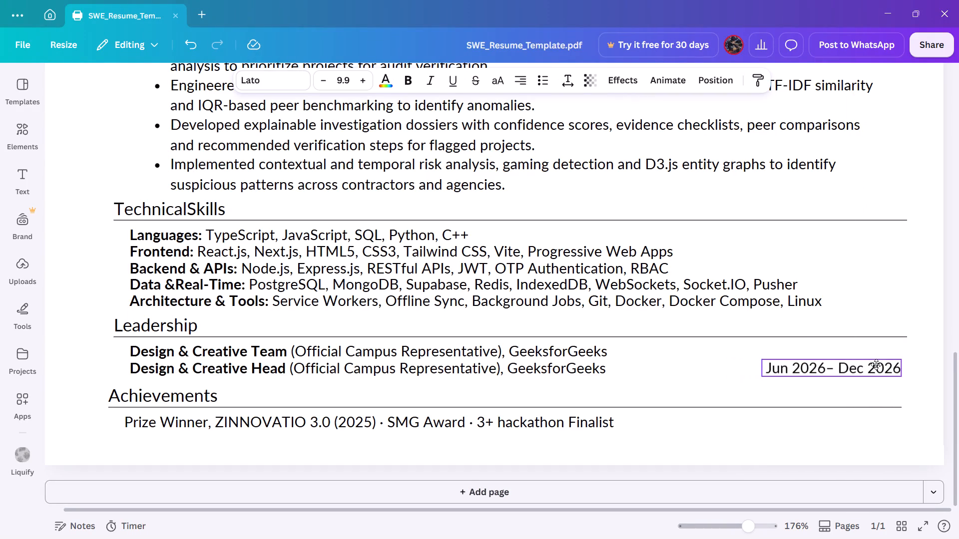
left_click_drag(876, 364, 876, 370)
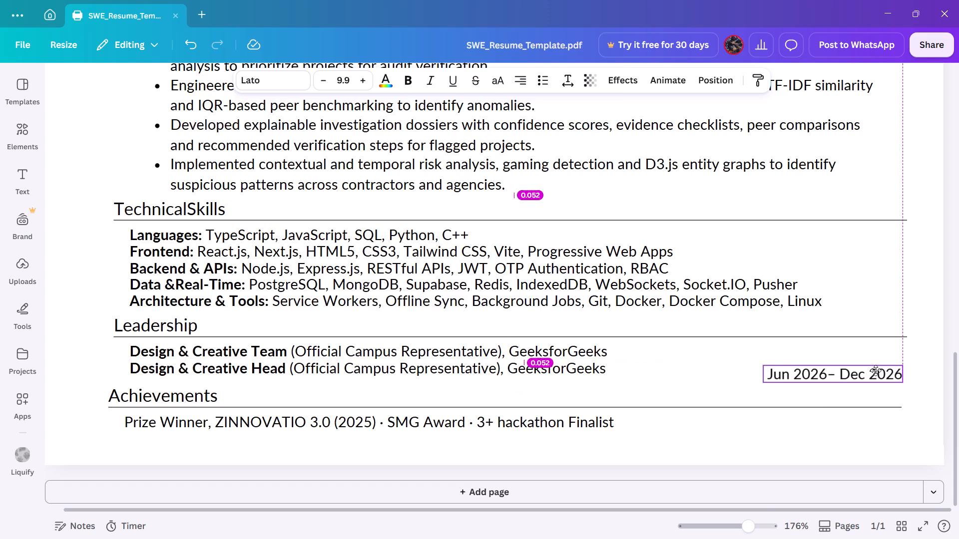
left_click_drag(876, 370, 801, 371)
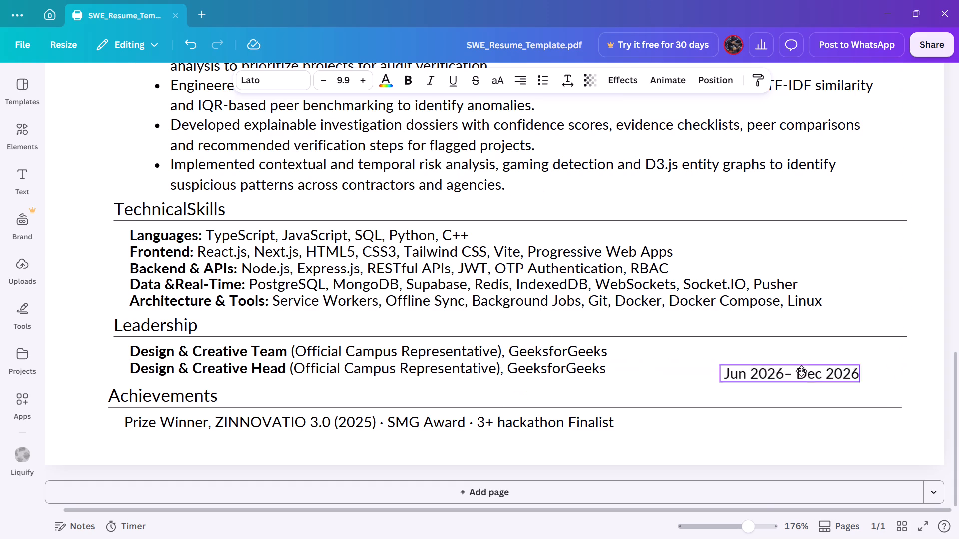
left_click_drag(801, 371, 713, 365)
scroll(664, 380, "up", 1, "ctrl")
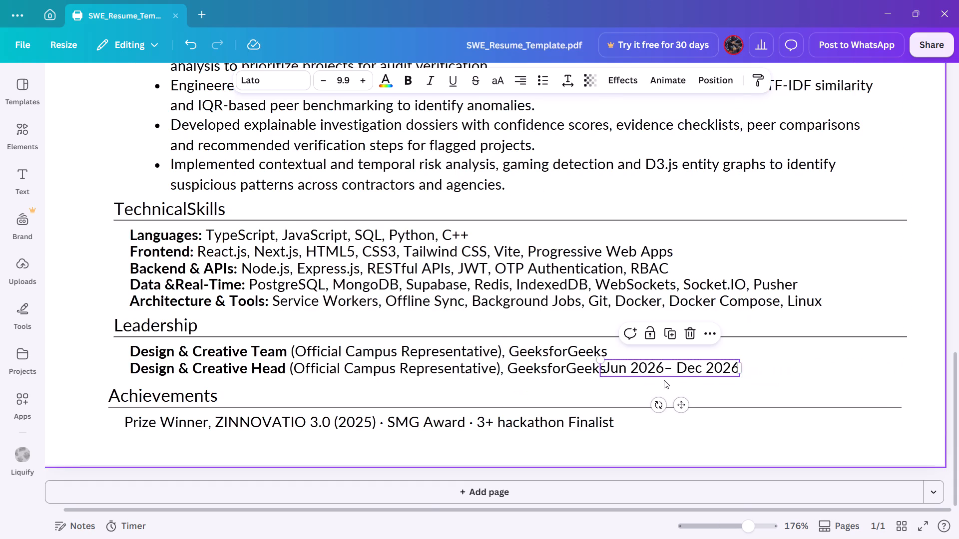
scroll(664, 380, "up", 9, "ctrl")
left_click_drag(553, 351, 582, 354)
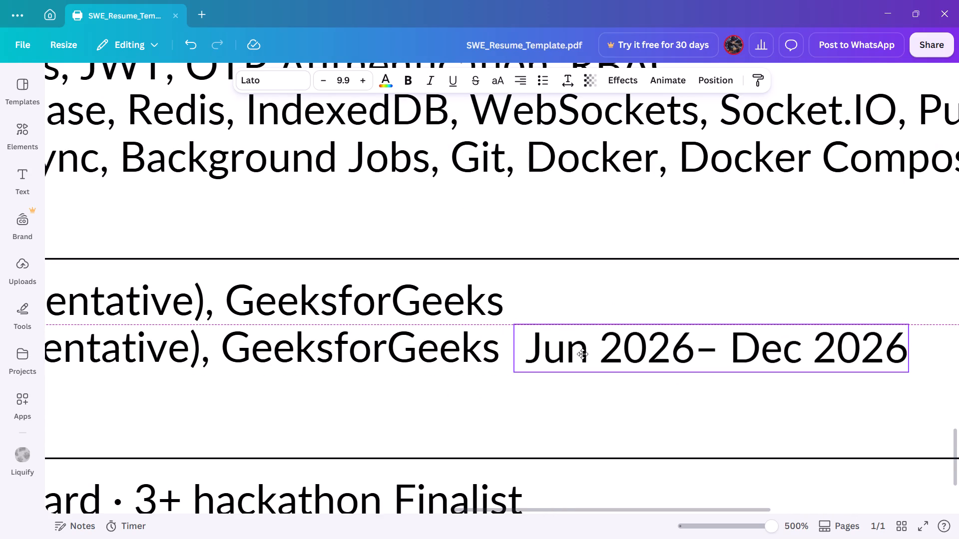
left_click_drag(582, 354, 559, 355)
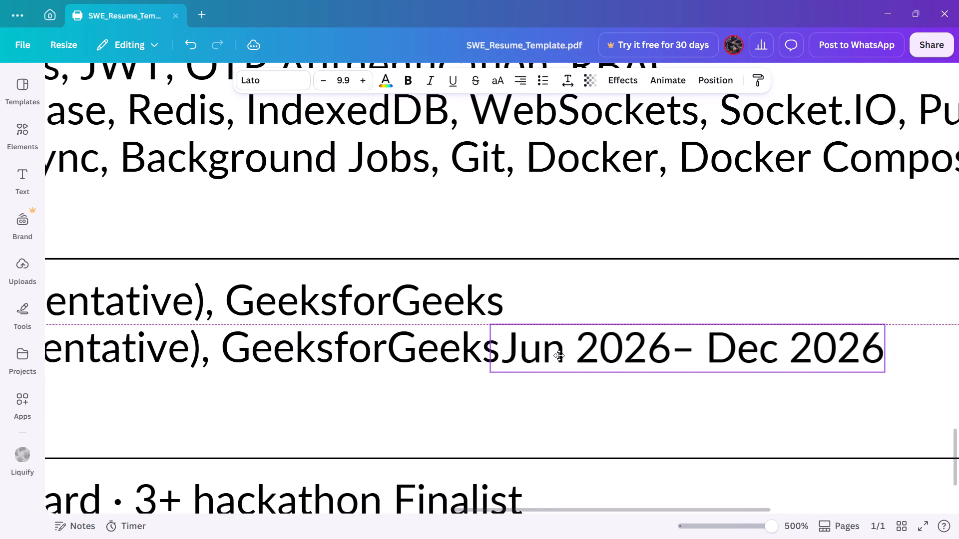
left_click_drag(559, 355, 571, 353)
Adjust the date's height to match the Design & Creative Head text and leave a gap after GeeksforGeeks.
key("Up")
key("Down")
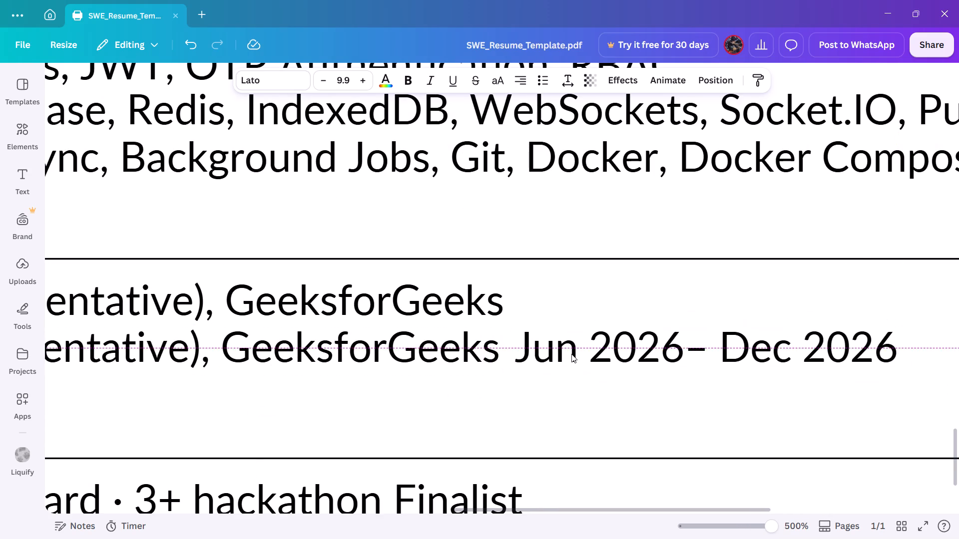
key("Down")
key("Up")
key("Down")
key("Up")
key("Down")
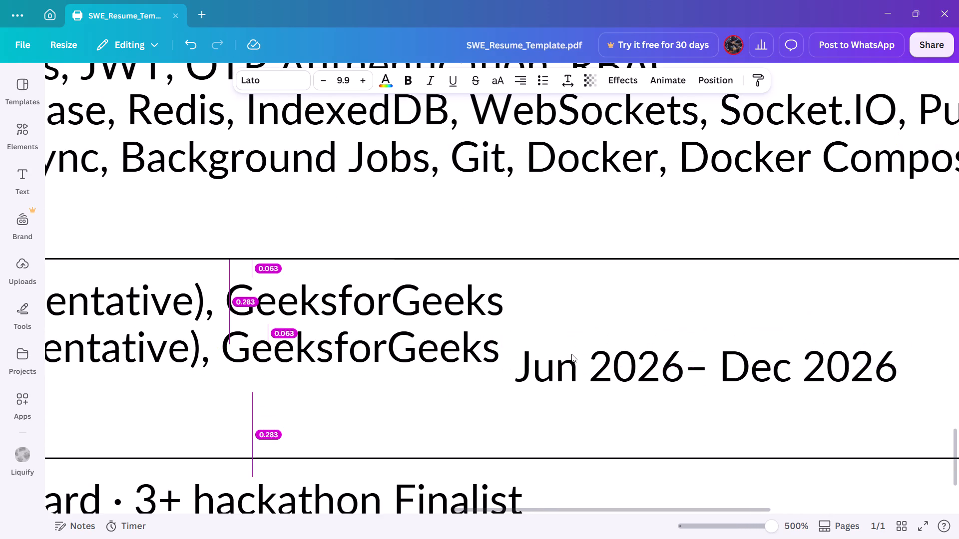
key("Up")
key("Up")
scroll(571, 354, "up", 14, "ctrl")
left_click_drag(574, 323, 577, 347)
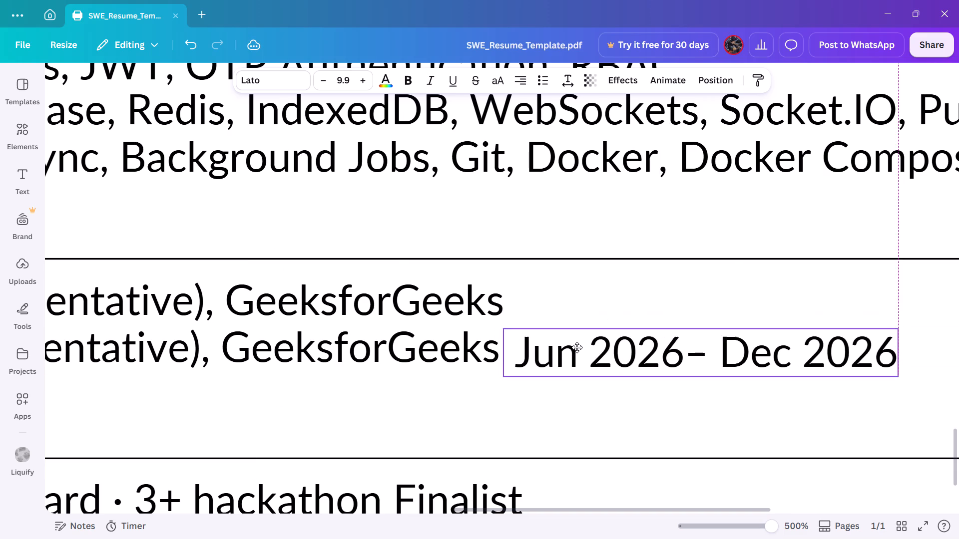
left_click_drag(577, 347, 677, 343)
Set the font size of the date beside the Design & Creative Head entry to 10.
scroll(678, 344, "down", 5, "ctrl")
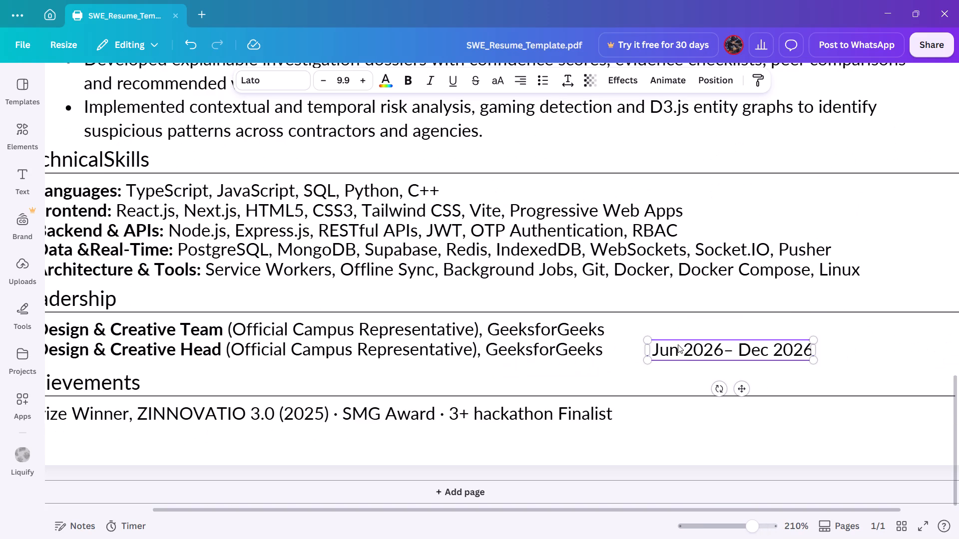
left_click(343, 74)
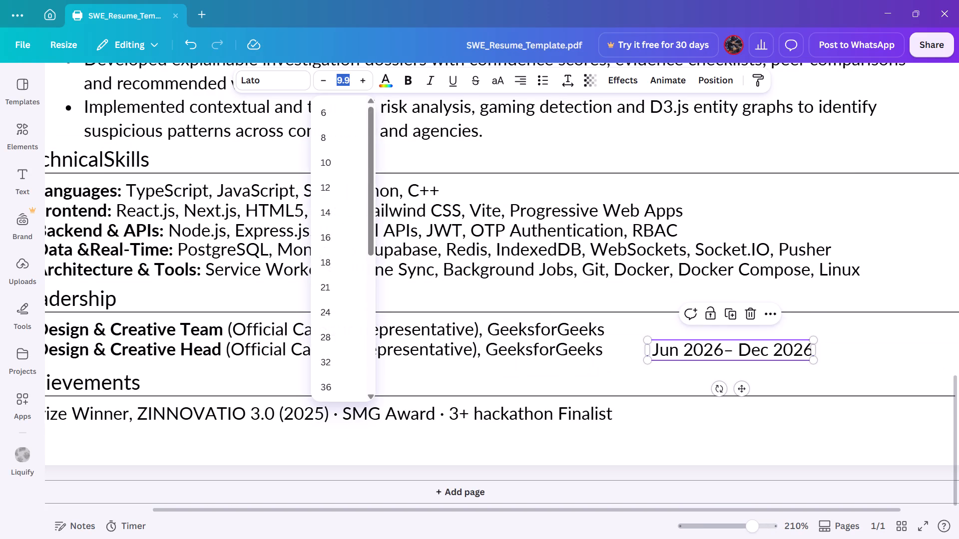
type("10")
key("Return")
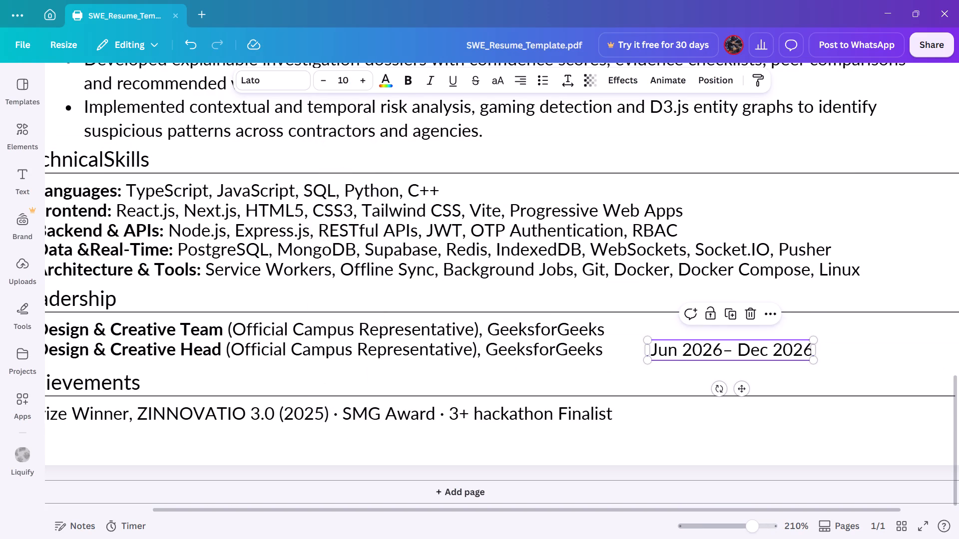
Move the "Jun 2026– Dec 2026" date out to the page's right margin, level with the Design & Creative Head line.
left_click_drag(670, 347, 670, 349)
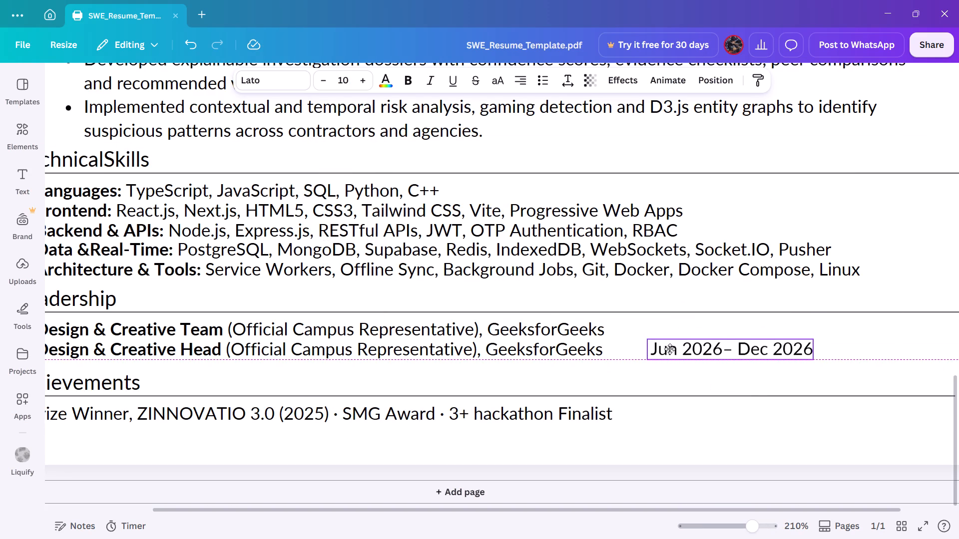
left_click_drag(670, 349, 686, 347)
key("d")
scroll(686, 347, "down", 3)
left_click_drag(715, 348, 822, 352)
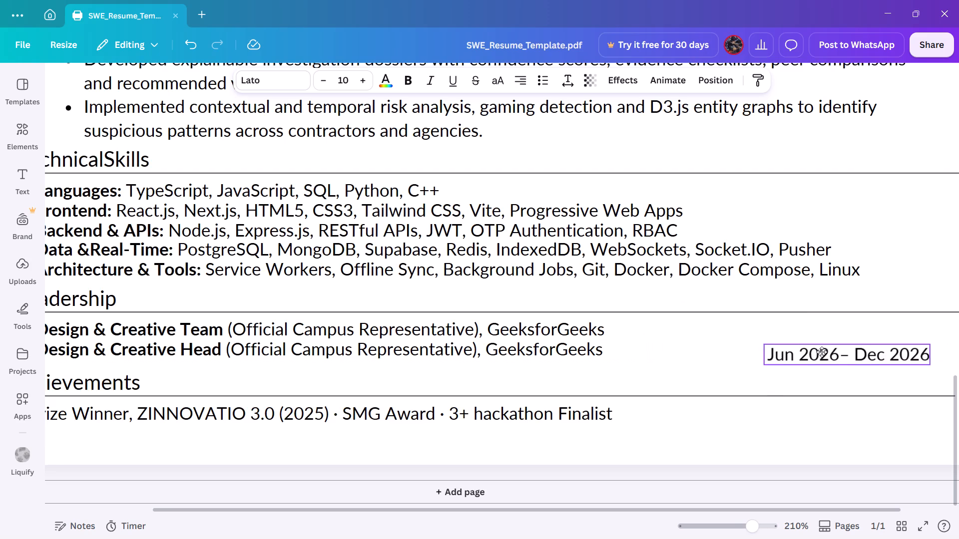
left_click_drag(822, 352, 823, 352)
scroll(666, 341, "down", 3, "ctrl")
left_click_drag(744, 397, 777, 397)
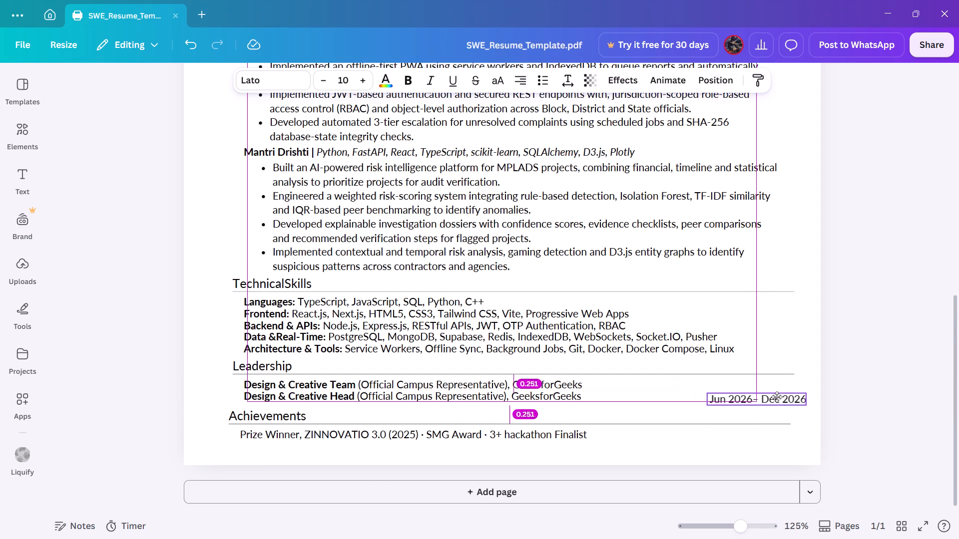
left_click_drag(777, 397, 774, 394)
left_click(846, 391)
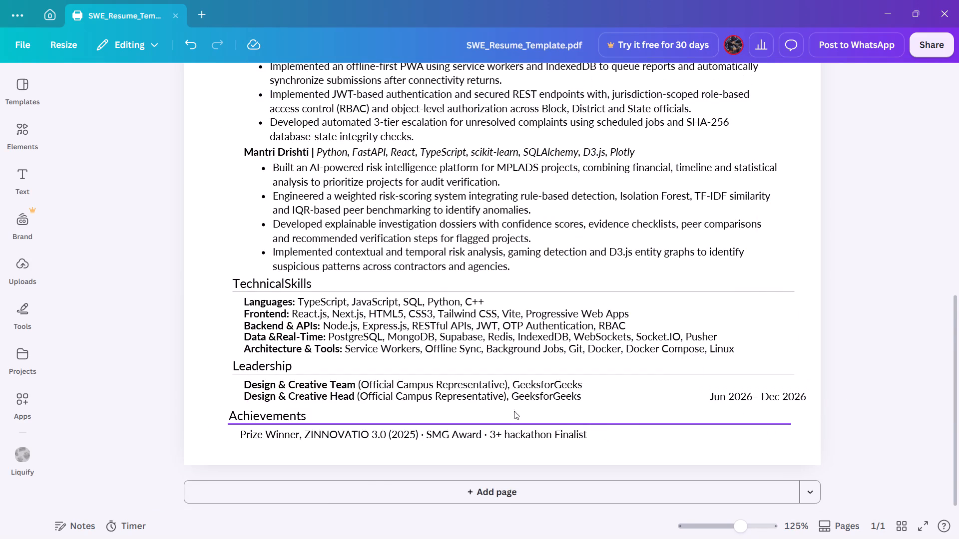
Move the Design & Creative Head line slightly lower to widen its gap from the Design & Creative Team line.
scroll(262, 403, "up", 5, "ctrl")
left_click(269, 394)
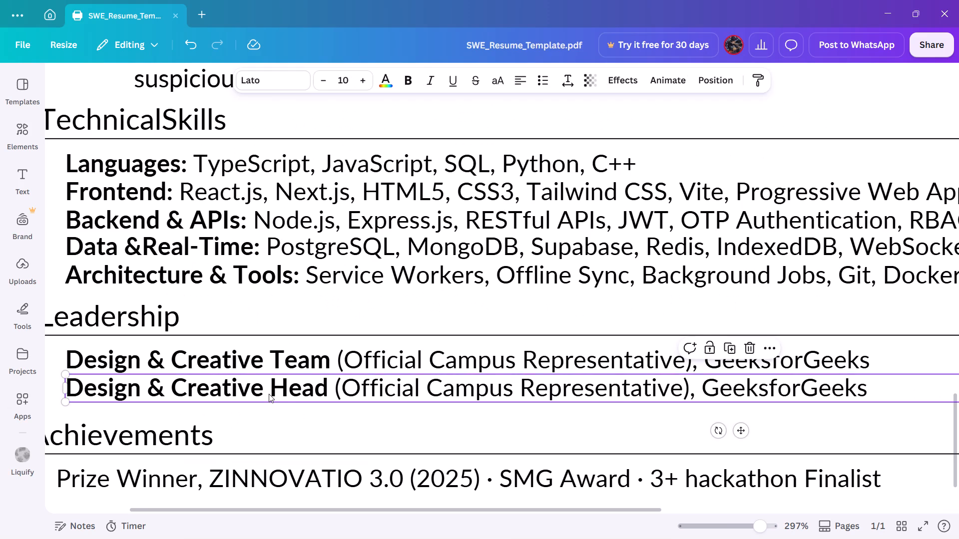
key("Right")
key("Down")
key("Left")
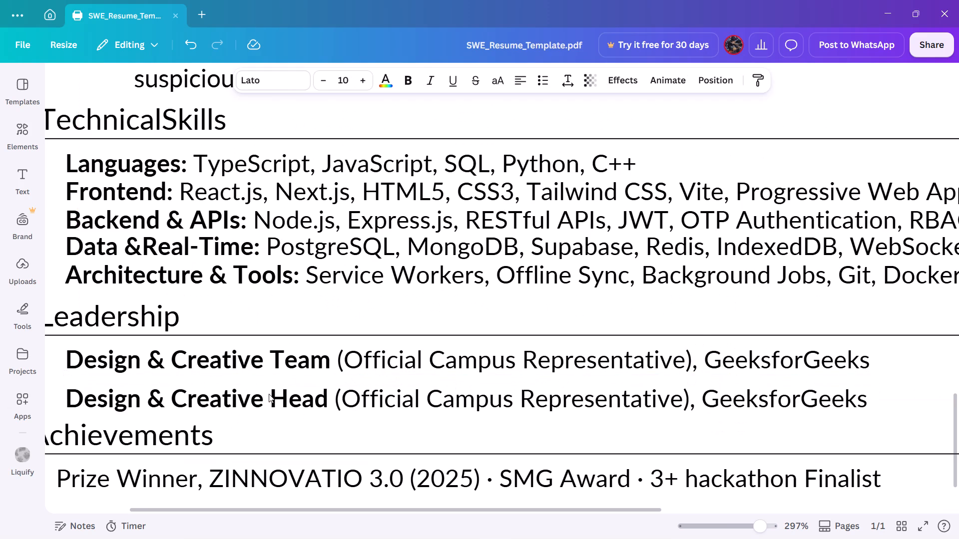
scroll(268, 394, "down", 4, "ctrl")
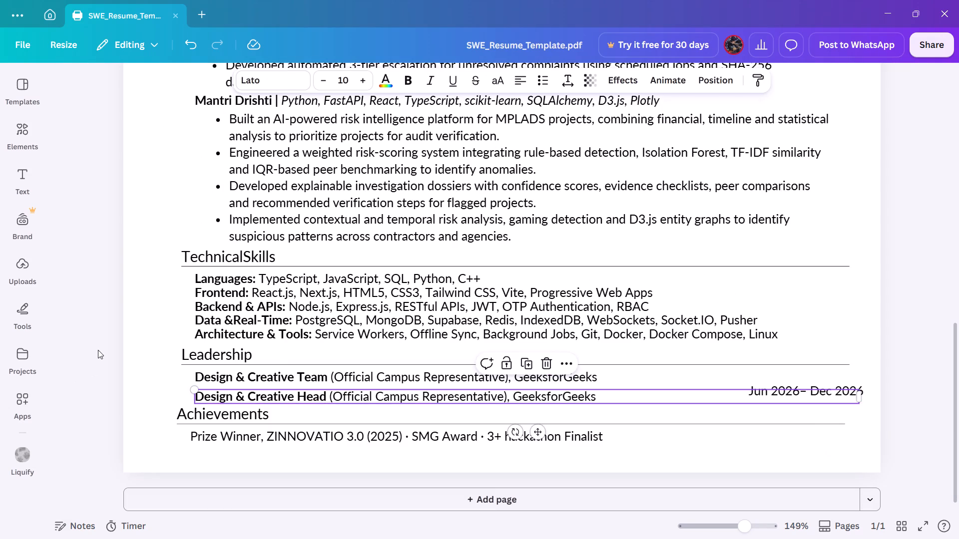
left_click(98, 350)
left_click(252, 400)
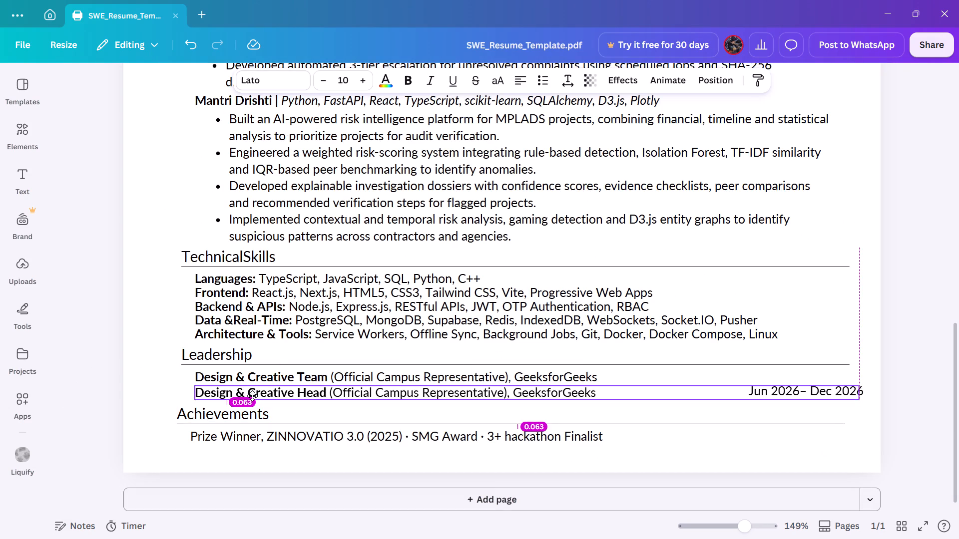
left_click(114, 387)
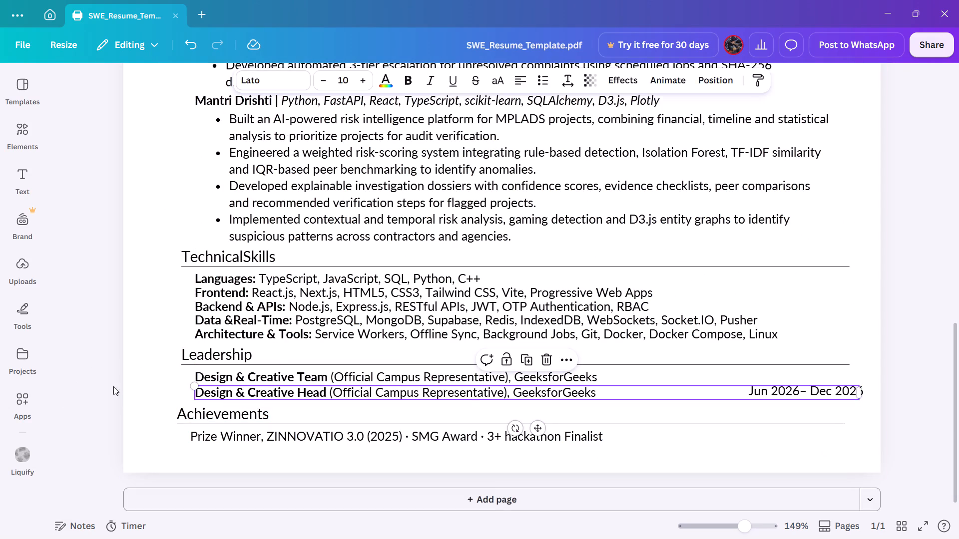
Scale the date beside the Design & Creative Head entry down to font size 8.7.
left_click(807, 391)
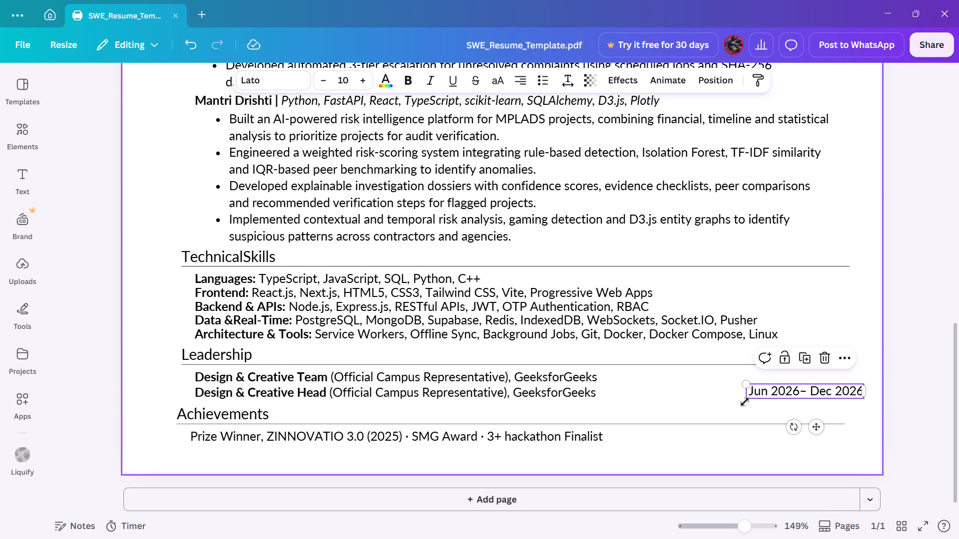
left_click_drag(747, 385, 761, 389)
left_click(923, 376)
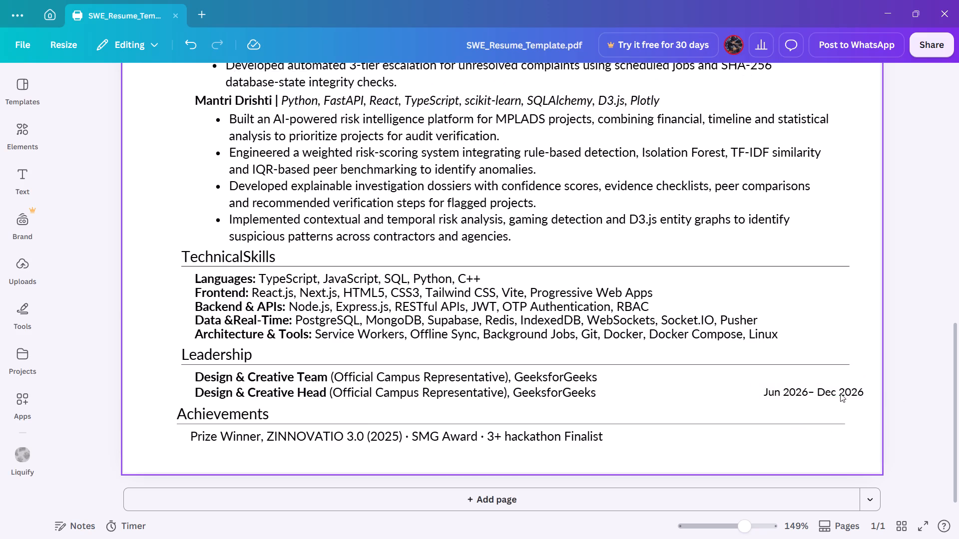
Shift the date on the Design & Creative Head line slightly inward from the page's right margin.
left_click_drag(833, 386, 823, 386)
left_click(916, 368)
Duplicate the "Jun 2026– Dec 2026" date and place the copy directly above it, beside the Design & Creative Team entry.
left_click(819, 395)
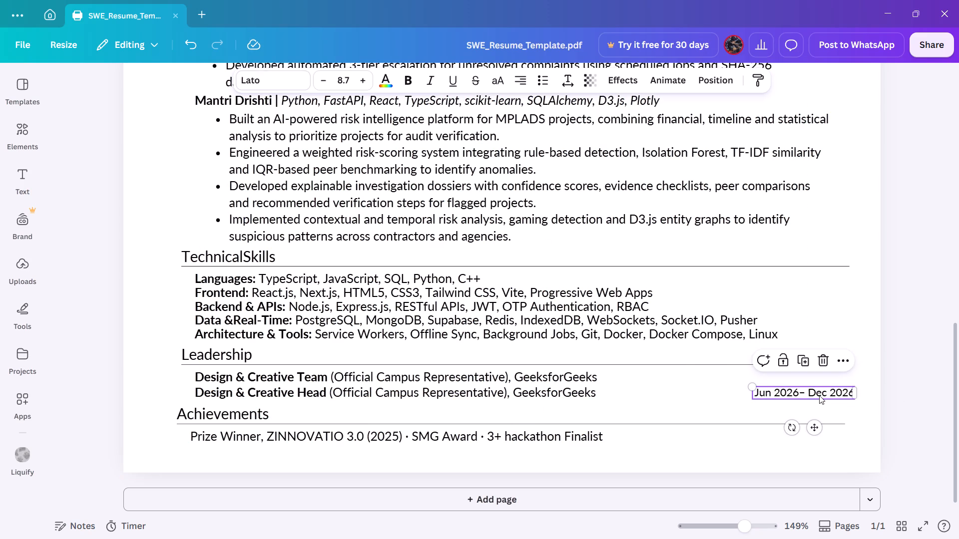
key("ctrl+d")
left_click_drag(821, 408, 812, 381)
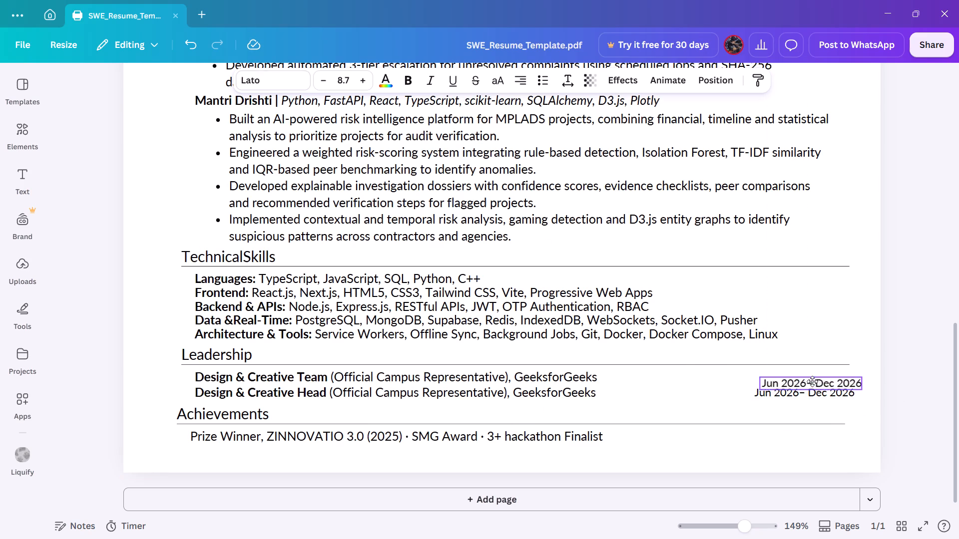
left_click_drag(812, 381, 808, 382)
Change the start year of the date beside the Design & Creative Team entry to 2025.
left_click(810, 382)
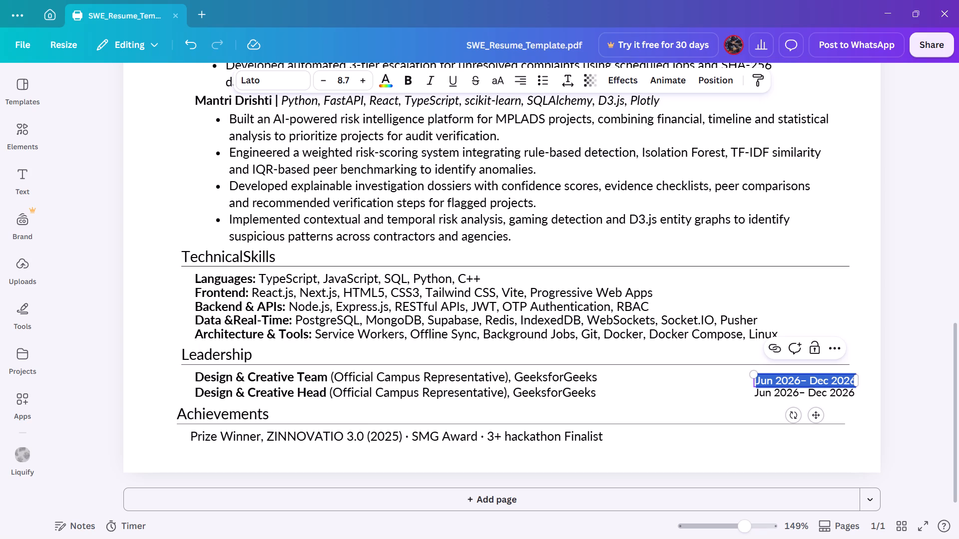
left_click(800, 378)
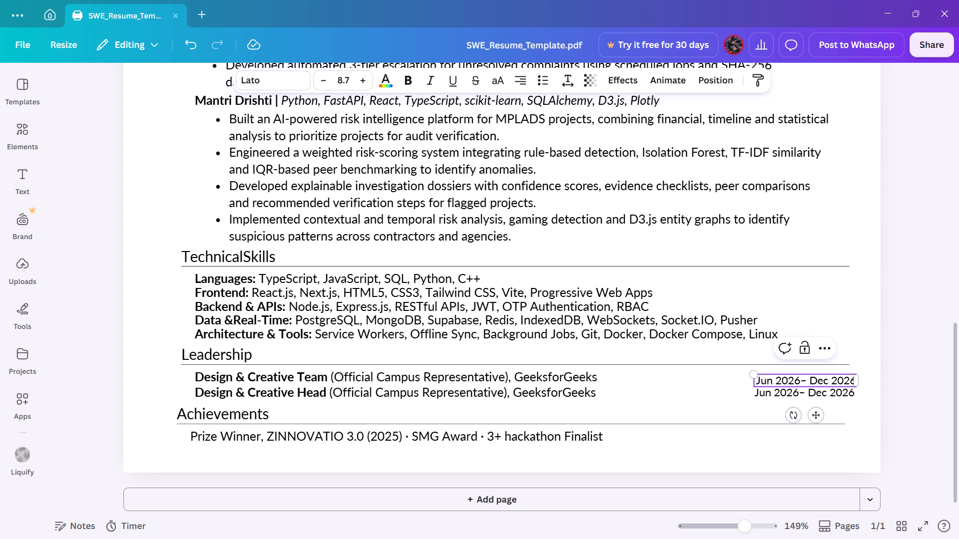
key("BackSpace")
key("5")
Replace the end month of the Design & Creative Team date with May.
key("Right")
key("Right")
key("Right")
key("Right")
key("Right")
key("Right")
key("Right")
key("Right")
key("Left")
key("Left")
key("Left")
key("BackSpace")
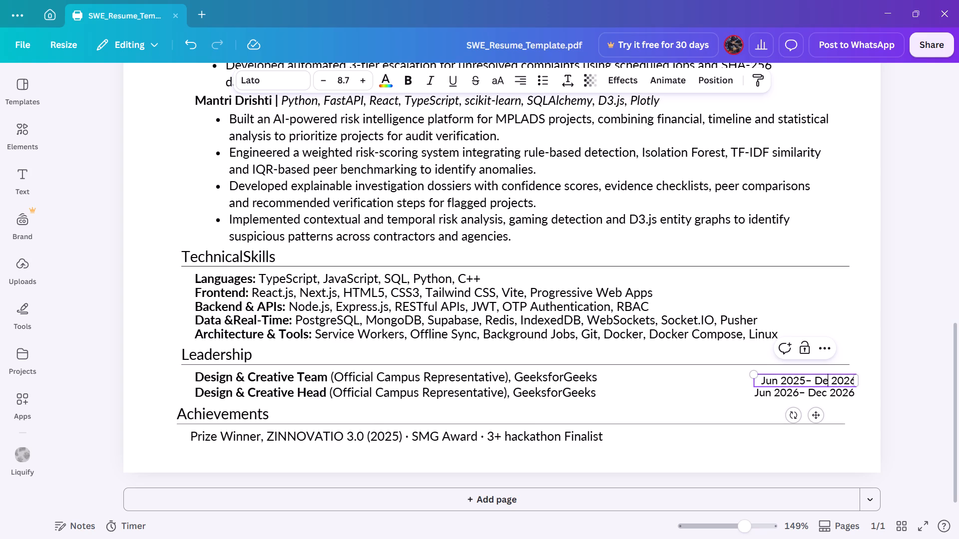
key("BackSpace")
key("BackSpace")
type("May")
Replace the start month of the Design & Creative Team date with Sep.
key("Left")
key("Left")
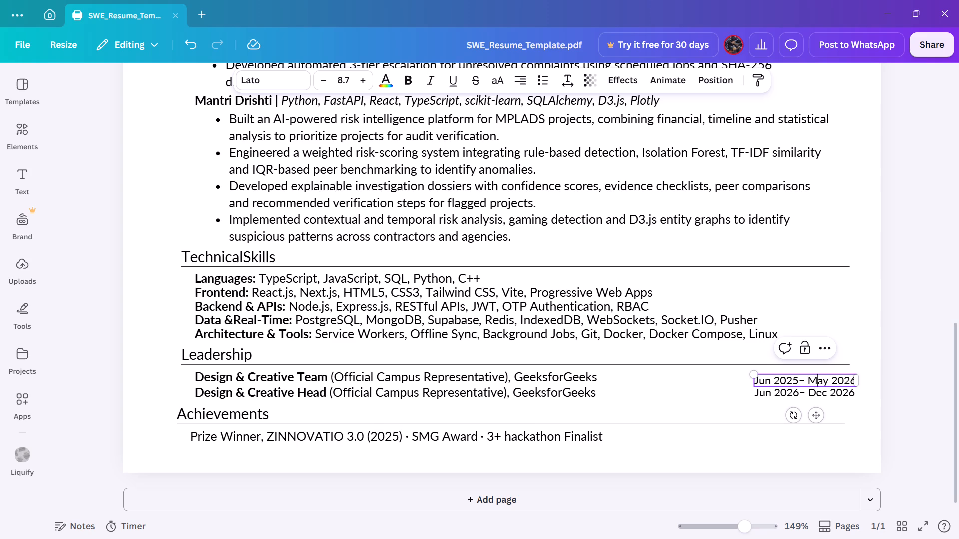
key("Left")
key("Right")
key("Right")
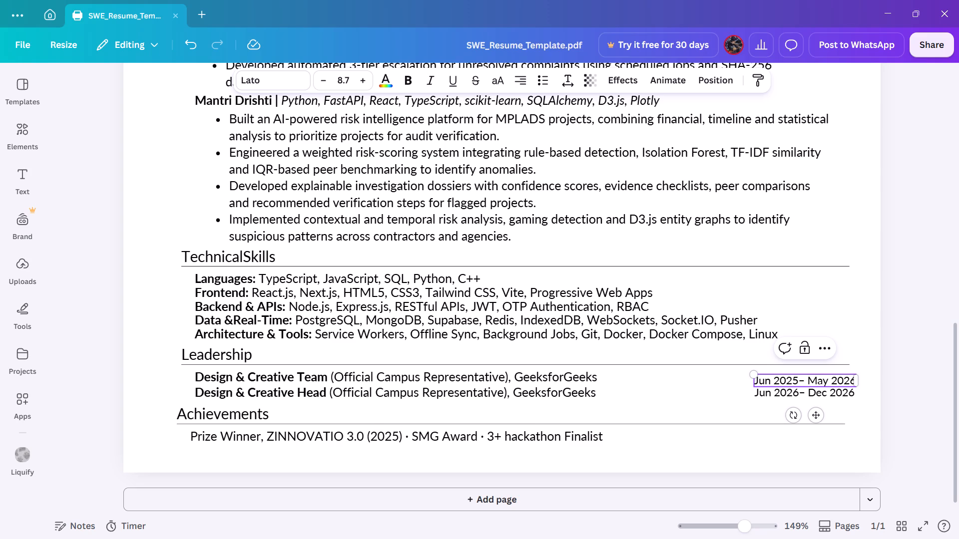
key("Left")
key("Left")
key("Left")
key("Left")
key("Left")
key("Left")
key("Left")
key("Left")
key("Left")
key("BackSpace")
key("BackSpace")
key("BackSpace")
type("Sep")
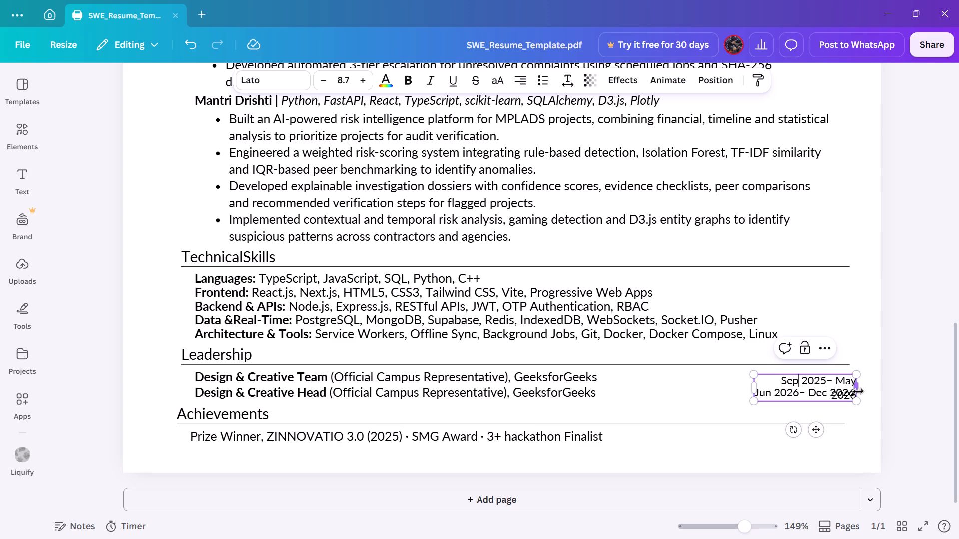
Widen the Design & Creative Team date's text box slightly so the date fits on one line.
left_click_drag(856, 391, 861, 391)
left_click(910, 402)
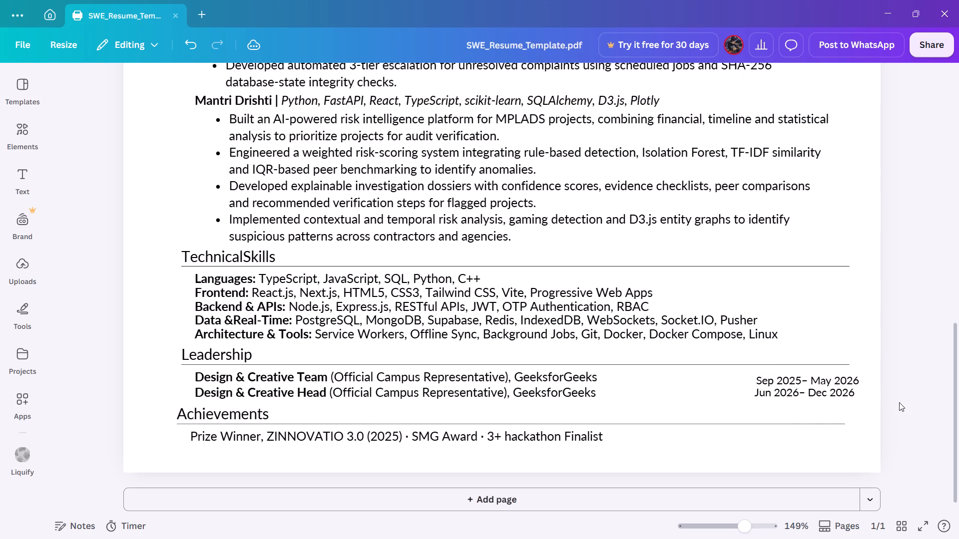
Nudge the Design & Creative Team date sideways to align its end with the Design & Creative Head date below.
scroll(915, 397, "up", 2, "ctrl")
left_click(853, 377)
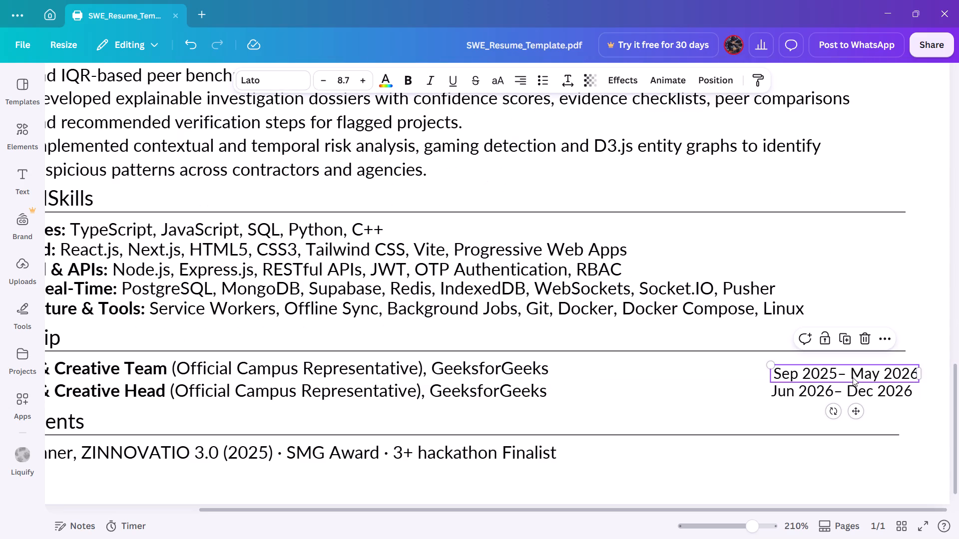
key("Left")
key("Left")
key("Right")
scroll(853, 377, "down", 2, "ctrl")
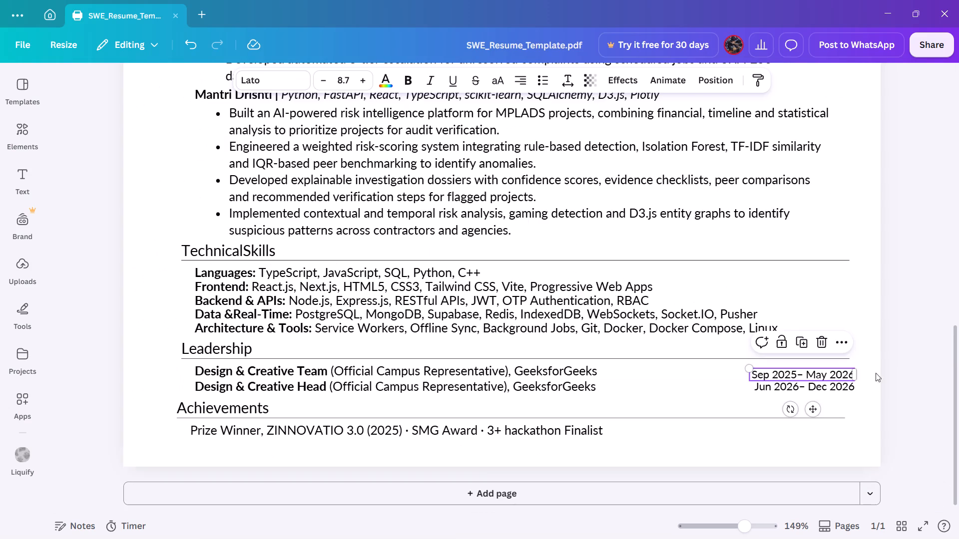
left_click(898, 357)
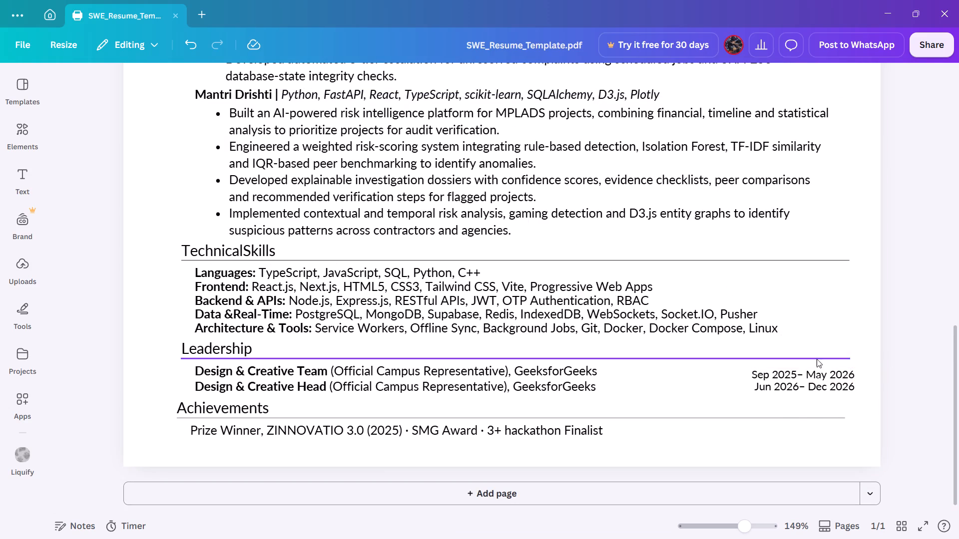
Raise the Design & Creative Team date level with its entry, keeping its end aligned with the date below.
left_click(809, 369)
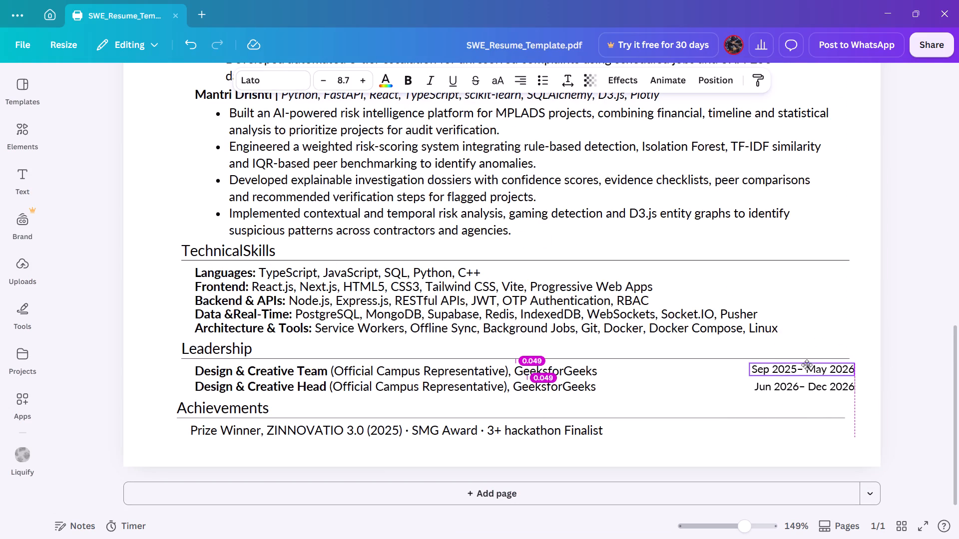
key("Right")
left_click(904, 352)
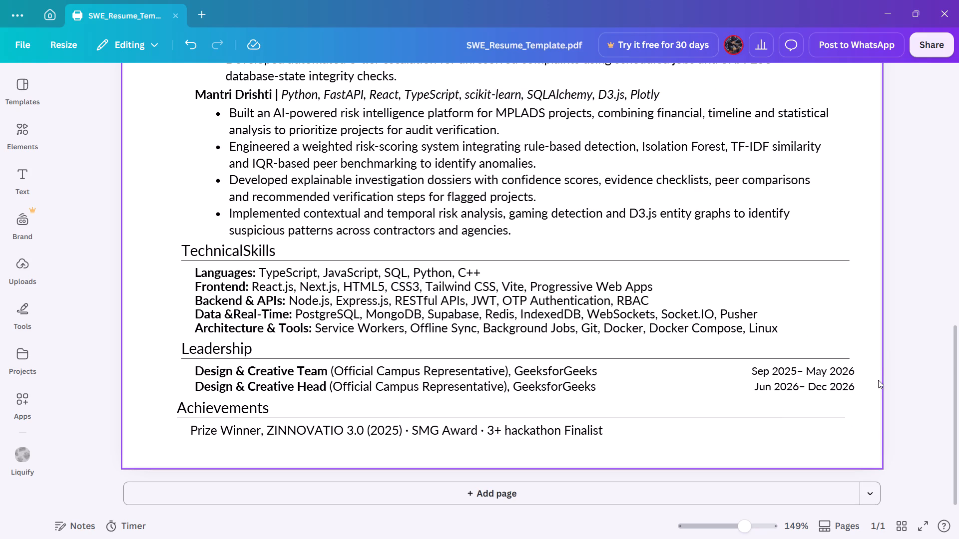
Review the whole resume page from the name header down to the Achievements section.
scroll(878, 380, "up", 10)
scroll(868, 388, "down", 3)
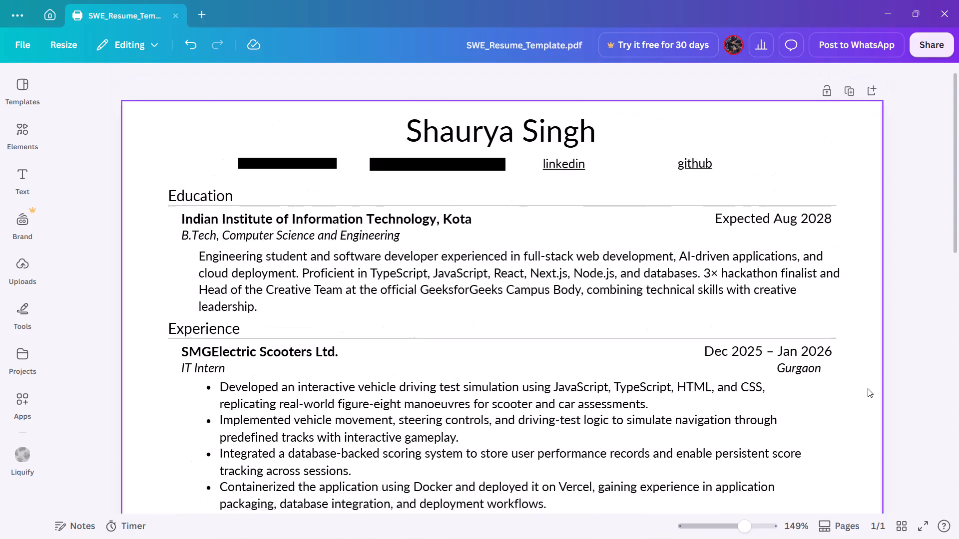
scroll(868, 388, "up", 3)
scroll(868, 388, "down", 8)
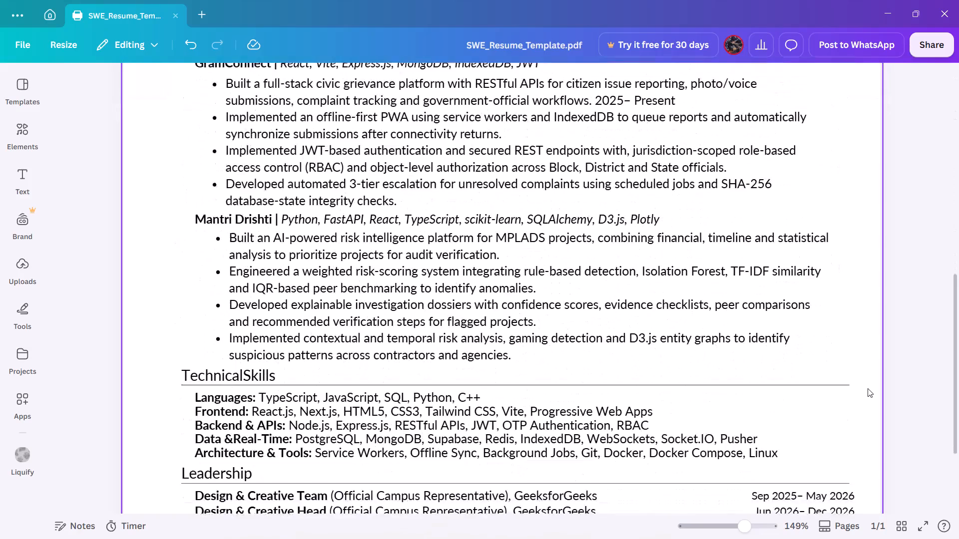
scroll(868, 388, "up", 1)
scroll(868, 388, "down", 2)
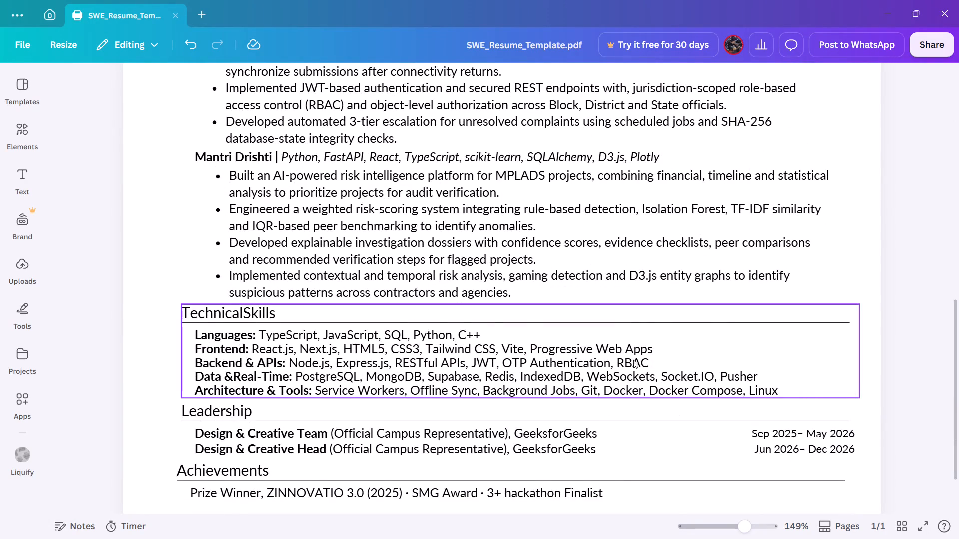
Remove RBAC and its preceding comma from the Backend & APIs line of the technical skills.
scroll(636, 358, "down", 2)
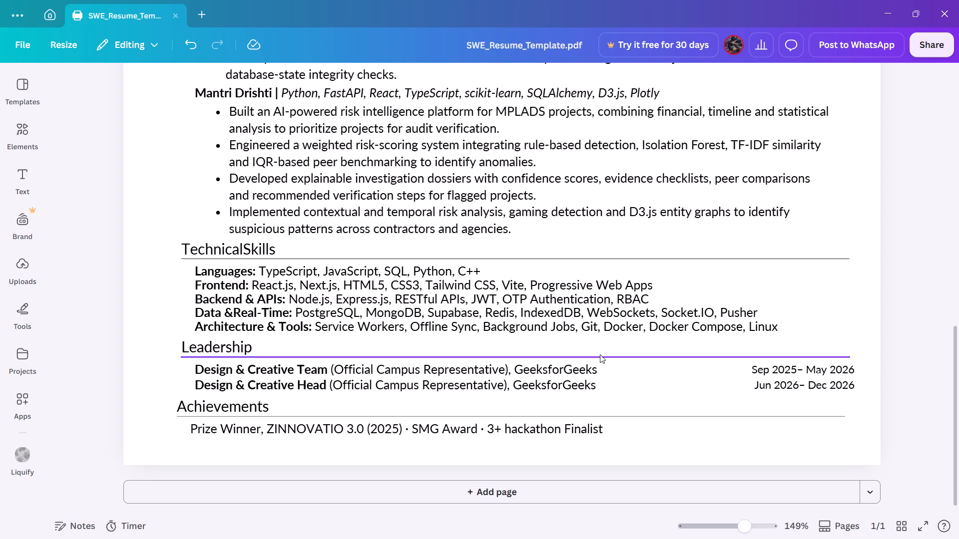
double_click(653, 299)
left_click(648, 298)
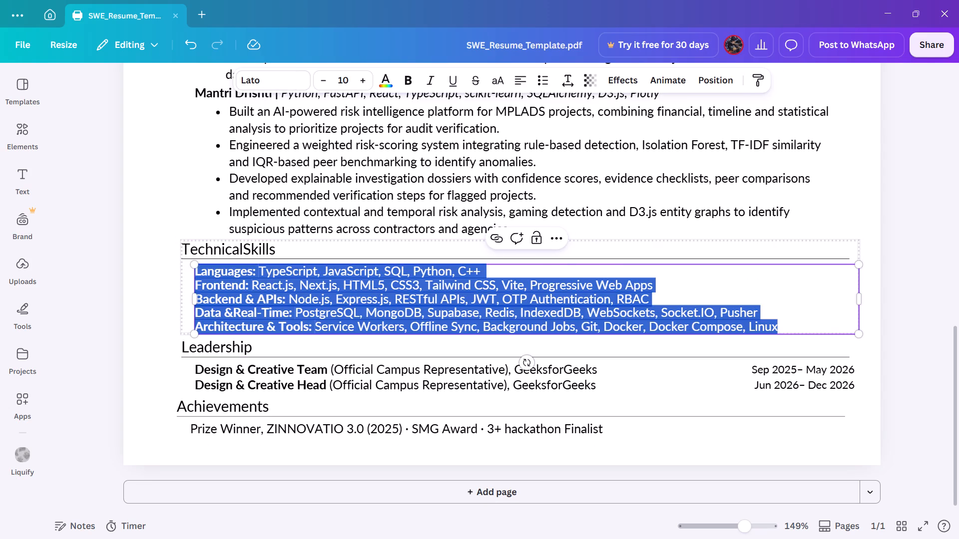
left_click(648, 298)
key("BackSpace")
key("BackSpace")
key("BackSpace")
key("BackSpace")
key("BackSpace")
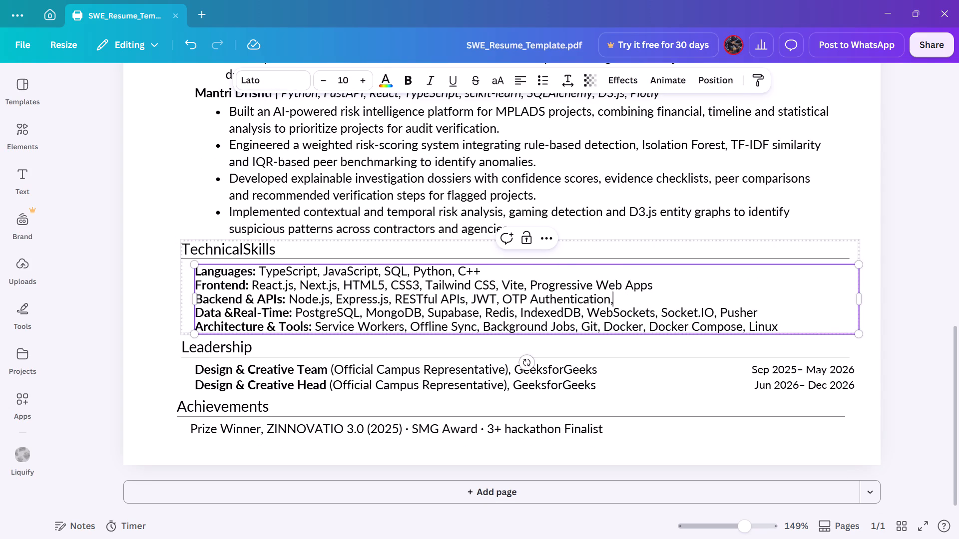
key("BackSpace")
Remove PostgreSQL from the start of the Data & Real-Time skills list.
left_click(497, 297)
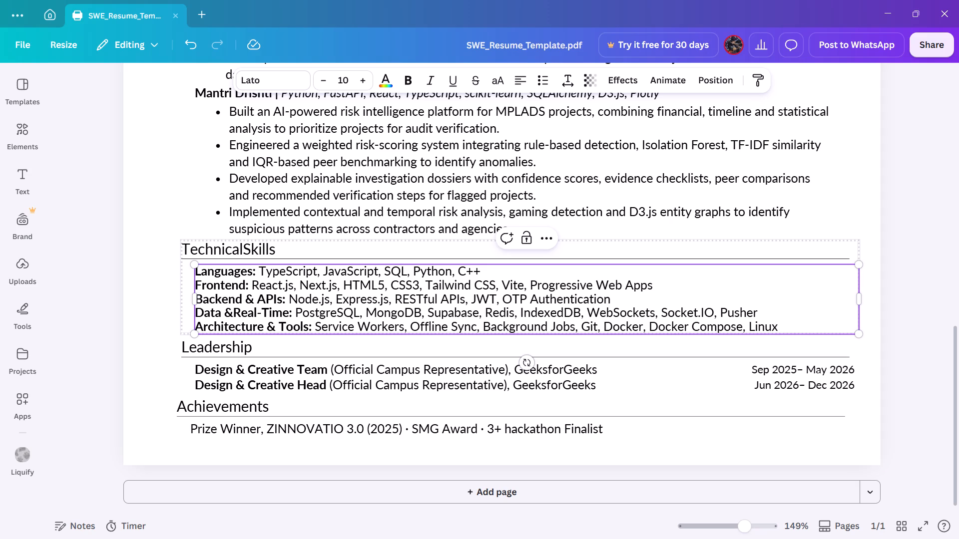
left_click(363, 315)
left_click(365, 312)
key("BackSpace")
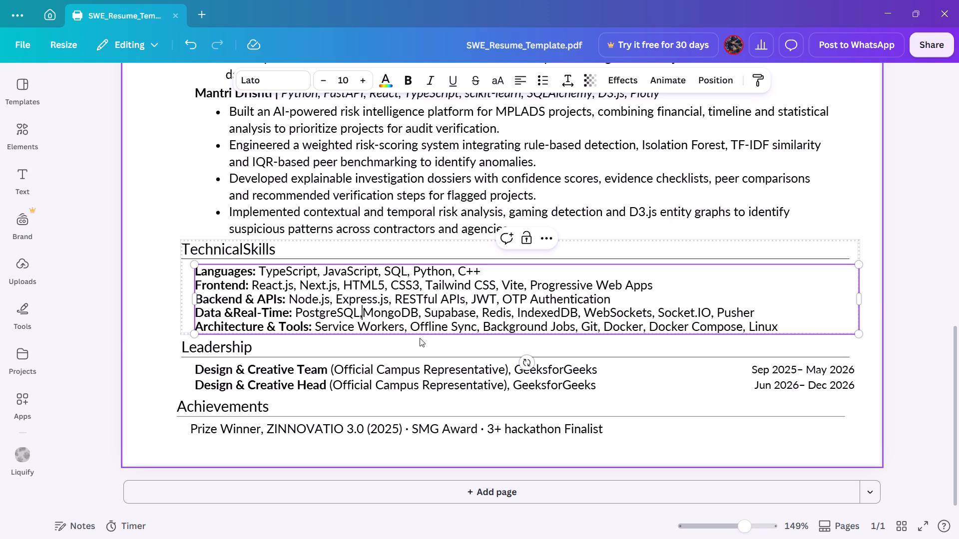
key("BackSpace")
key("BackSpace")
key("BackSpace")
key("BackSpace")
key("BackSpace")
key("BackSpace")
key("BackSpace")
key("BackSpace")
key("BackSpace")
key("BackSpace")
key("BackSpace")
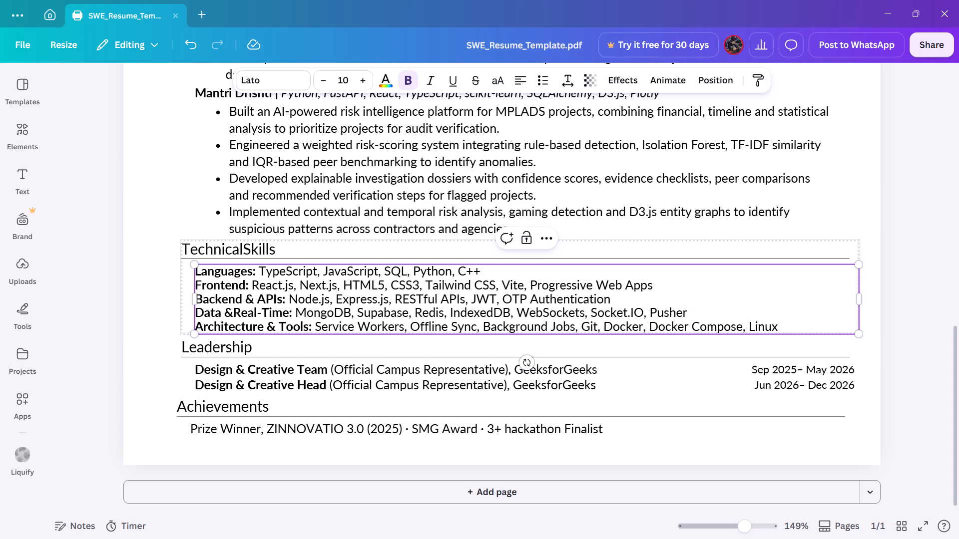
Remove Socket.IO and Pusher from the Data & Real-Time line so it ends with WebSockets.
left_click_drag(688, 313, 574, 309)
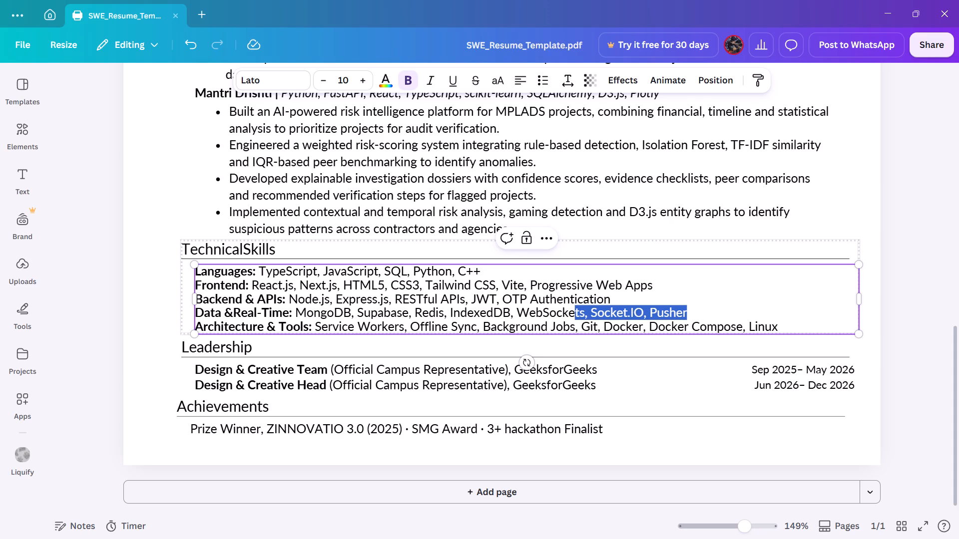
left_click_drag(574, 309, 587, 308)
key("BackSpace")
key("BackSpace")
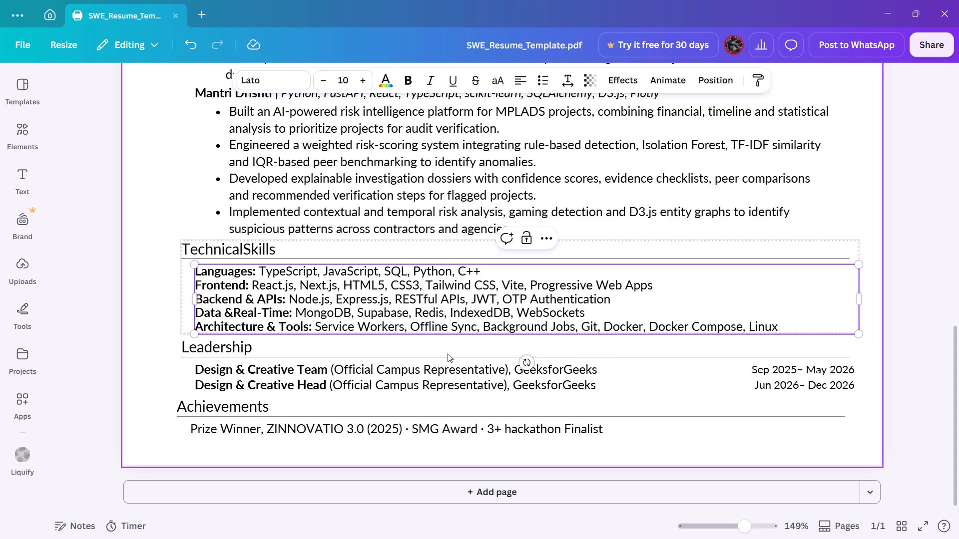
Remove the word Compose from the second Docker entry in the Architecture & Tools skills line.
left_click(411, 328)
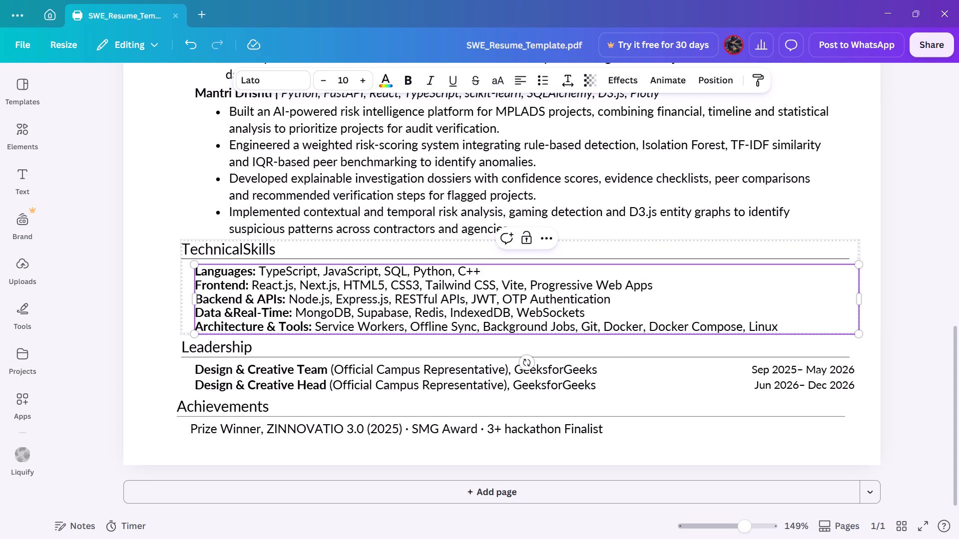
left_click(782, 325)
left_click(742, 325)
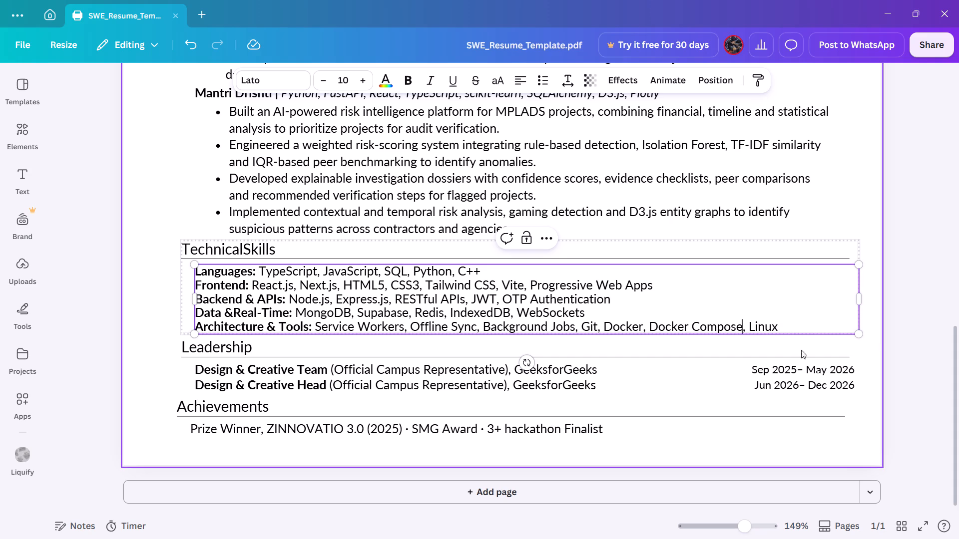
key("BackSpace")
key("BackSpace")
key("BackSpace")
key("BackSpace")
key("BackSpace")
key("BackSpace")
key("BackSpace")
key("BackSpace")
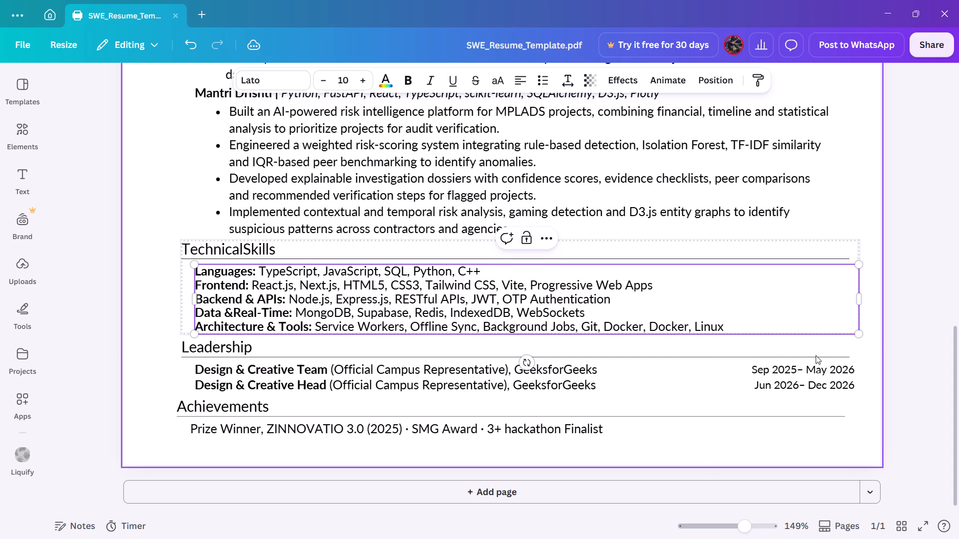
scroll(706, 377, "up", 9)
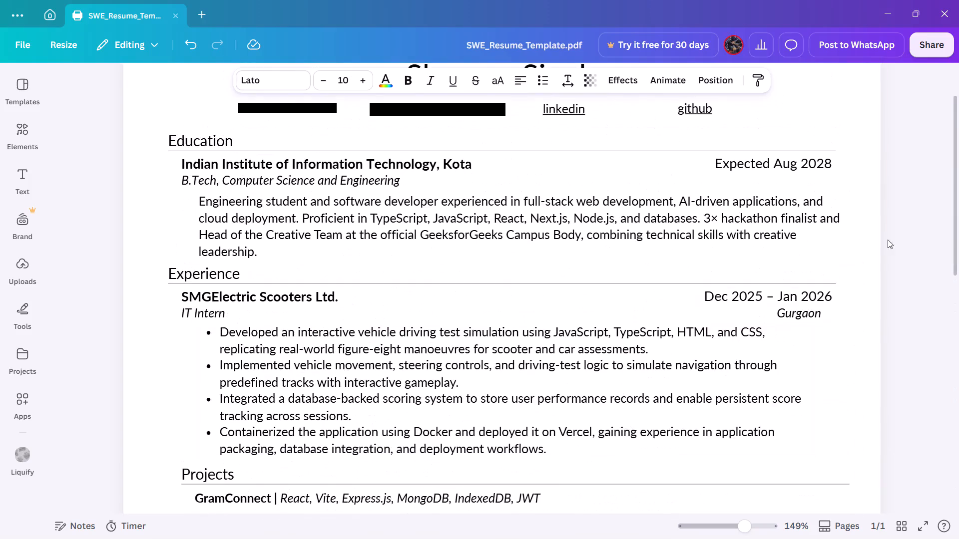
left_click(890, 236)
Export the resume as a PDF Standard download.
scroll(901, 324, "up", 2)
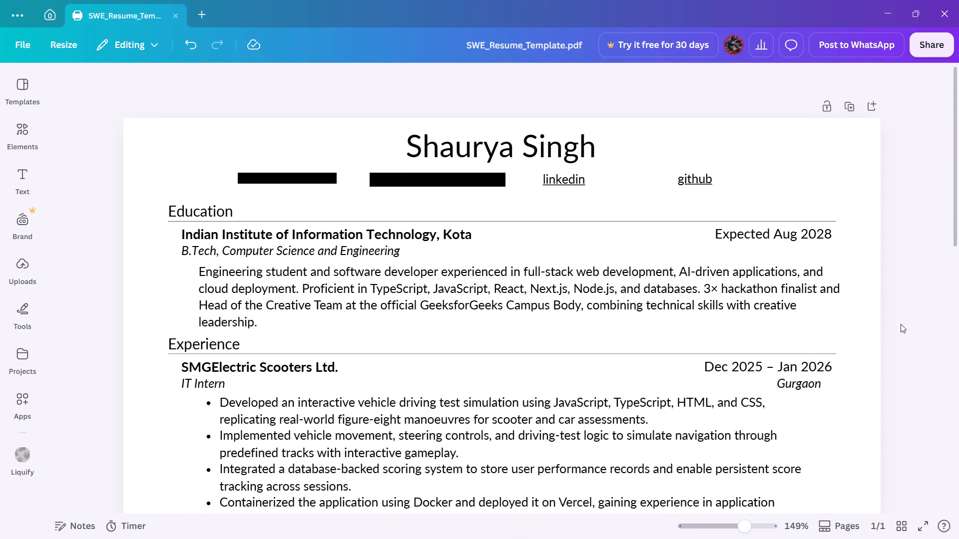
left_click(923, 46)
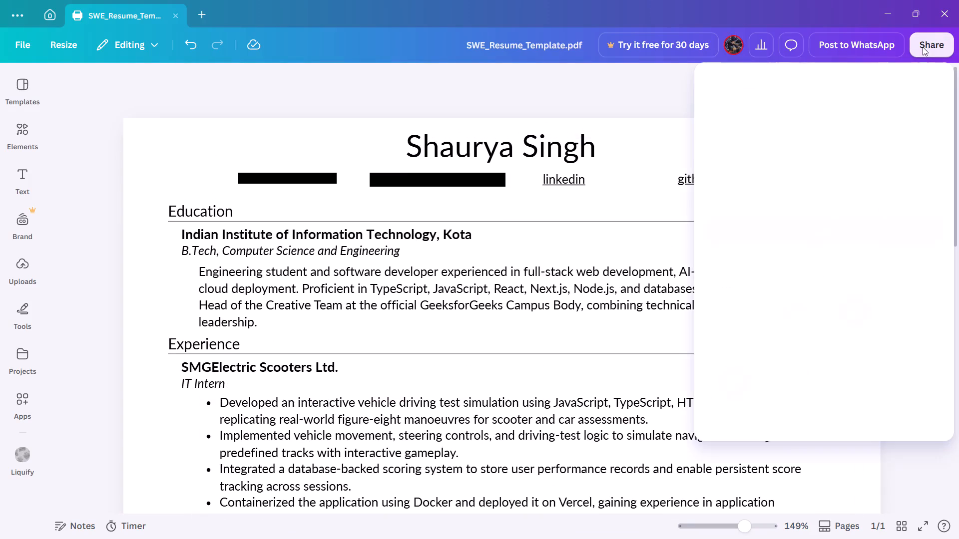
left_click(743, 344)
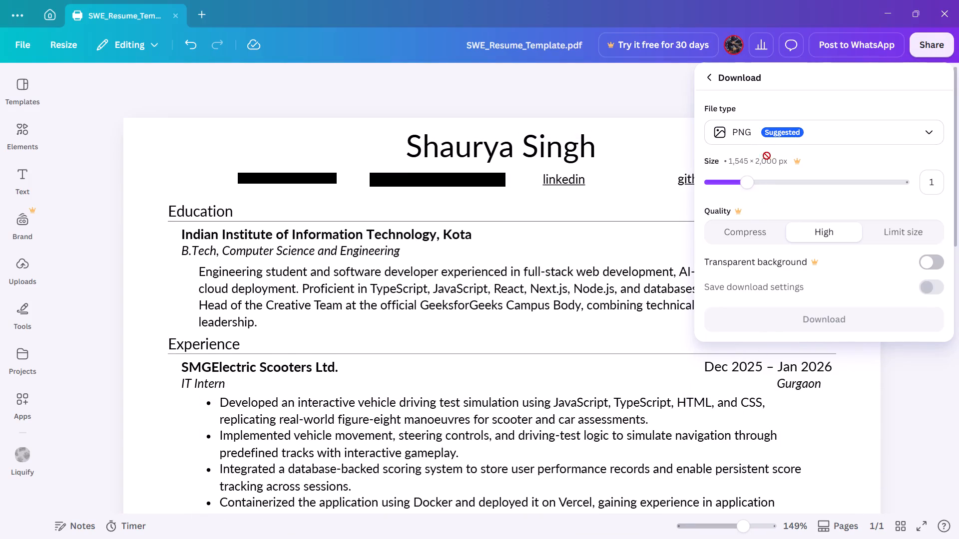
left_click(777, 129)
left_click(741, 240)
left_click(807, 282)
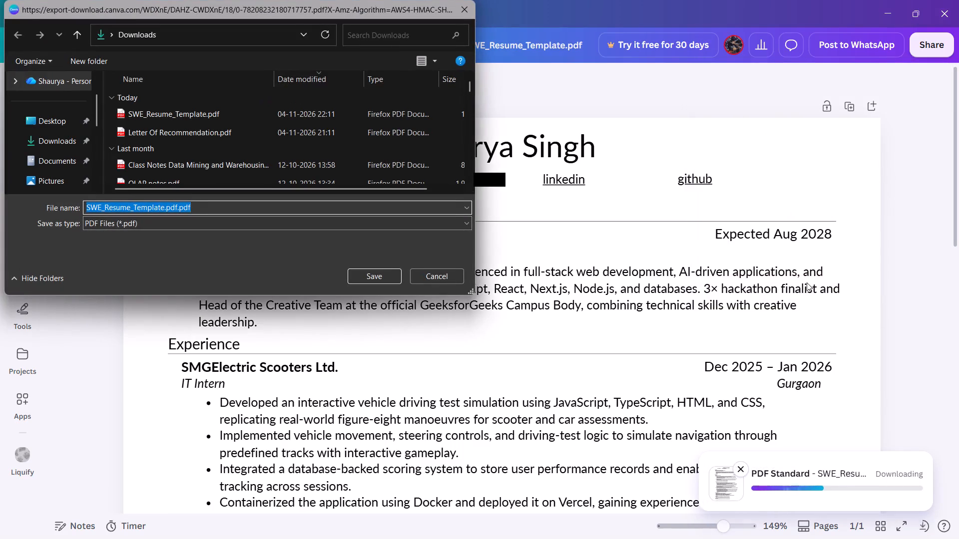
Save the exported PDF in the Downloads folder under the file name Shaurya_Resume.
type("Sahurya")
key("ctrl+BackSpace")
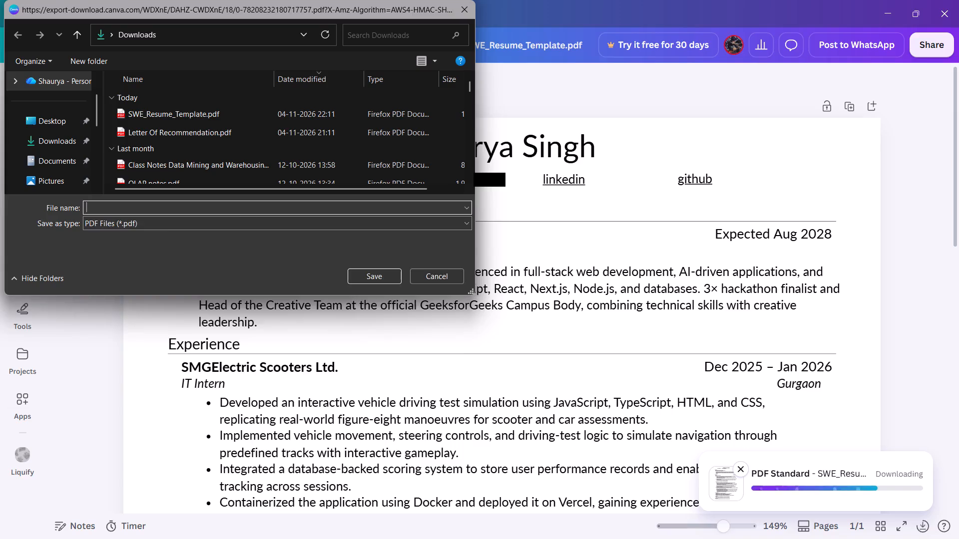
type("Shaurya")
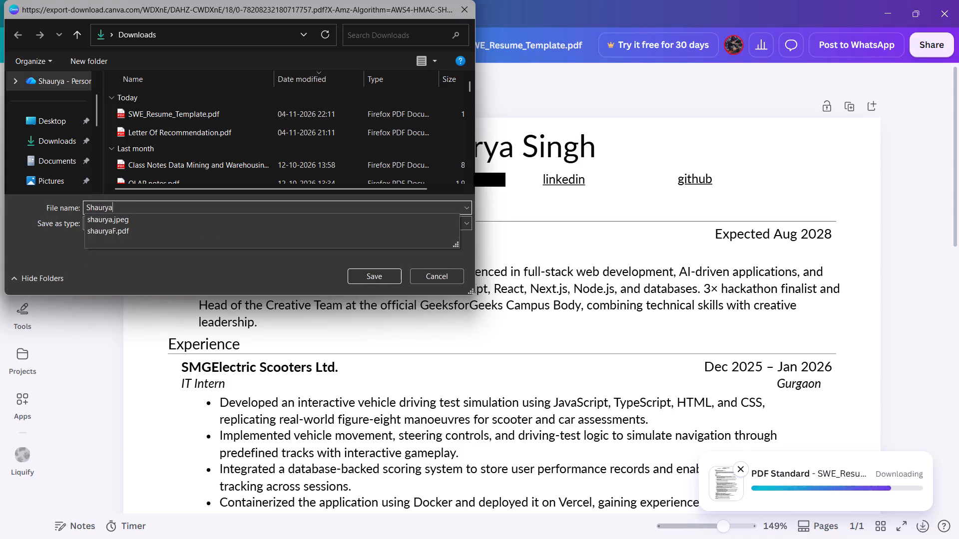
key("shift+underscore")
type("Re")
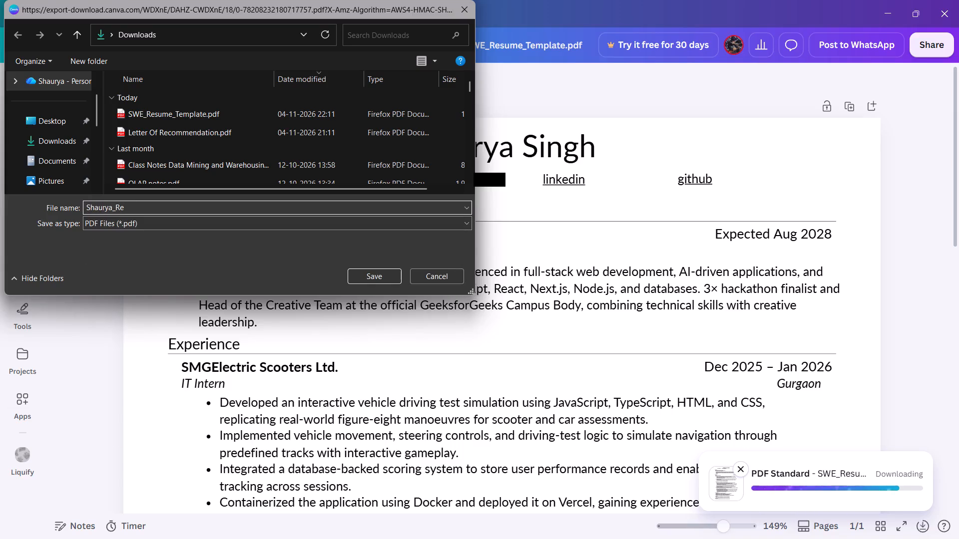
type("sume")
key("Return")
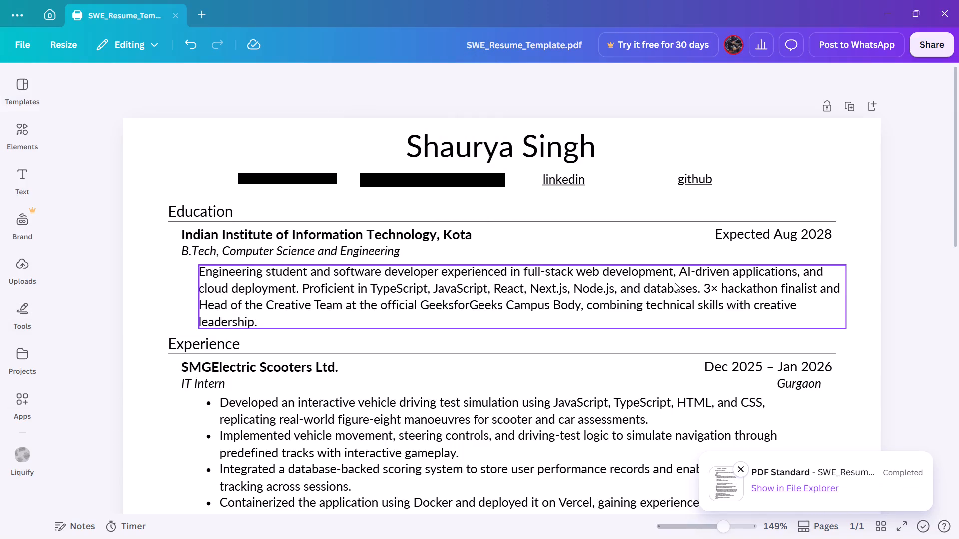
In File Explorer, look for the exported resume in the Downloads folder, sorting by date modified and refreshing the listing.
key("super+e")
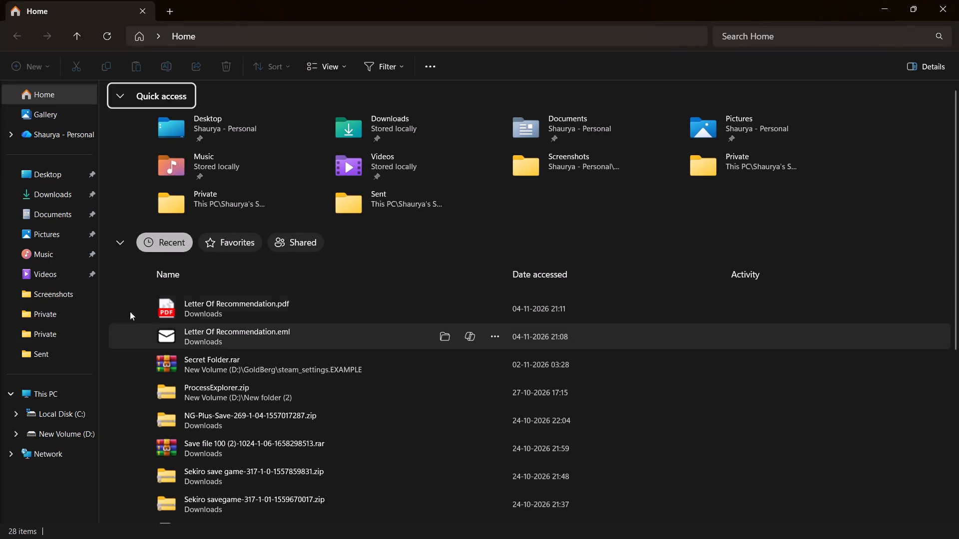
left_click(53, 196)
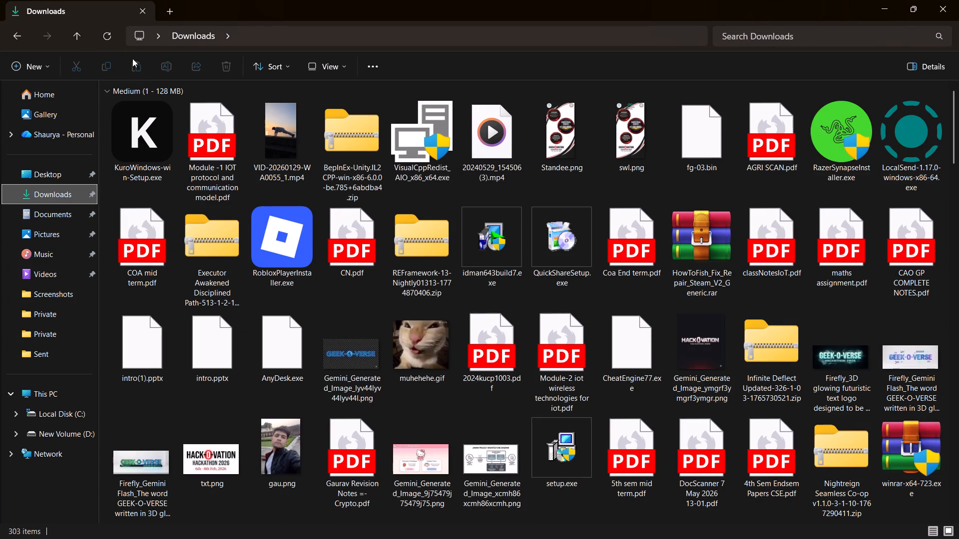
double_click(104, 40)
left_click(288, 62)
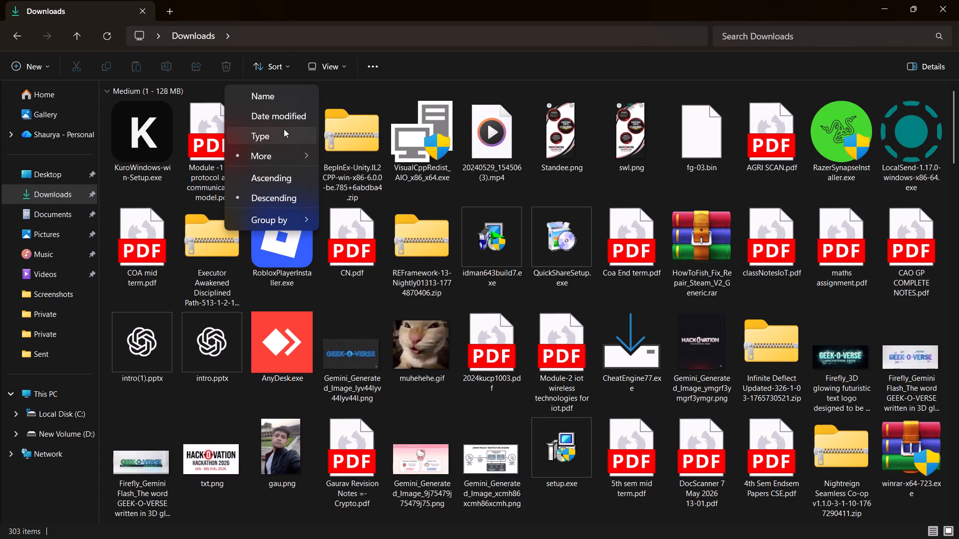
left_click(292, 118)
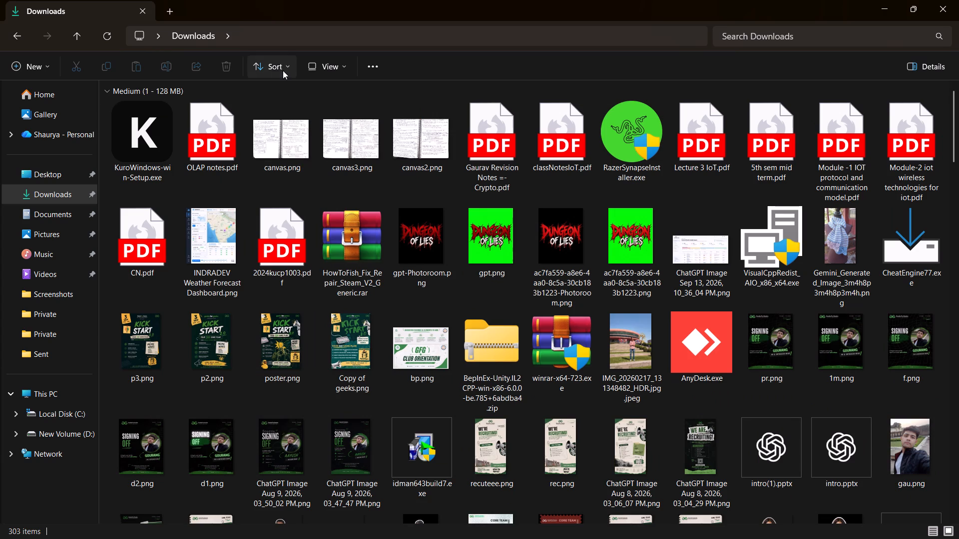
left_click(283, 70)
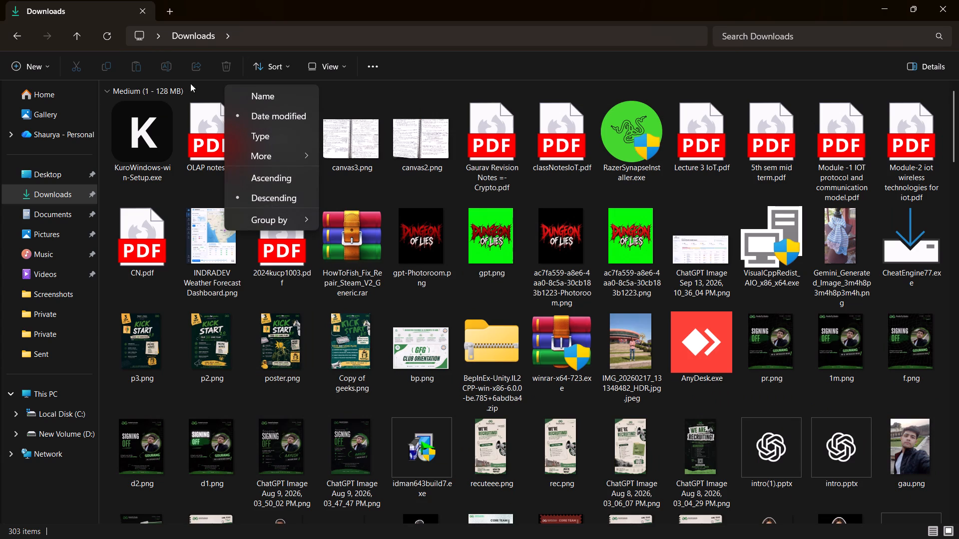
triple_click(111, 37)
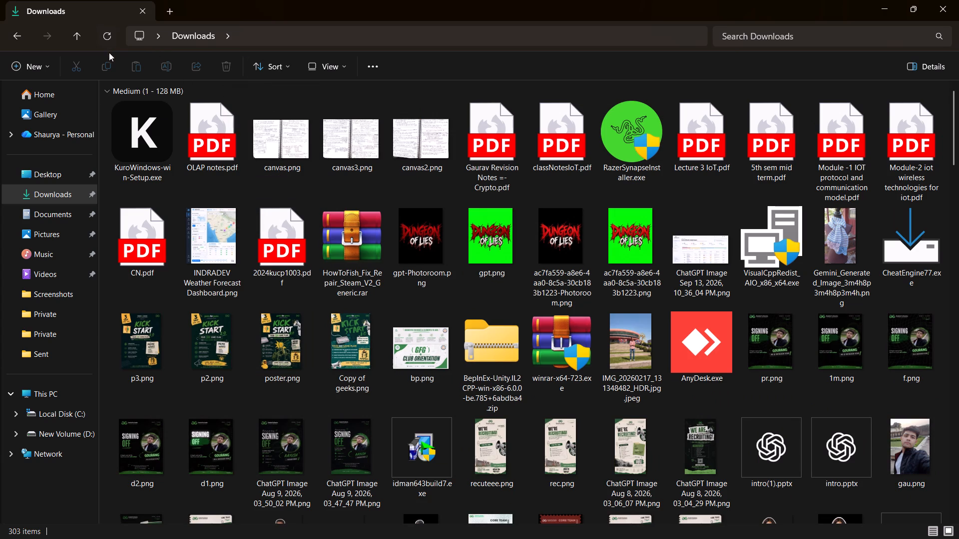
Switch back to the resume design in Canva.
key("alt+Tab")
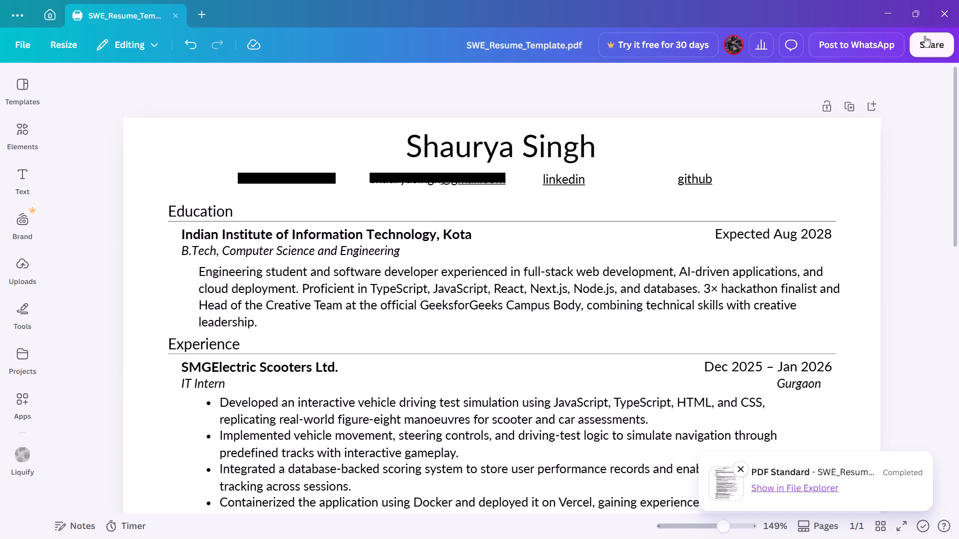
left_click(926, 36)
left_click(332, 107)
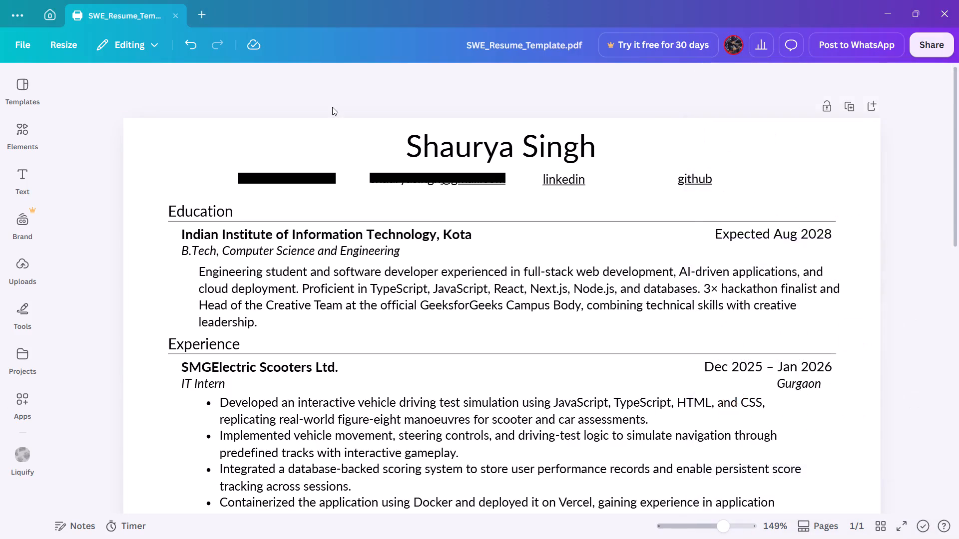
Switch to File Explorer and open the exported Shaurya_Resume.pdf from the recent files on the Home page.
key("alt+Tab")
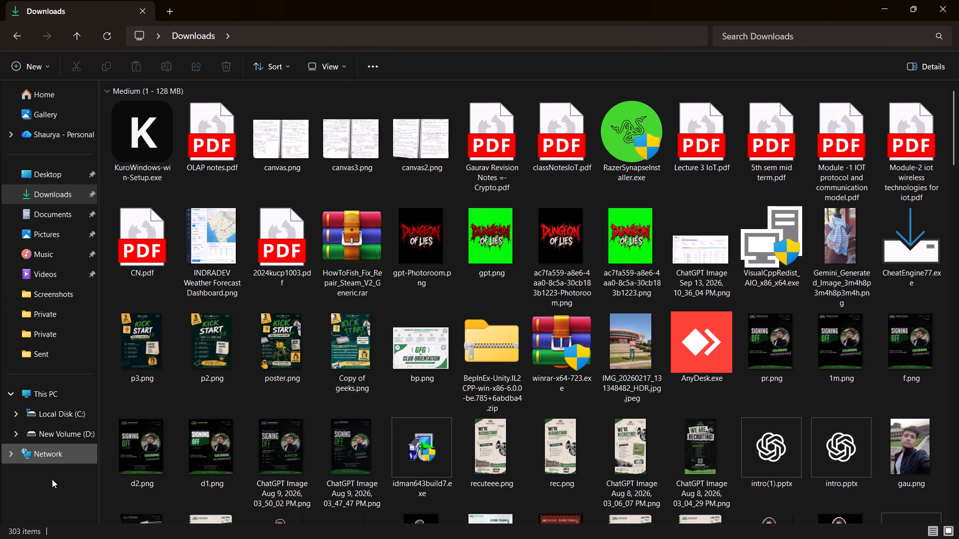
left_click(49, 399)
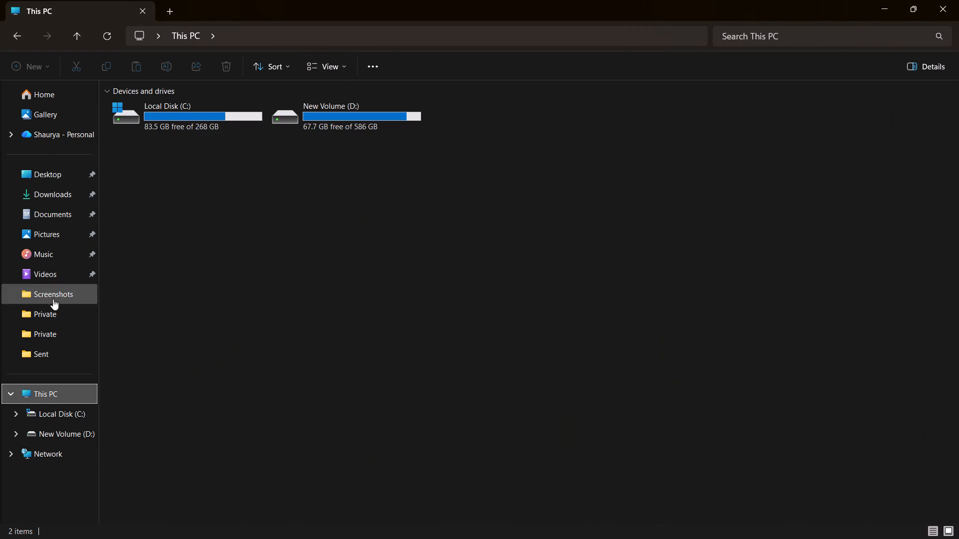
left_click(55, 95)
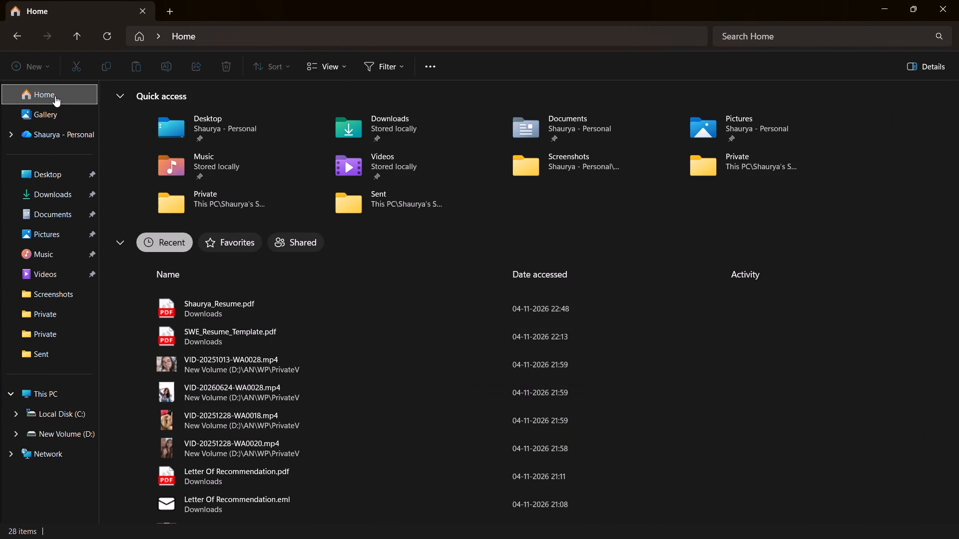
double_click(232, 298)
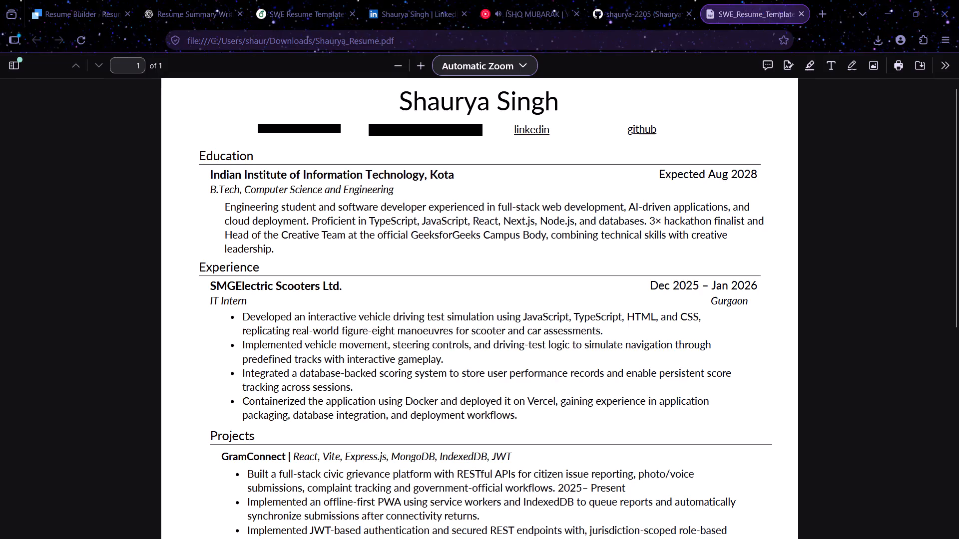
Test the github and linkedin links in the exported PDF by opening each in a new browser tab, closing each tab after checking.
middle_click(648, 128)
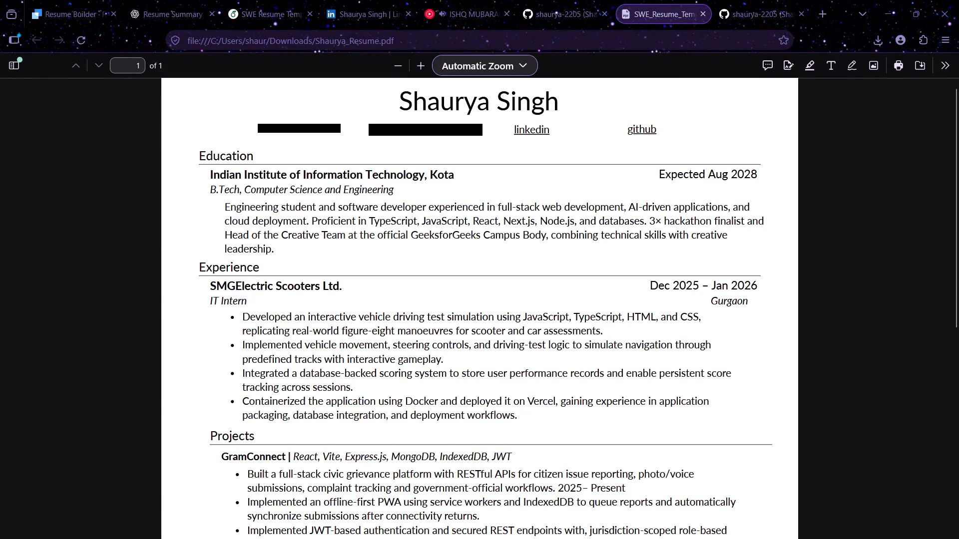
middle_click(743, 12)
middle_click(532, 132)
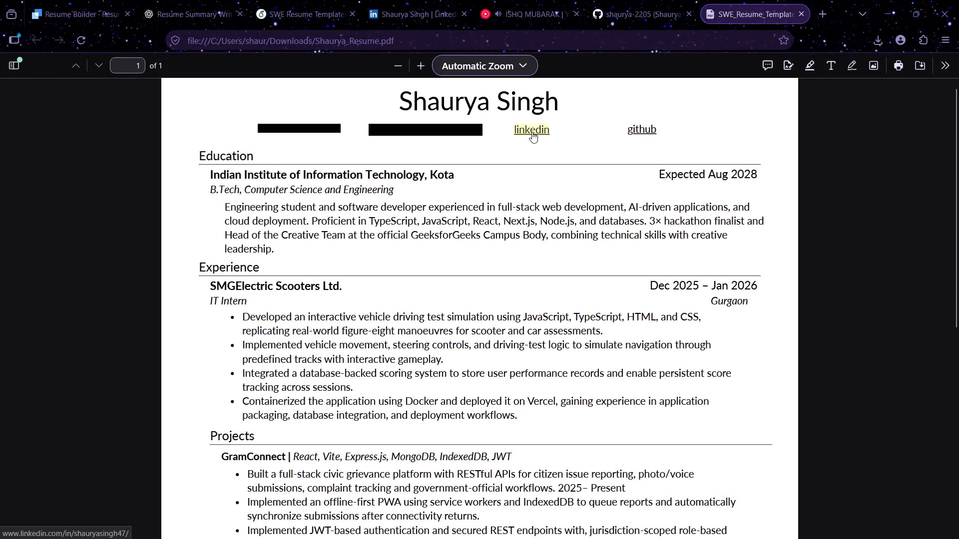
middle_click(760, 0)
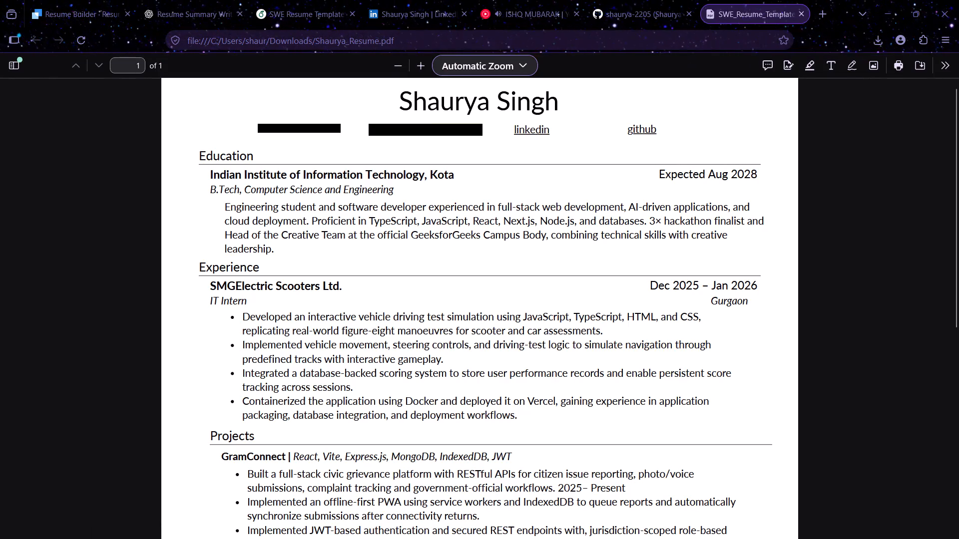
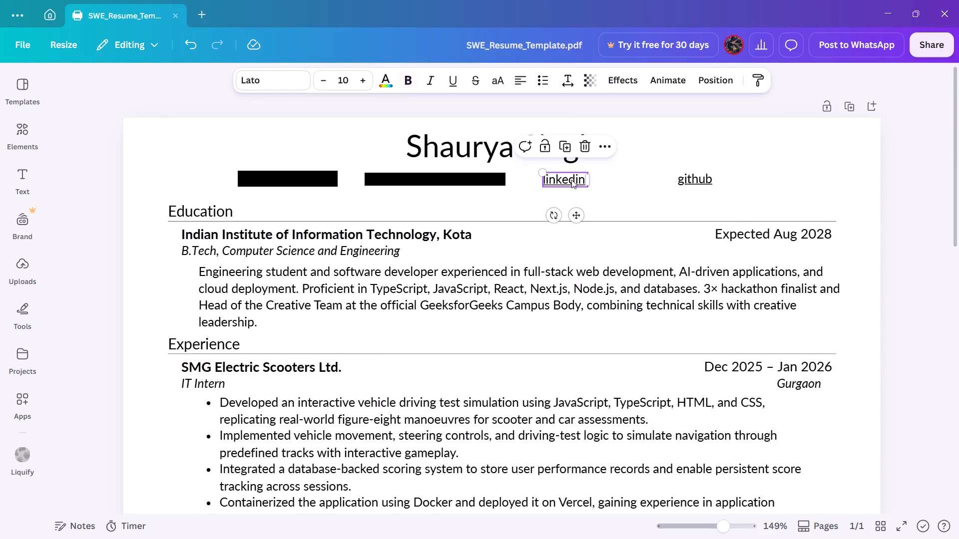
left_click(571, 180)
left_click(562, 148)
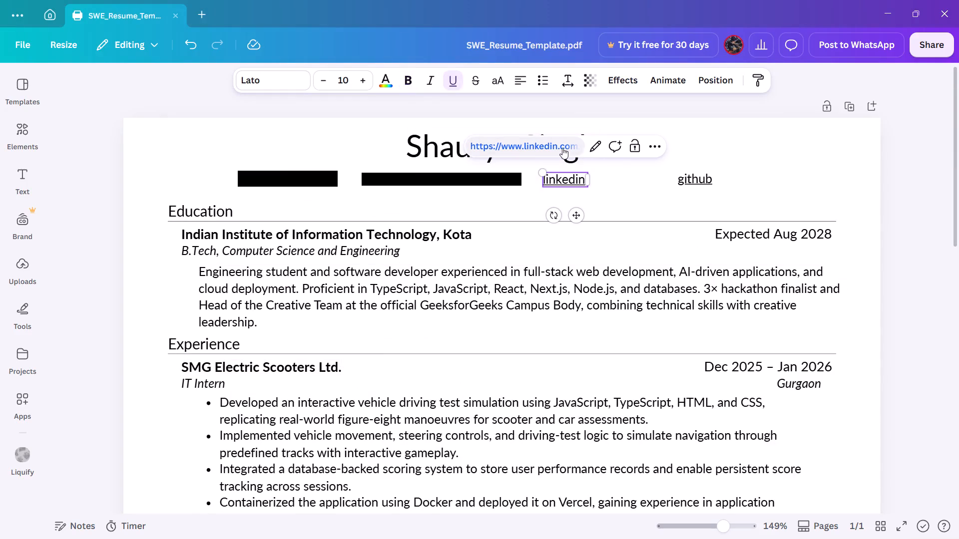
left_click(958, 0)
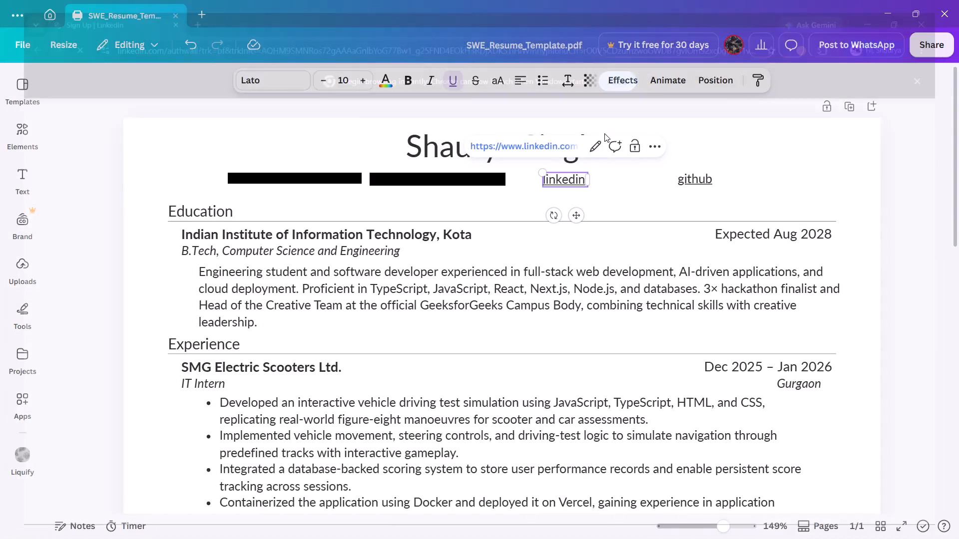
right_click(550, 144)
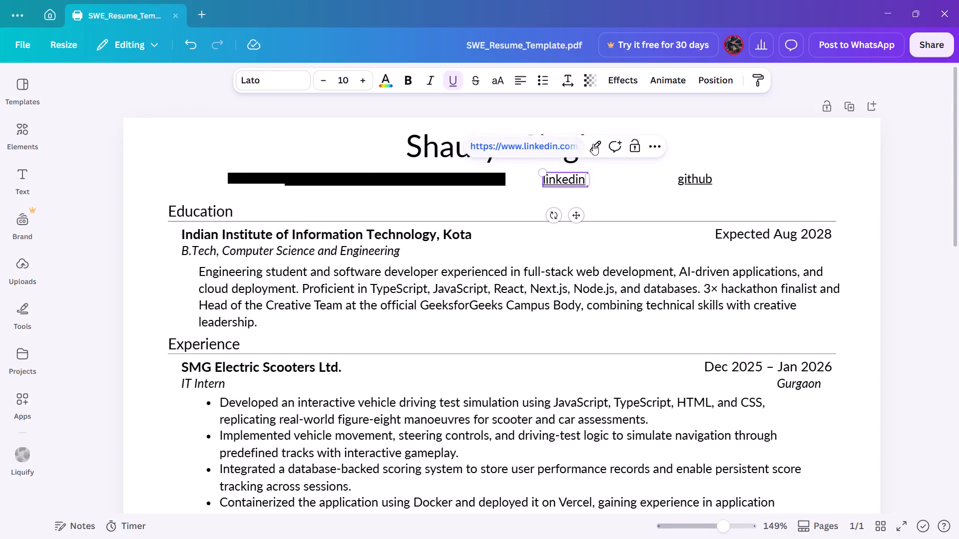
left_click(600, 147)
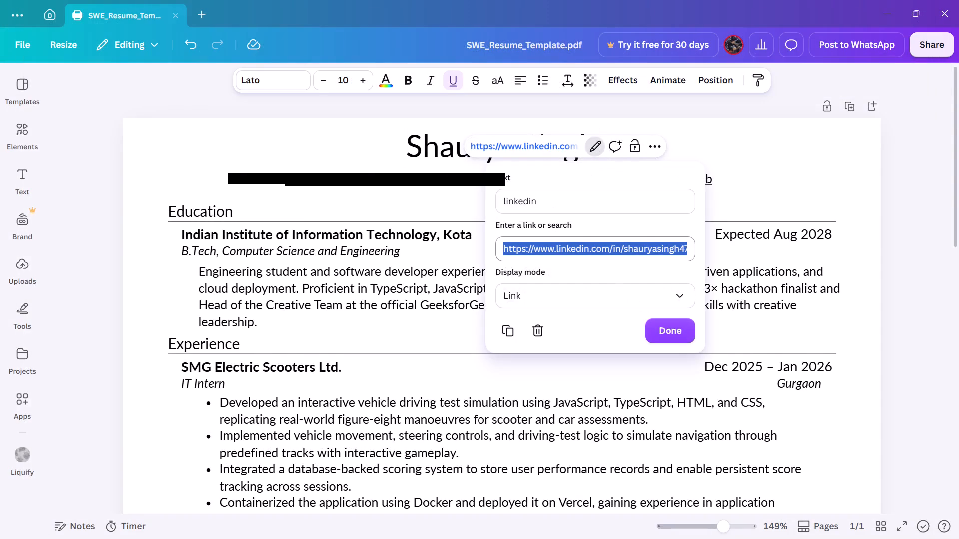
key("ctrl+c")
left_click(927, 201)
Widen the linkedin text box in the resume header and replace its text with the copied profile URL.
double_click(559, 179)
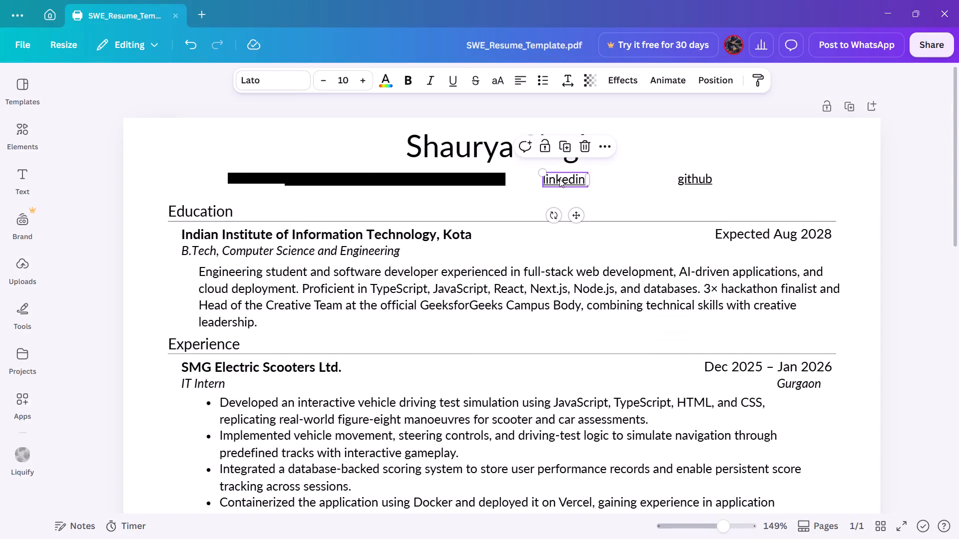
key("ctrl+a")
key("ctrl+v")
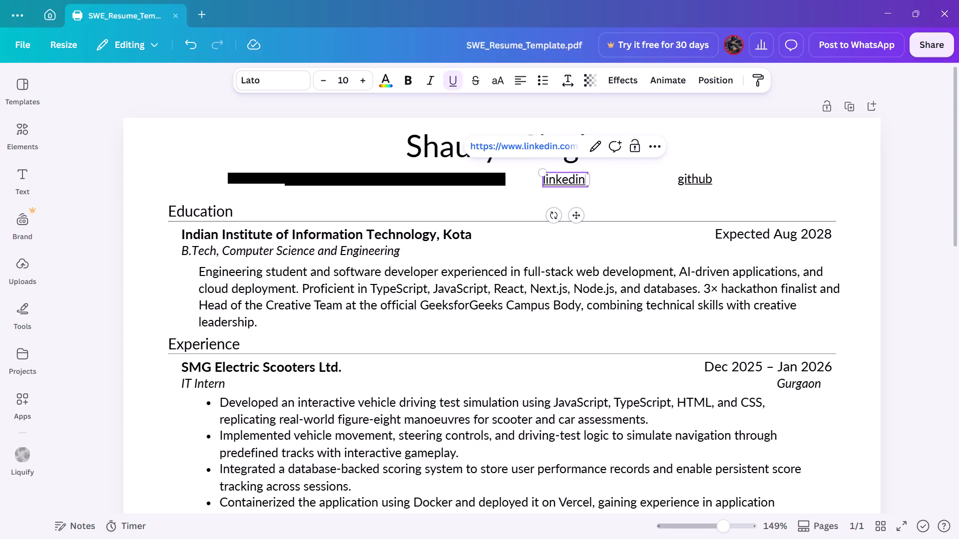
left_click_drag(588, 182, 619, 184)
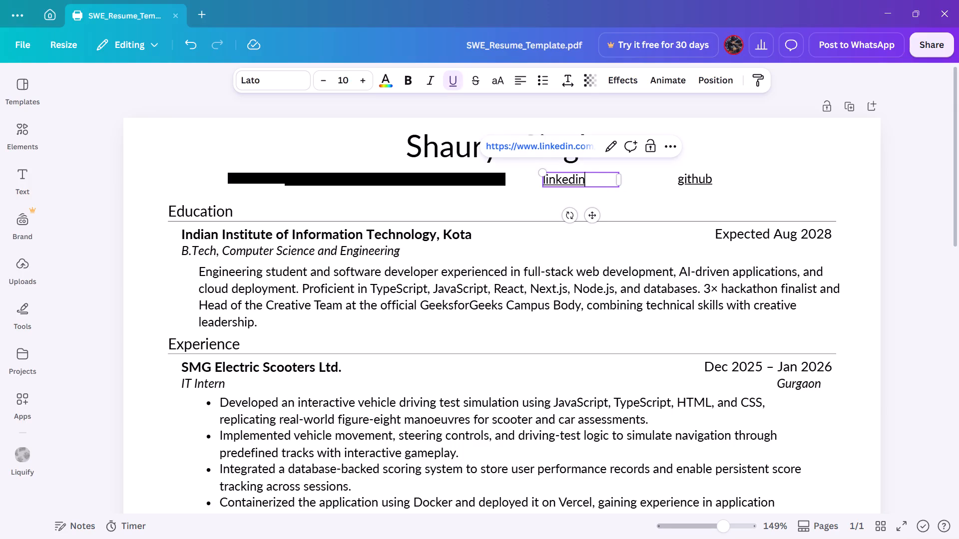
left_click(589, 182)
key("ctrl+a")
type("adas")
key("ctrl+v")
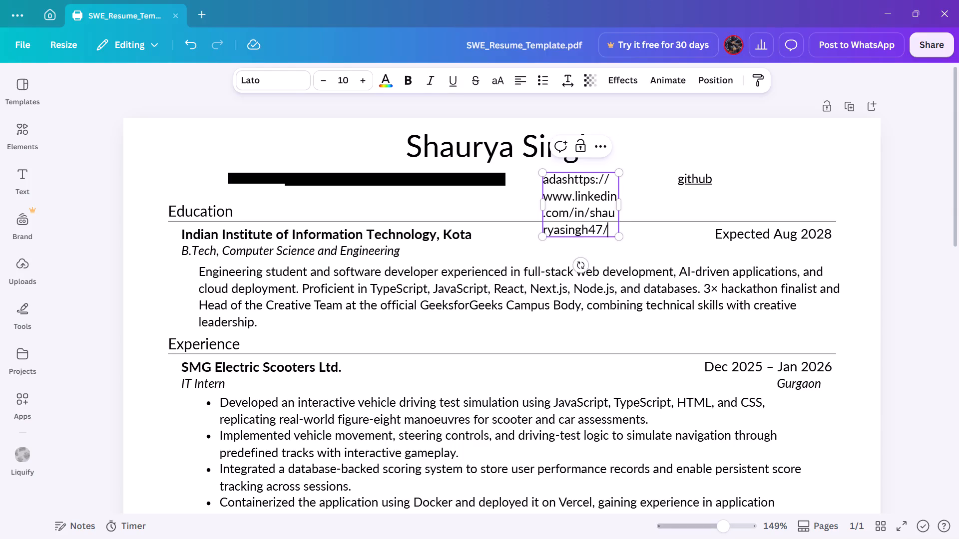
left_click(566, 179)
key("BackSpace")
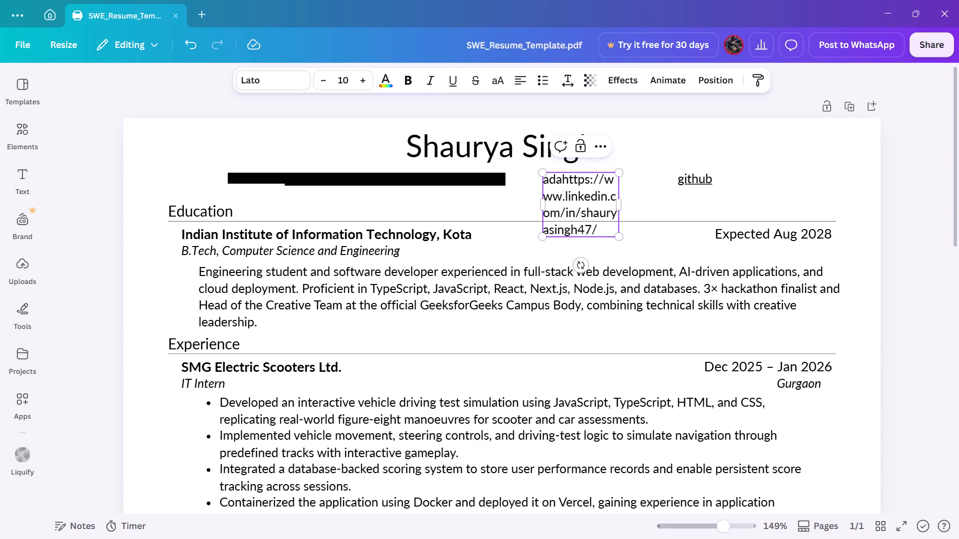
key("BackSpace")
key("BackSpace")
key("BackSpace")
key("BackSpace")
Switch back to the ChatGPT conversation with the resume feedback.
key("alt+Tab")
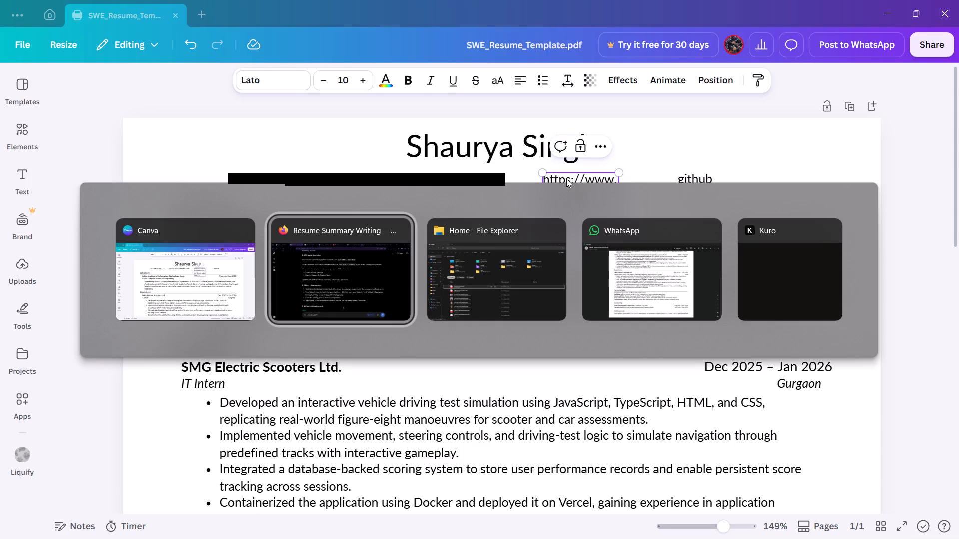
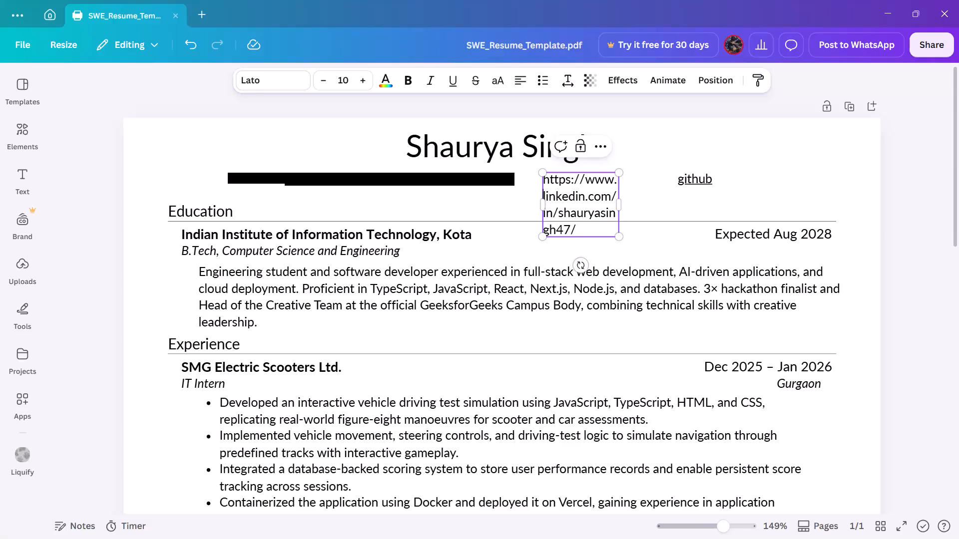
key("ctrl+BackSpace")
key("ctrl+BackSpace")
key("ctrl+BackSpace")
key("ctrl+BackSpace")
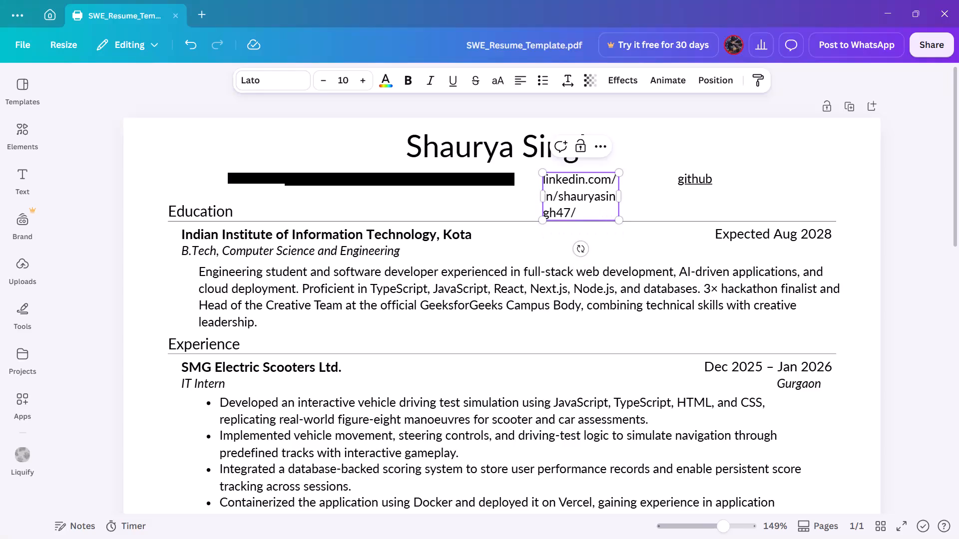
Widen the LinkedIn text box in the resume header to about 2 units so the URL fits on one line.
left_click_drag(620, 197, 646, 200)
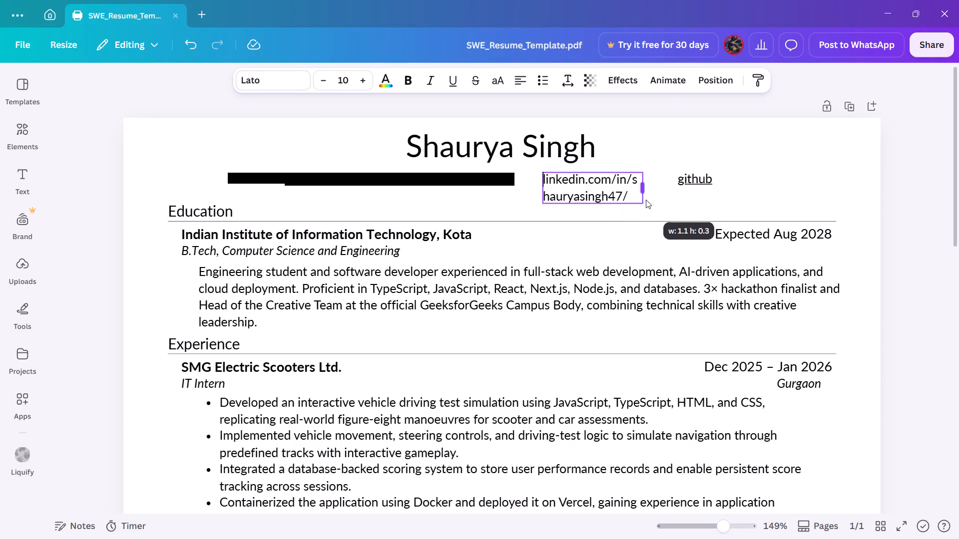
left_click_drag(646, 200, 722, 199)
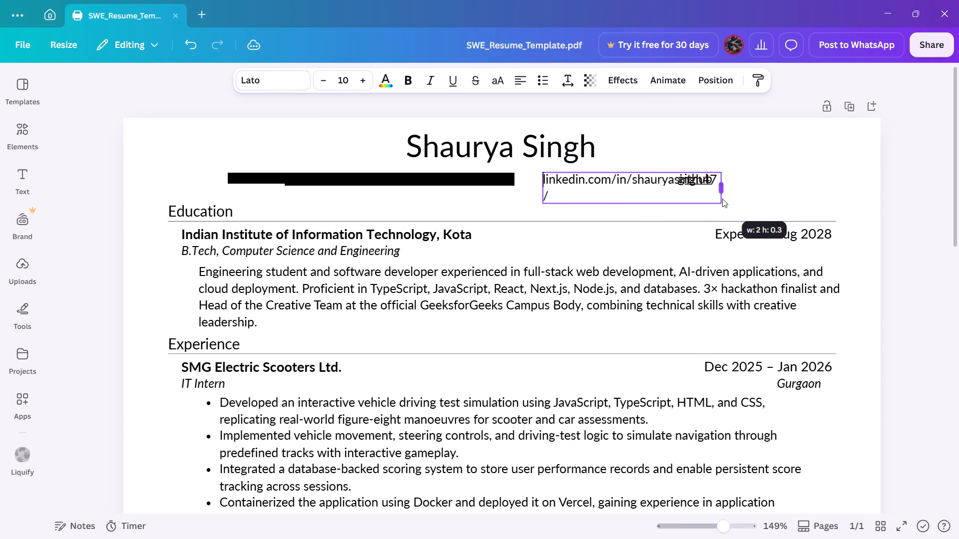
left_click_drag(722, 199, 725, 199)
left_click(722, 212)
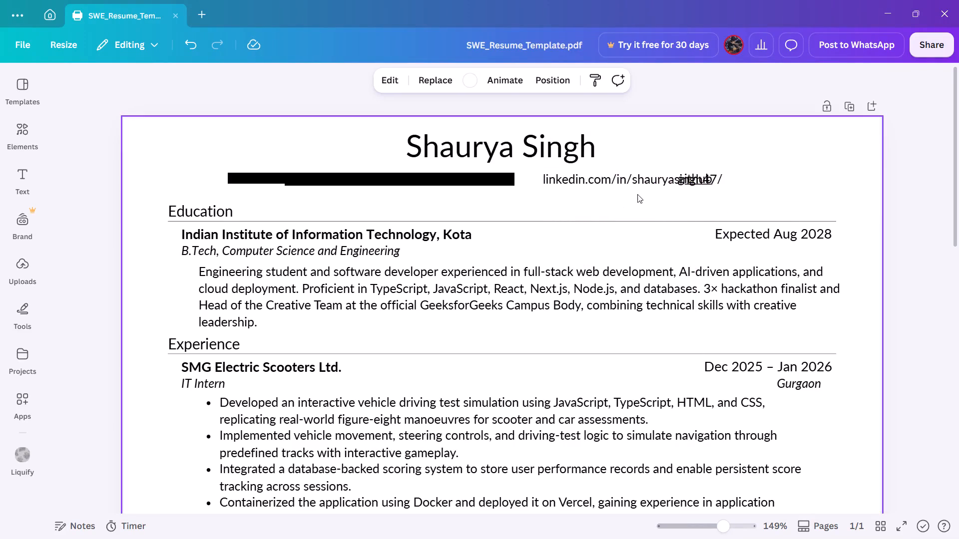
Move the LinkedIn URL text down near the Education divider line, clear of the overlapping github text.
left_click_drag(638, 180, 597, 226)
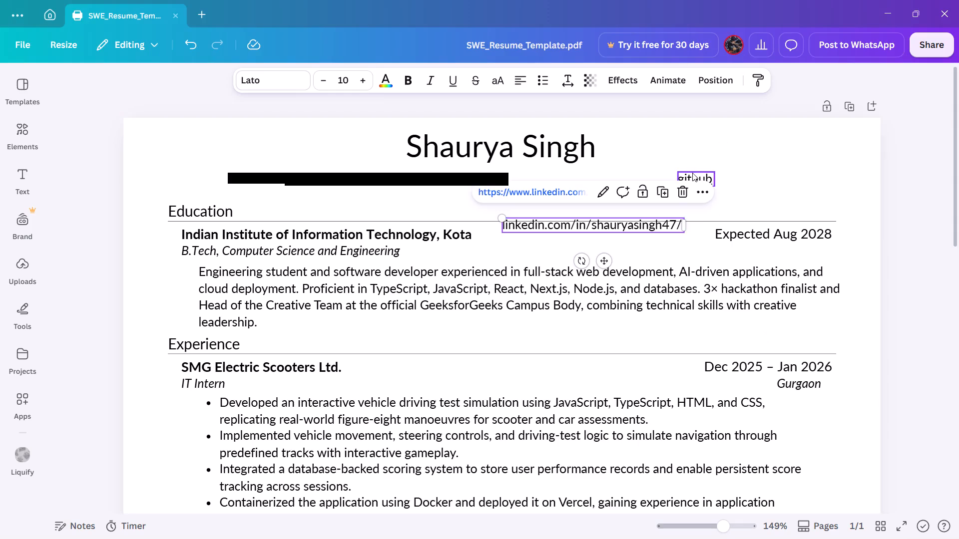
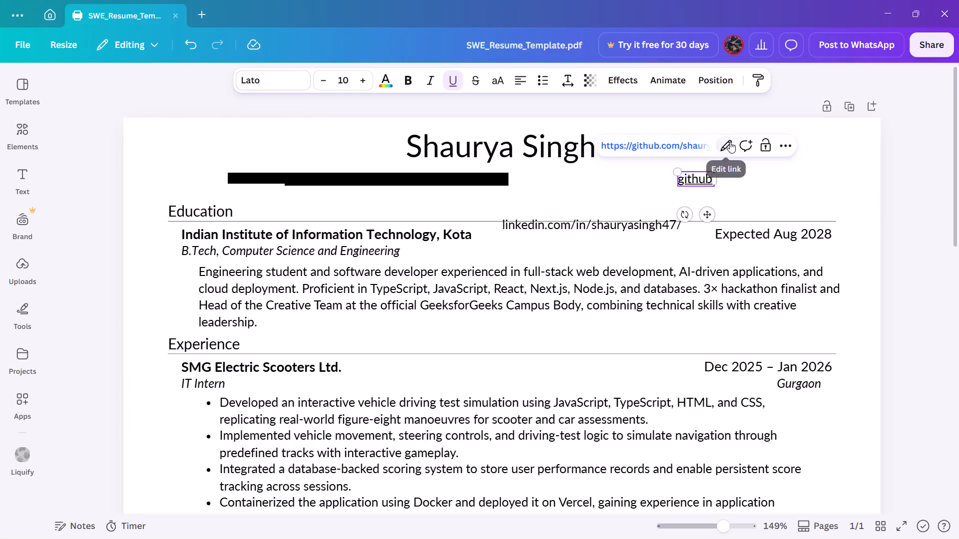
Replace the github label in the resume header with the full GitHub profile URL copied from its link.
key("ctrl+c")
left_click(931, 183)
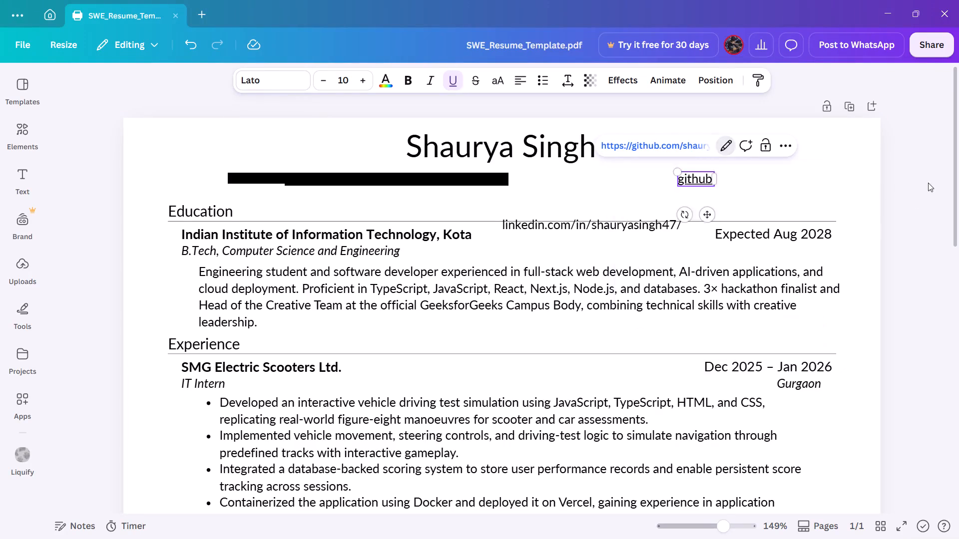
double_click(688, 179)
key("ctrl+a")
key("ctrl+BackSpace")
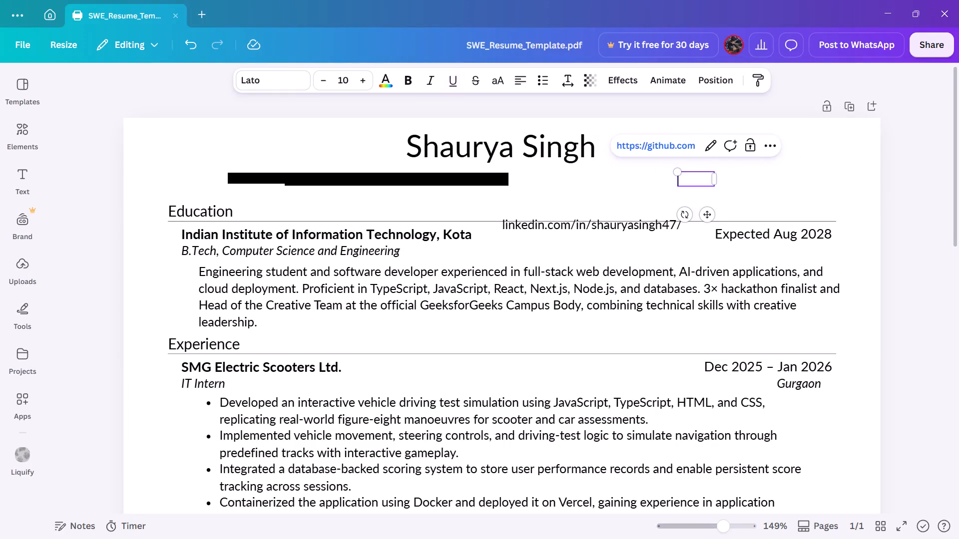
key("ctrl+v")
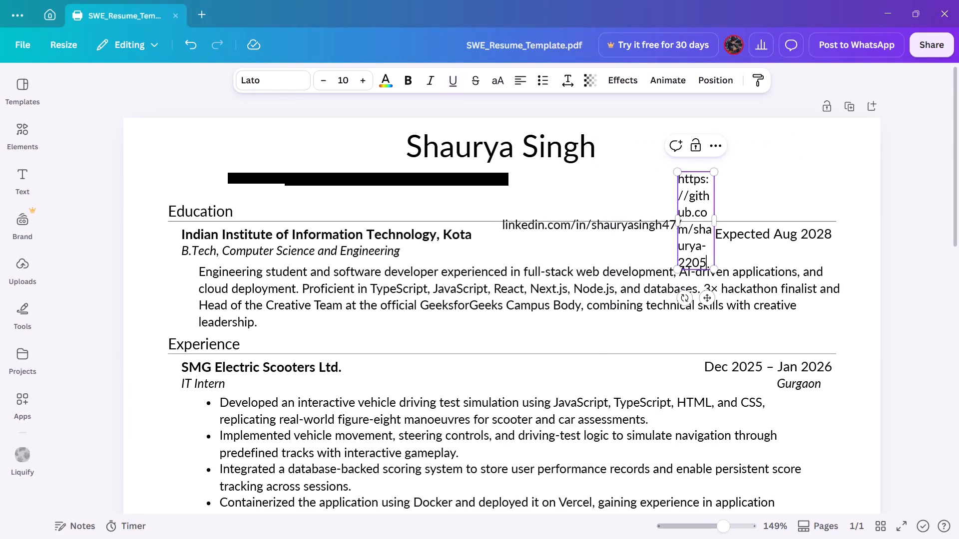
left_click(689, 200)
key("ctrl+BackSpace")
key("ctrl+BackSpace")
key("ctrl+BackSpace")
key("ctrl+BackSpace")
key("ctrl+BackSpace")
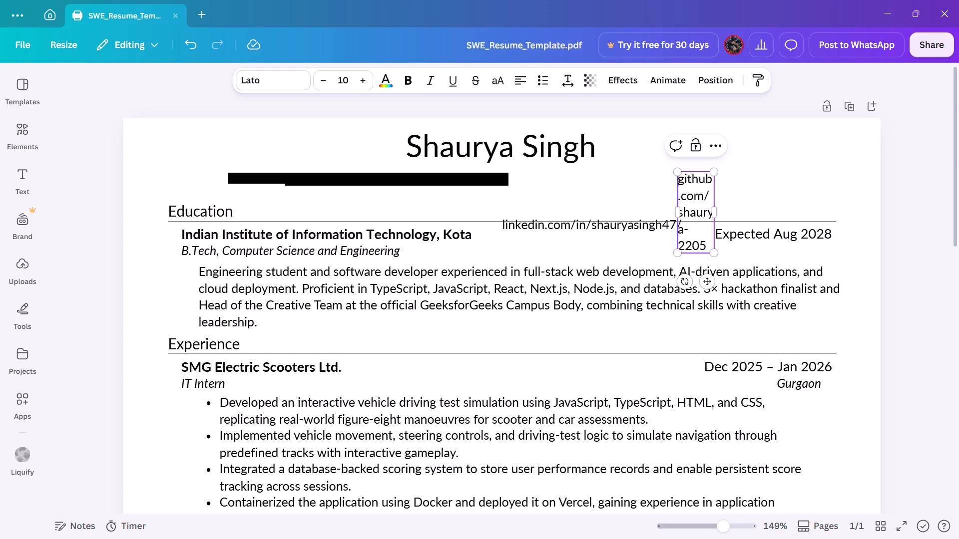
Widen the GitHub text box in the resume header so the URL fits on one line.
left_click_drag(714, 212, 799, 213)
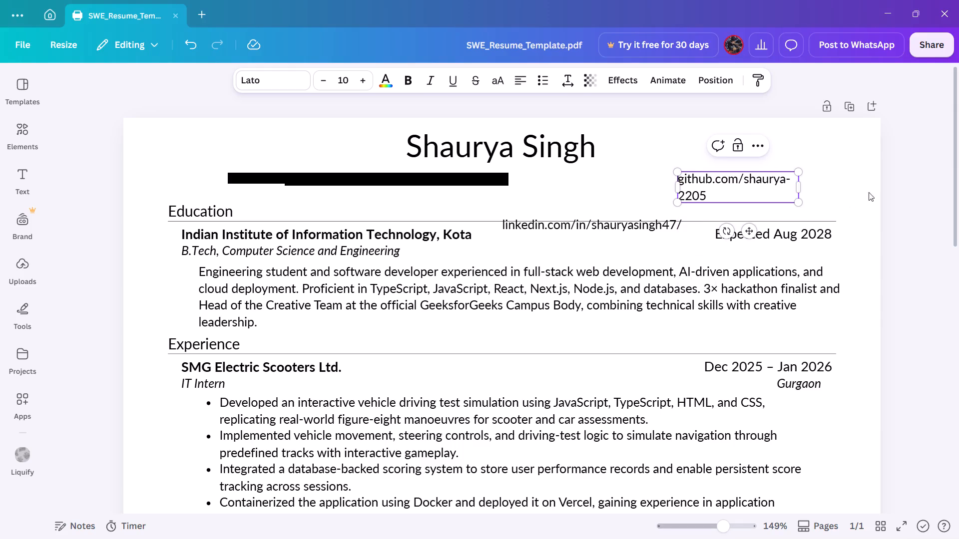
left_click_drag(801, 191, 829, 187)
left_click(876, 177)
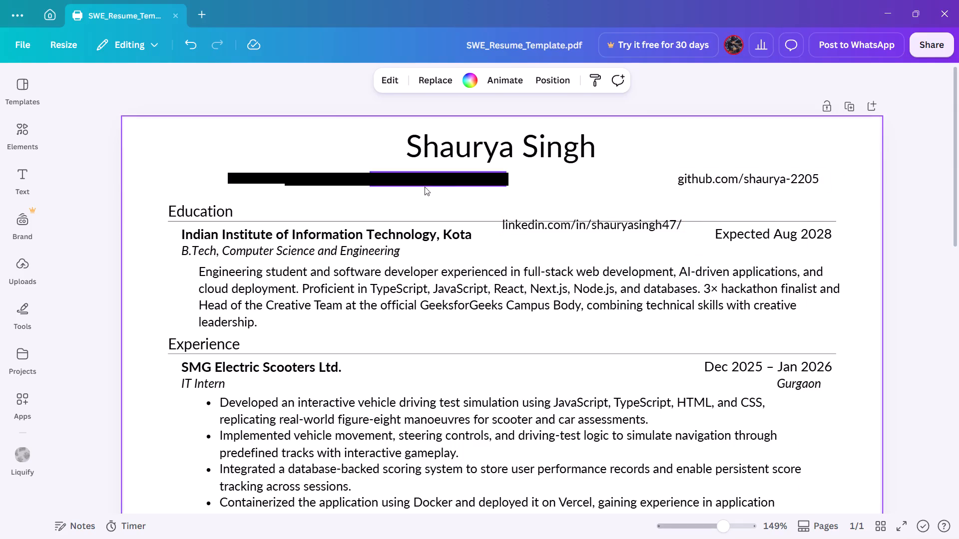
Shift the first two contact text boxes in the resume header toward the page's left margin to make room for the profile URLs.
left_click_drag(217, 148, 327, 187)
left_click_drag(311, 176, 277, 172)
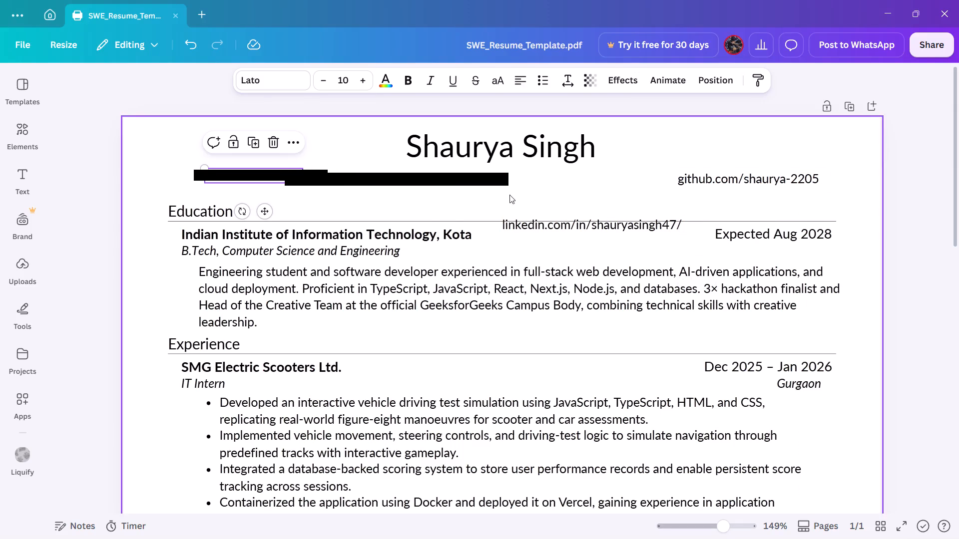
left_click(439, 183)
left_click_drag(439, 183, 398, 182)
Move the LinkedIn URL up onto the header's contact line, level with the GitHub URL and with a small gap between them.
left_click_drag(576, 229, 557, 185)
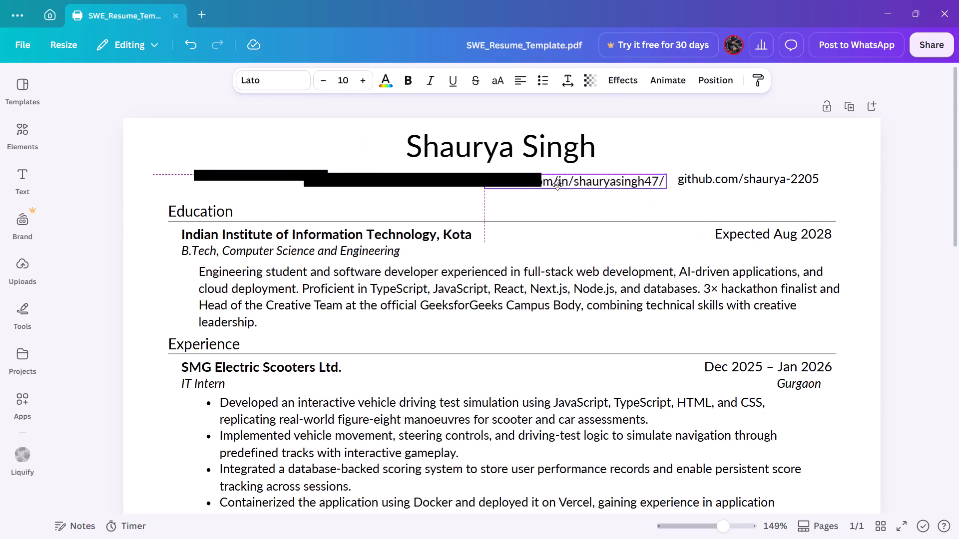
left_click_drag(557, 185, 572, 184)
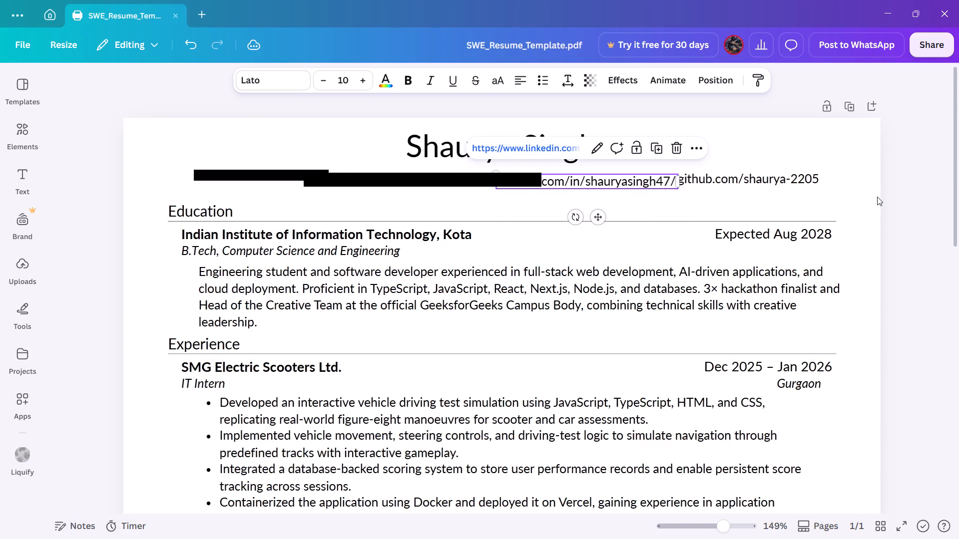
left_click(799, 205)
left_click_drag(743, 178, 758, 178)
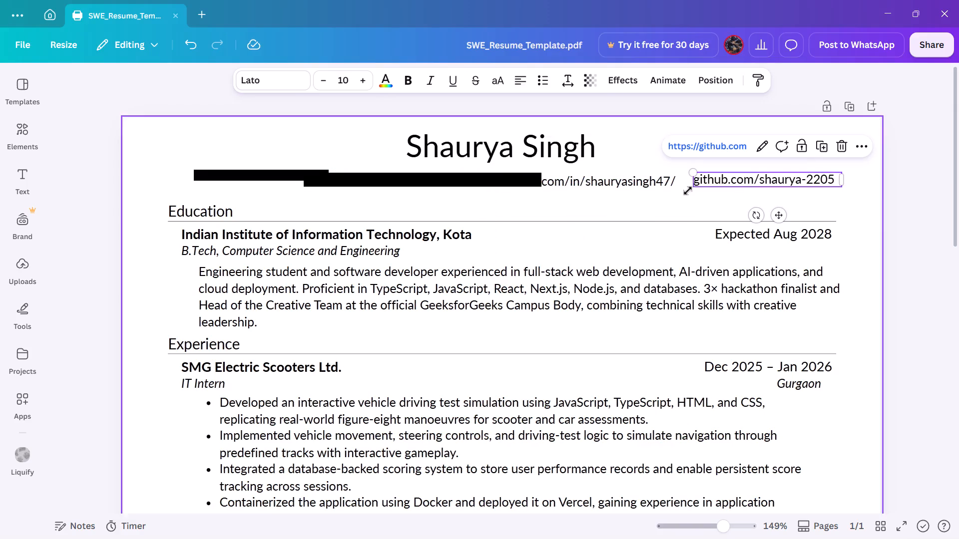
left_click(655, 182)
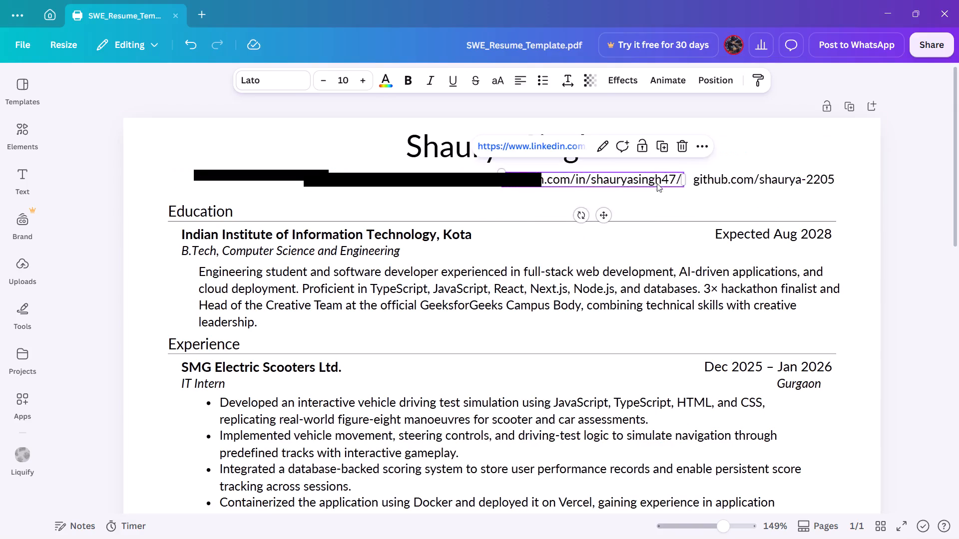
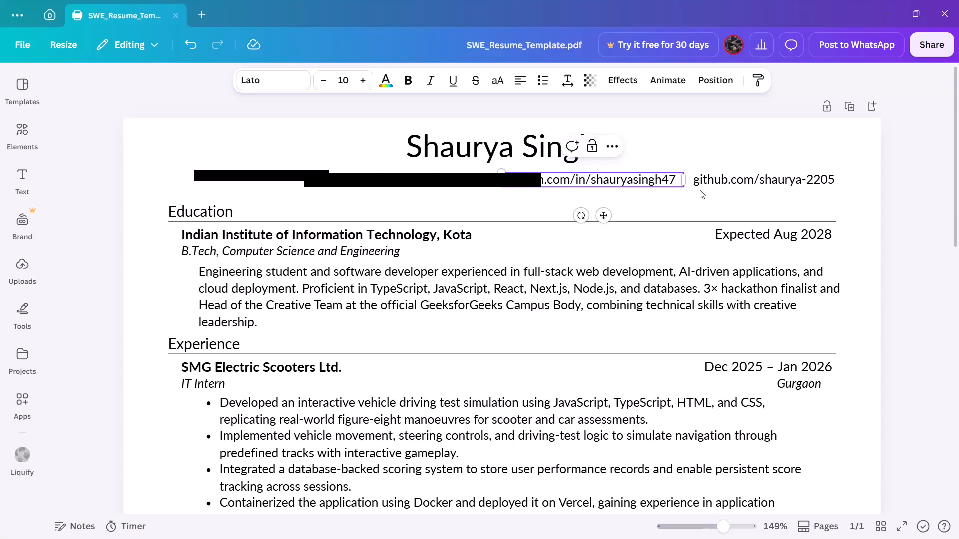
Reposition the email and phone text boxes in the resume header, level with the profile URLs on the contact line.
left_click(915, 185)
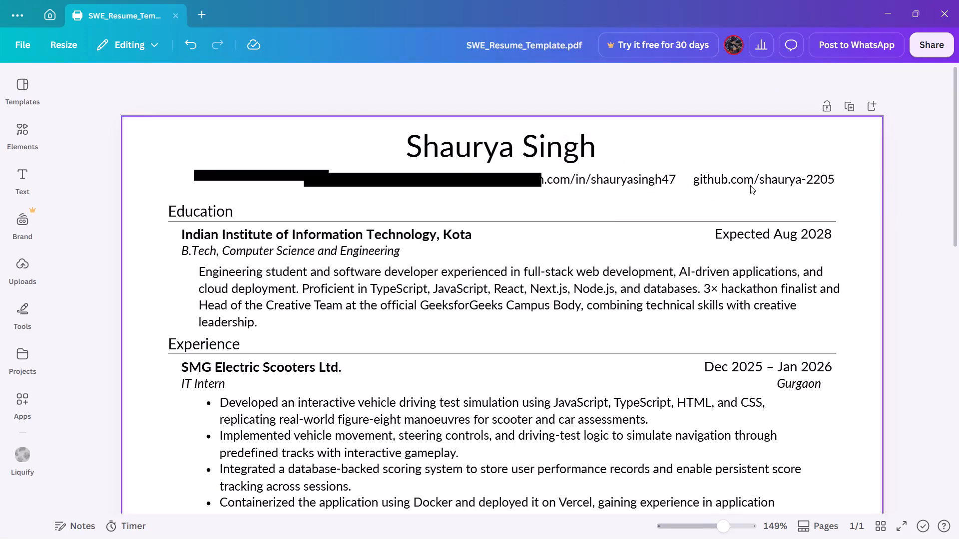
left_click(433, 180)
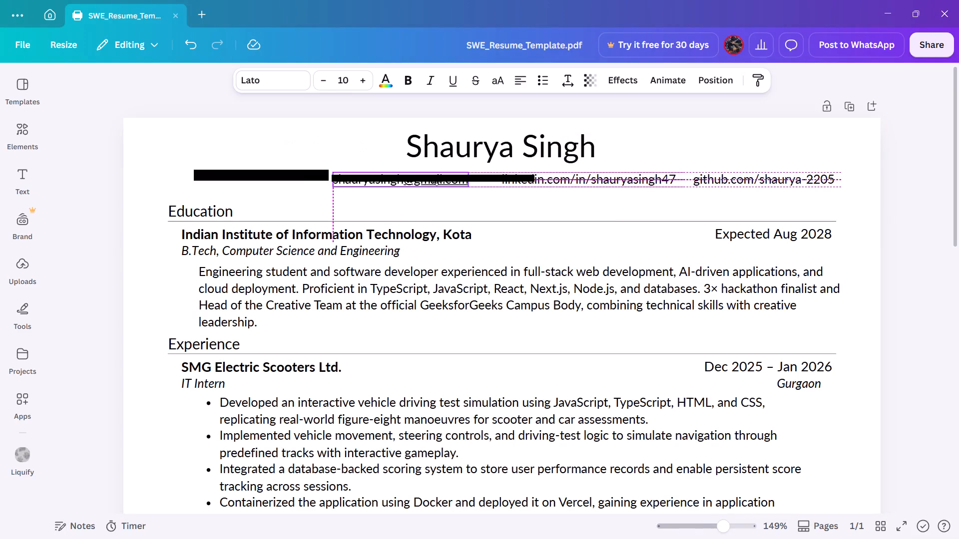
left_click(280, 172)
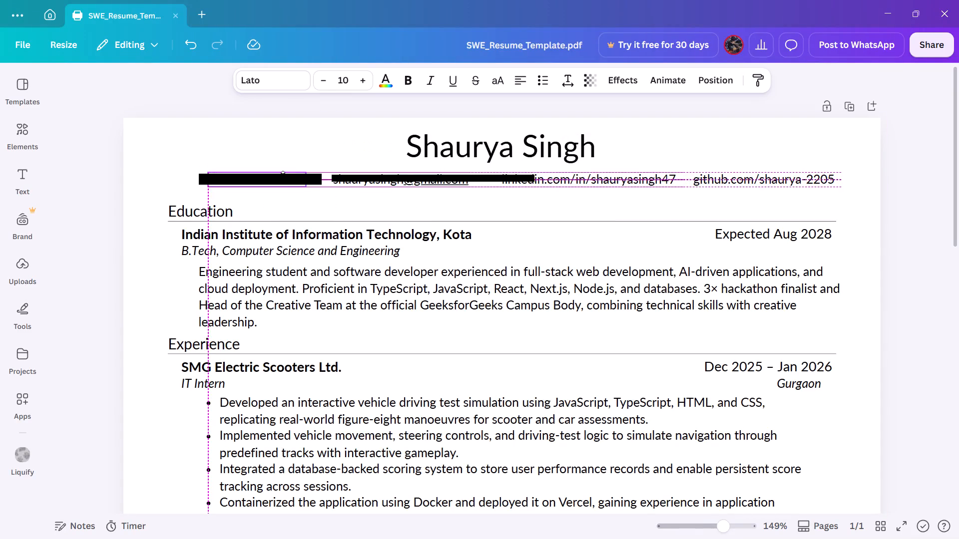
left_click(567, 205)
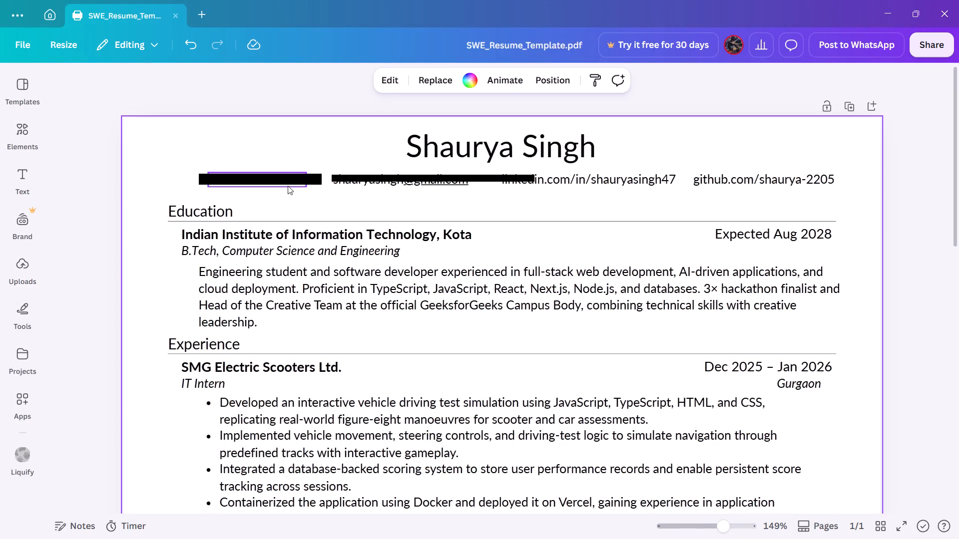
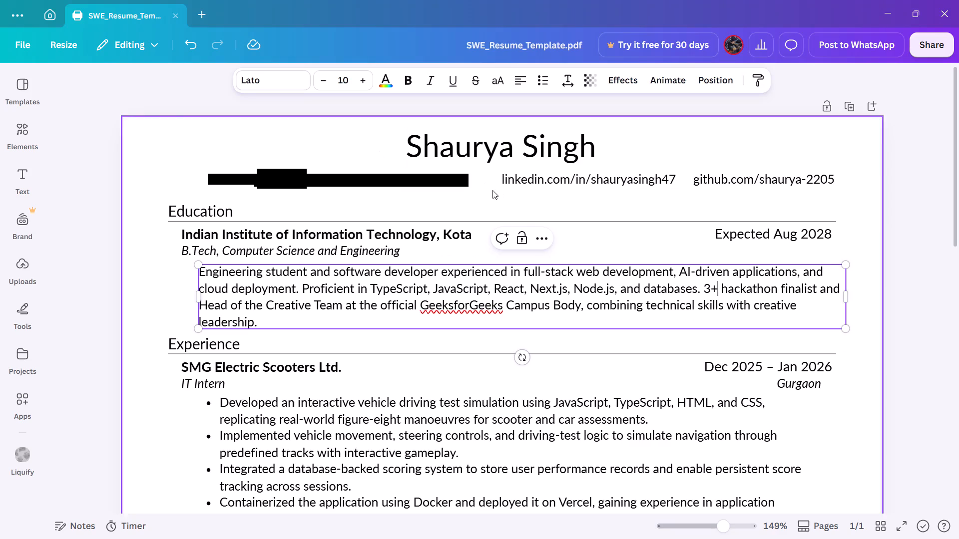
Move the Experience section and everything beneath it down the page, opening a gap under the summary paragraph.
left_click(89, 216)
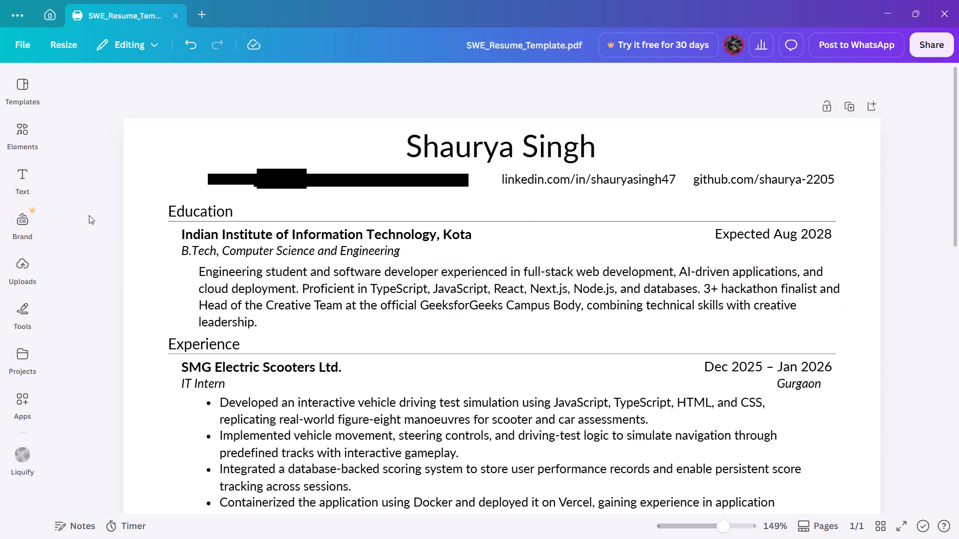
scroll(102, 218, "down", 4, "ctrl")
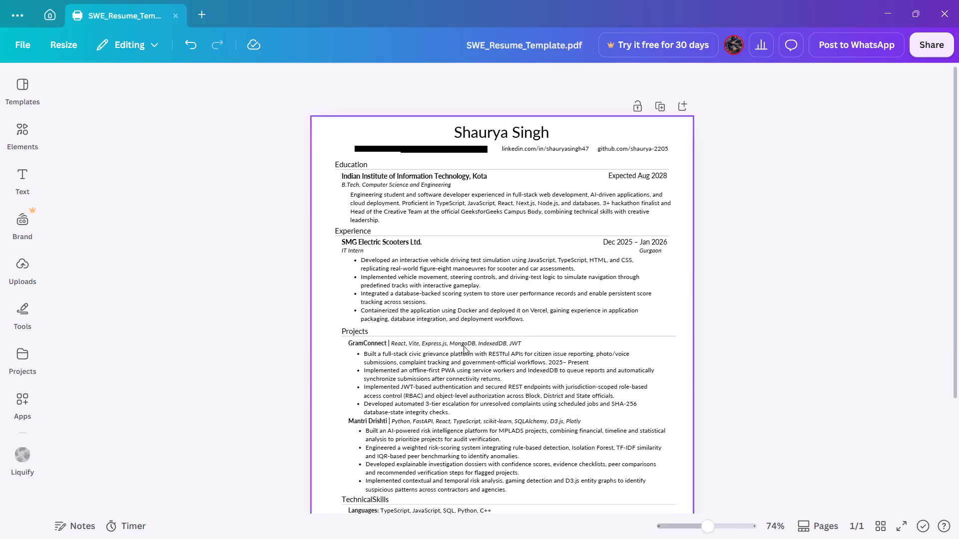
scroll(798, 398, "down", 1, "ctrl")
scroll(770, 383, "down", 2)
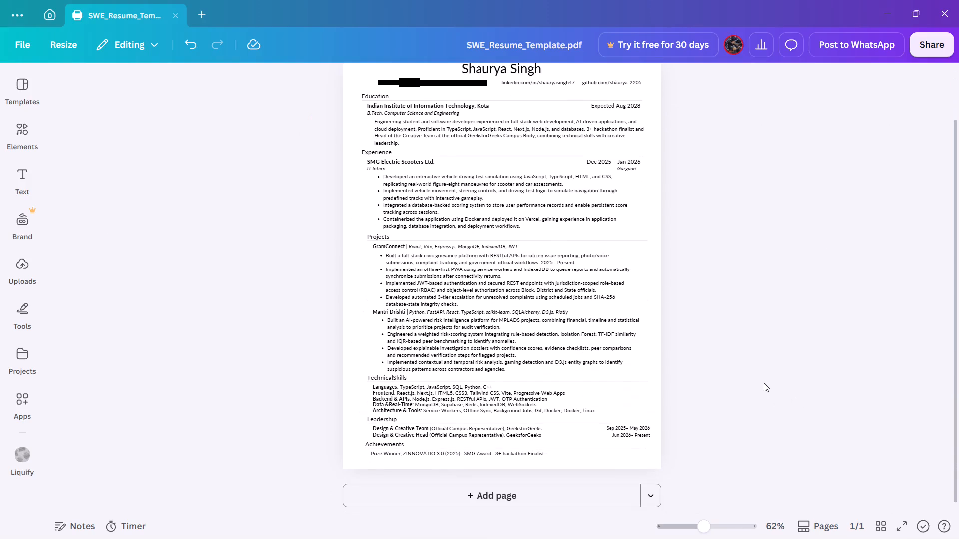
scroll(763, 381, "up", 1)
scroll(763, 381, "down", 1)
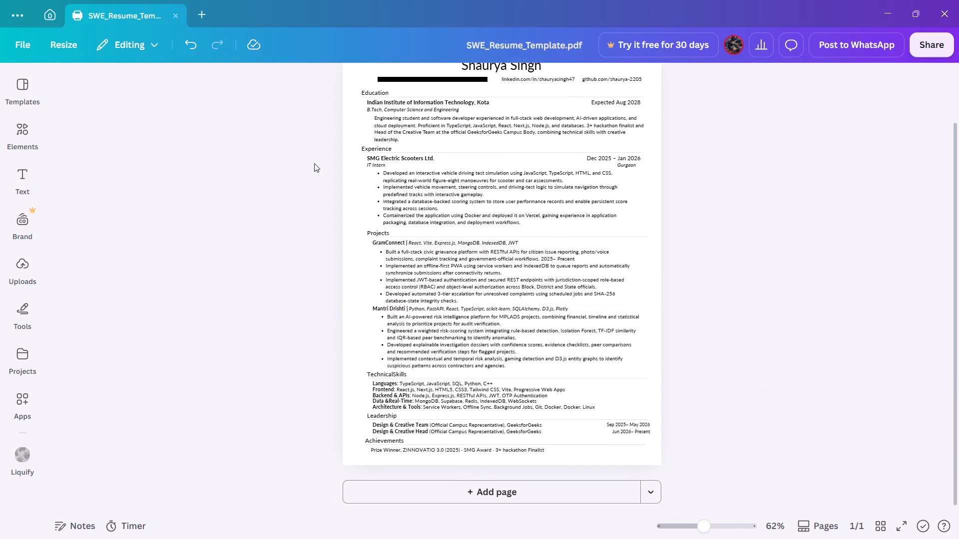
left_click_drag(331, 146, 756, 468)
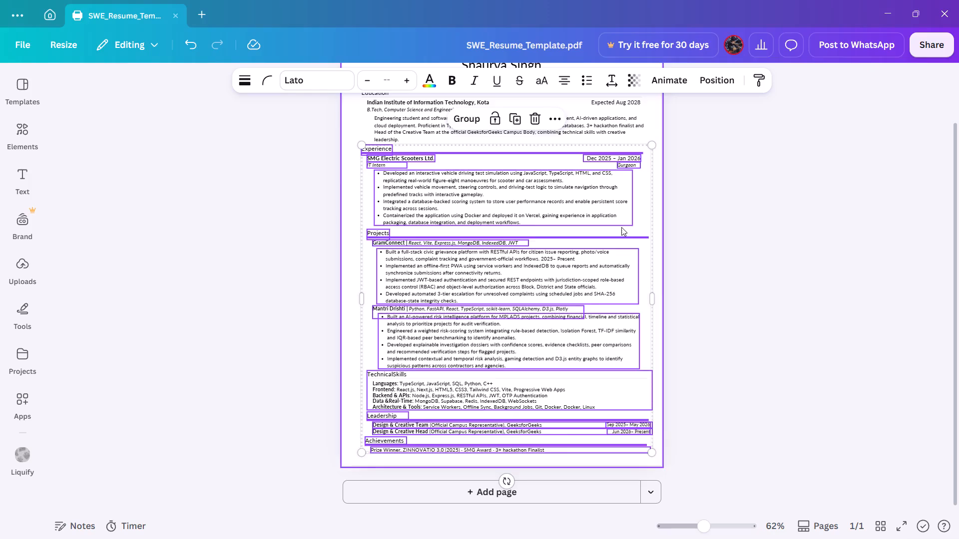
left_click_drag(621, 227, 618, 236)
left_click(735, 244)
Group the Education heading with its divider line.
scroll(682, 206, "up", 2)
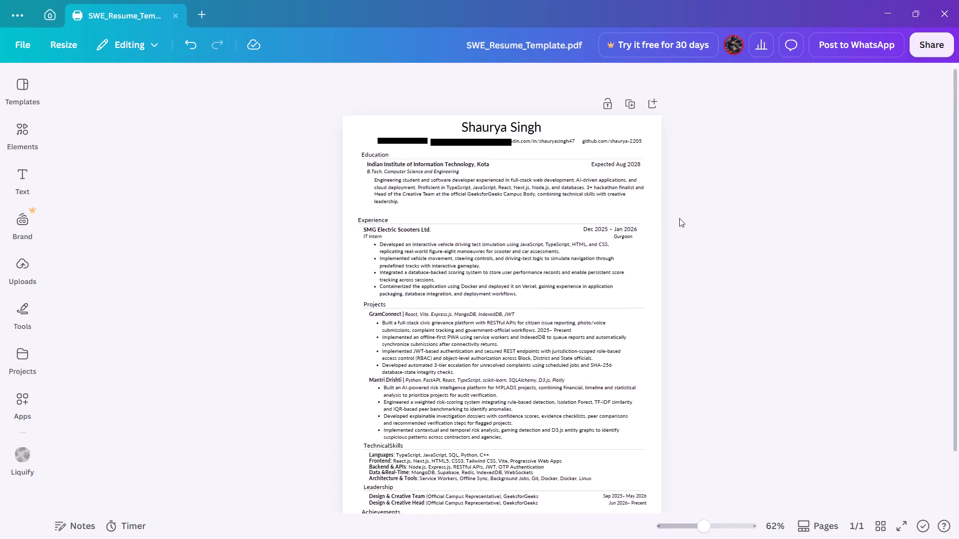
scroll(679, 222, "up", 5, "ctrl")
scroll(494, 233, "up", 1)
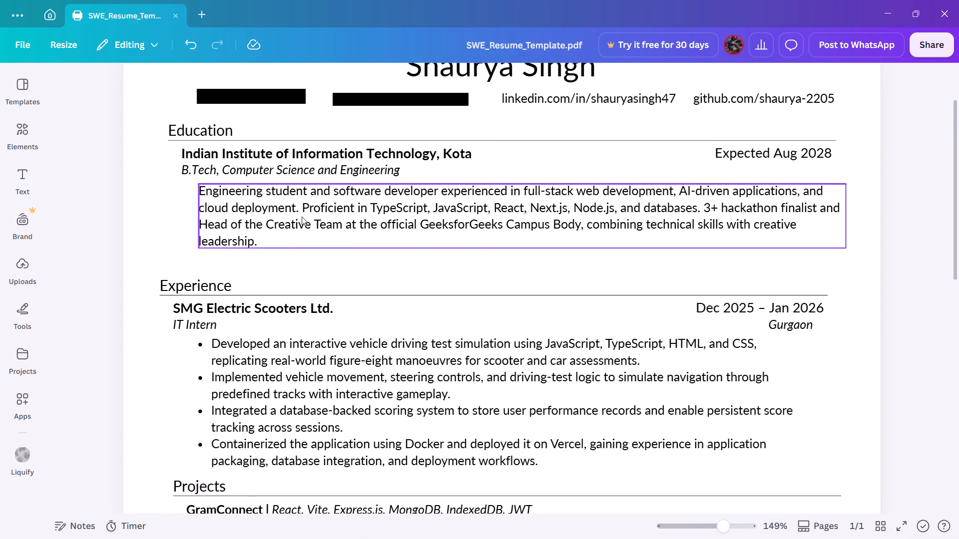
left_click_drag(149, 108, 188, 135)
left_click(141, 137)
left_click_drag(152, 115, 194, 144)
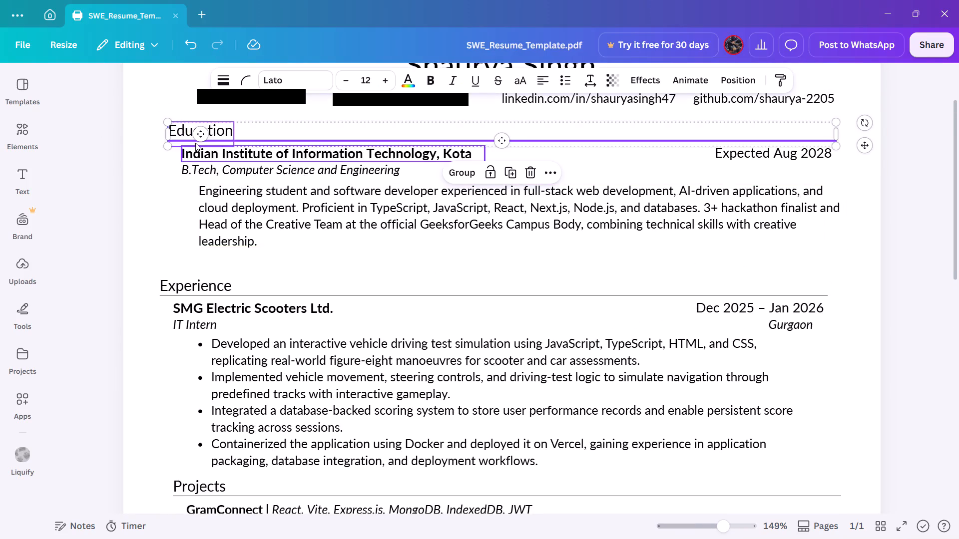
left_click(461, 176)
left_click(80, 202)
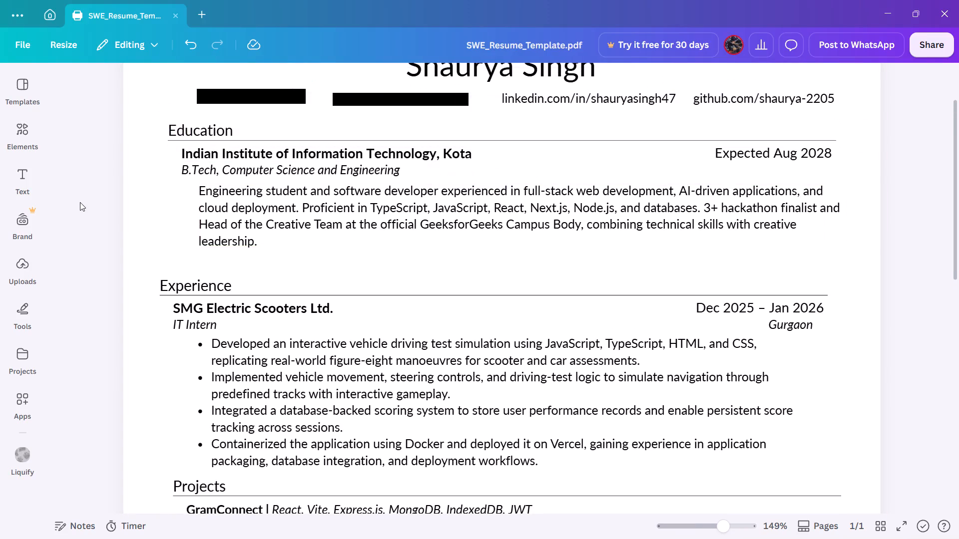
Group the Education heading block with the institution name and B.Tech degree lines, and recheck ChatGPT's summary placement advice.
left_click_drag(154, 121, 197, 140)
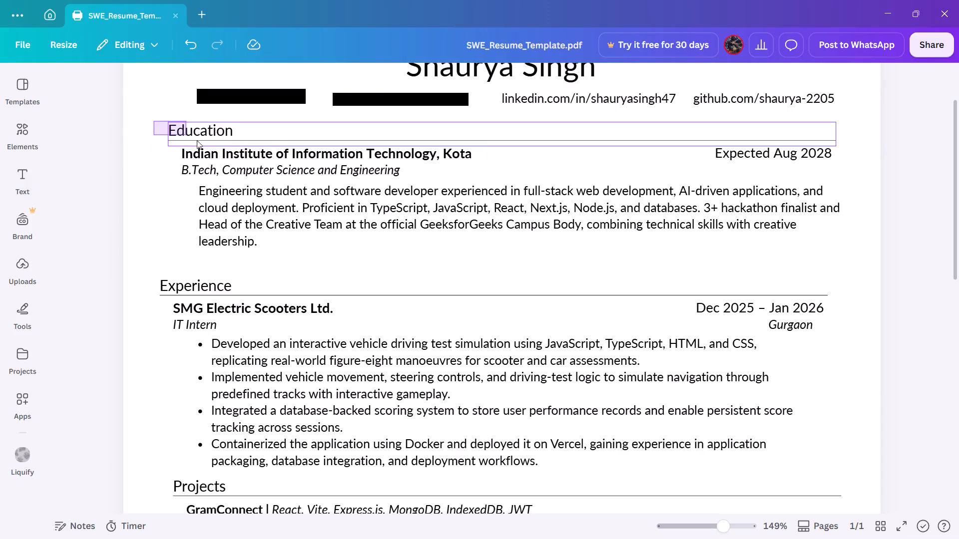
left_click_drag(197, 140, 264, 174)
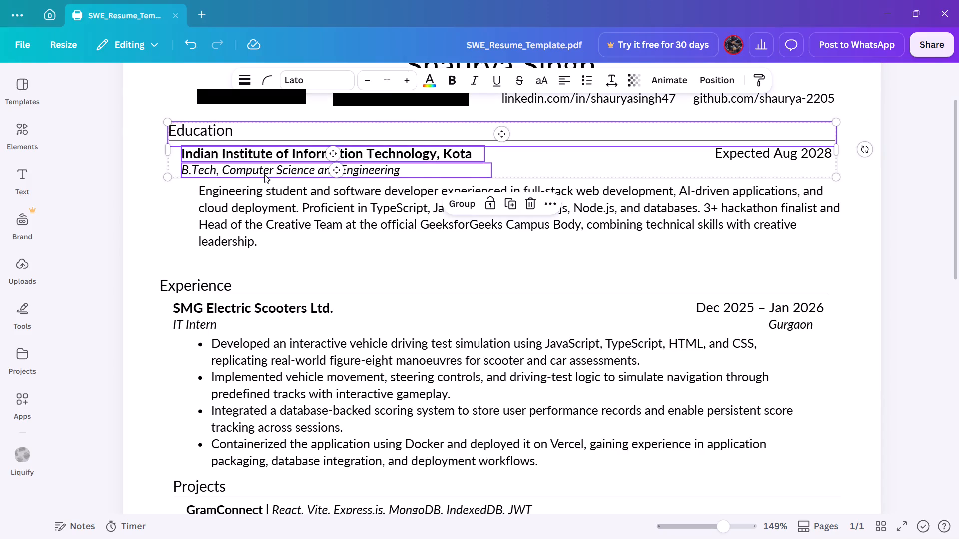
left_click(467, 211)
key("alt+Tab")
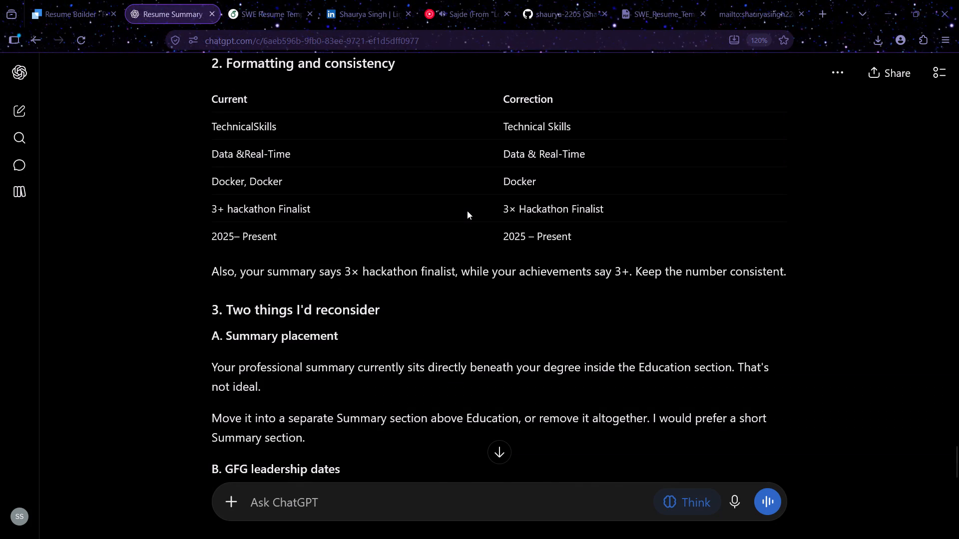
key("alt+Tab")
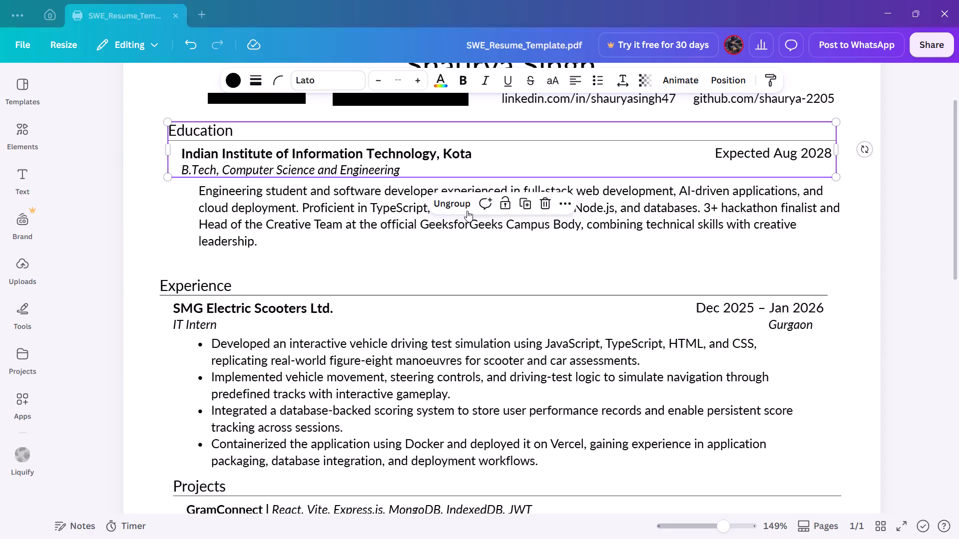
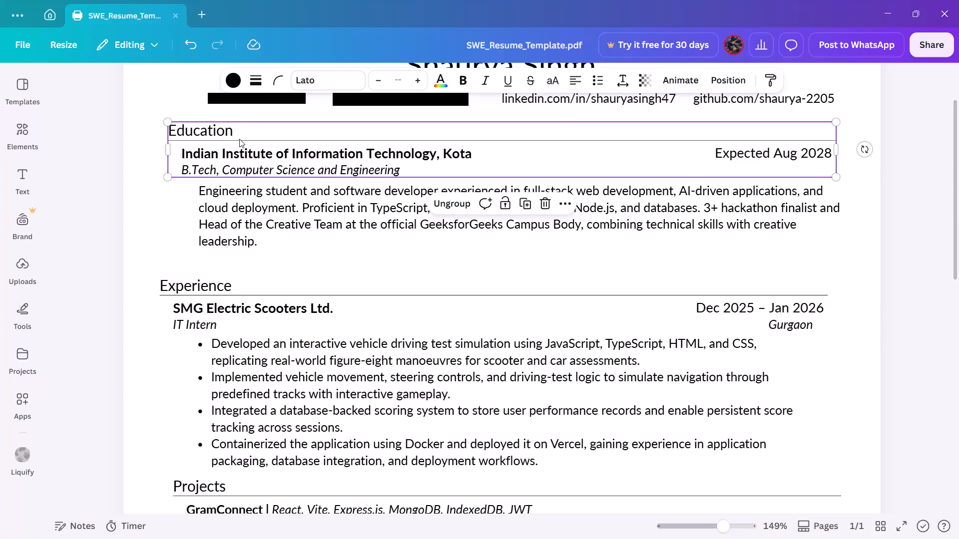
Move the grouped Education block below the summary paragraph and shift the paragraph up toward the contact line.
left_click_drag(239, 138, 234, 205)
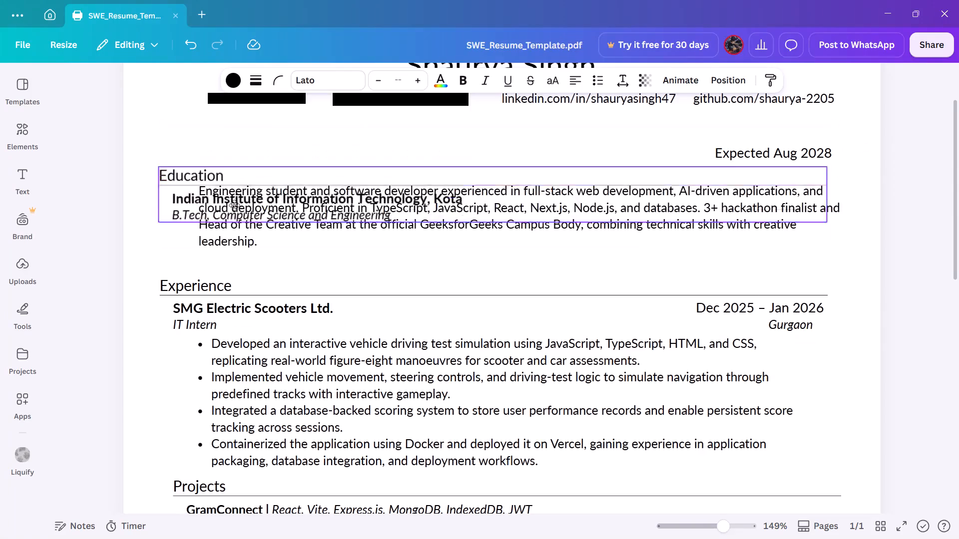
left_click_drag(234, 205, 233, 260)
left_click_drag(239, 207, 229, 188)
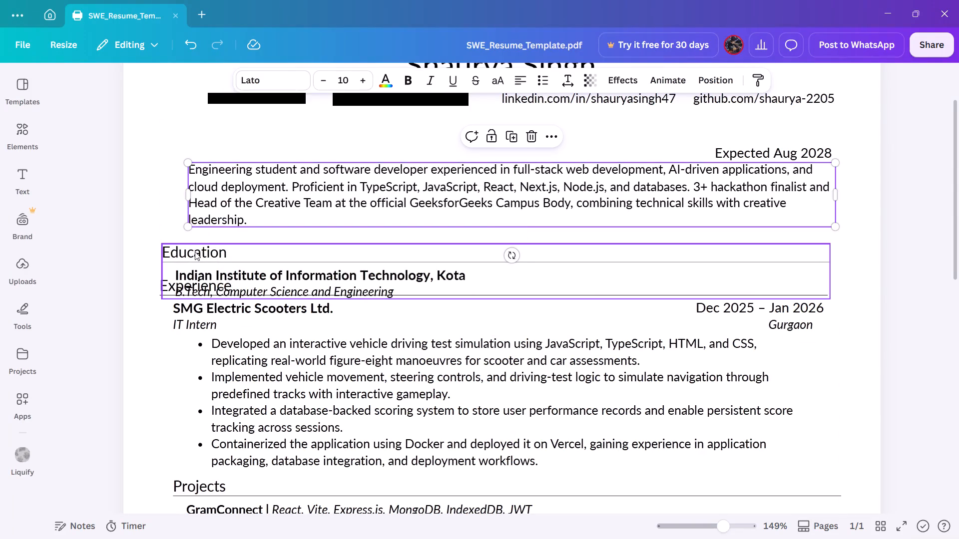
Duplicate the Projects heading with its divider line and place the copy above the summary paragraph.
left_click(205, 487)
left_click(136, 479)
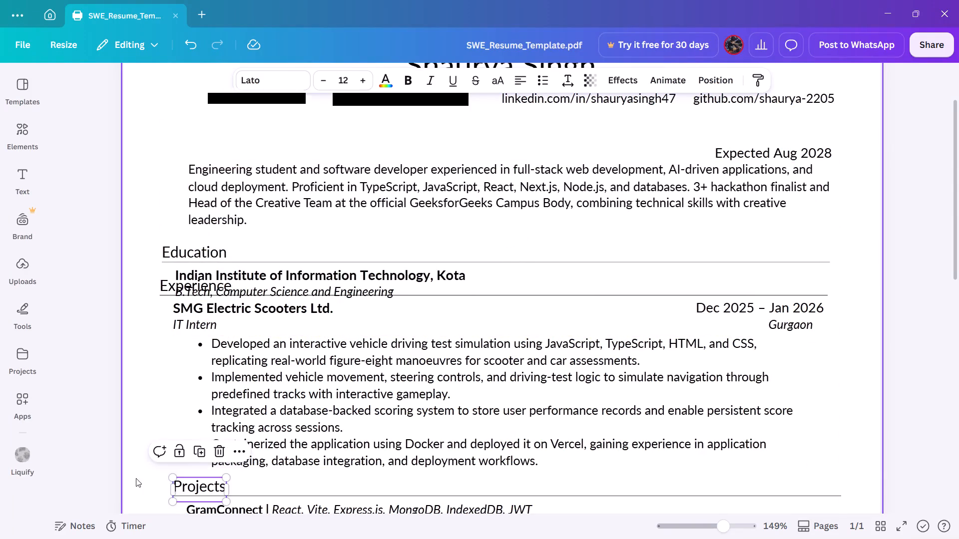
left_click_drag(157, 474, 192, 503)
key("ctrl+d")
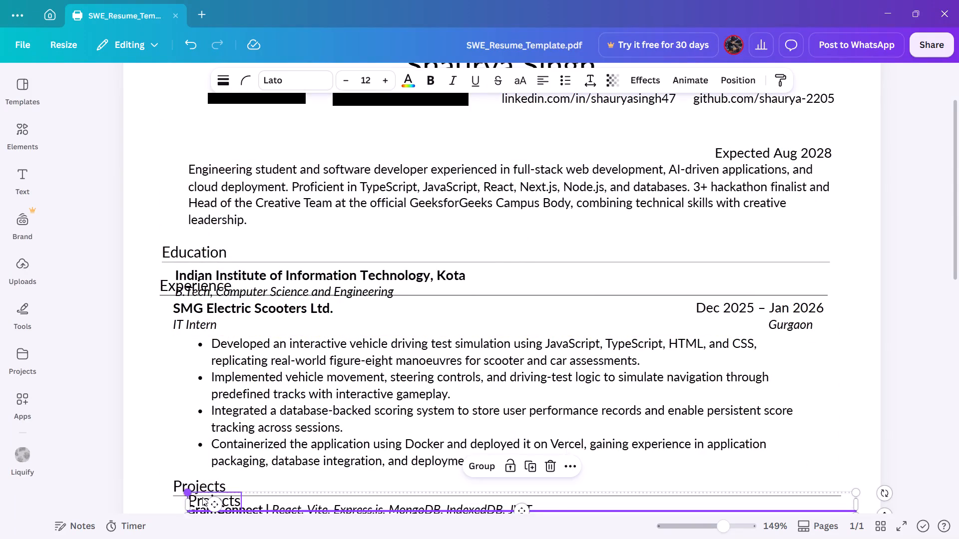
left_click_drag(233, 495, 204, 134)
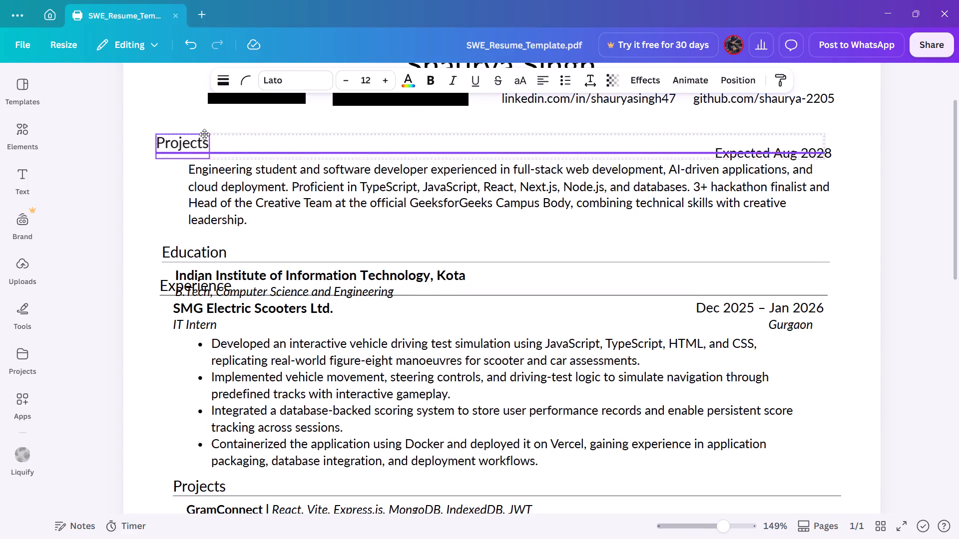
left_click_drag(204, 134, 205, 134)
Change the duplicated heading's text to Summary and widen its text box so the word fits on one line.
double_click(205, 142)
left_click(250, 134)
left_click(186, 115)
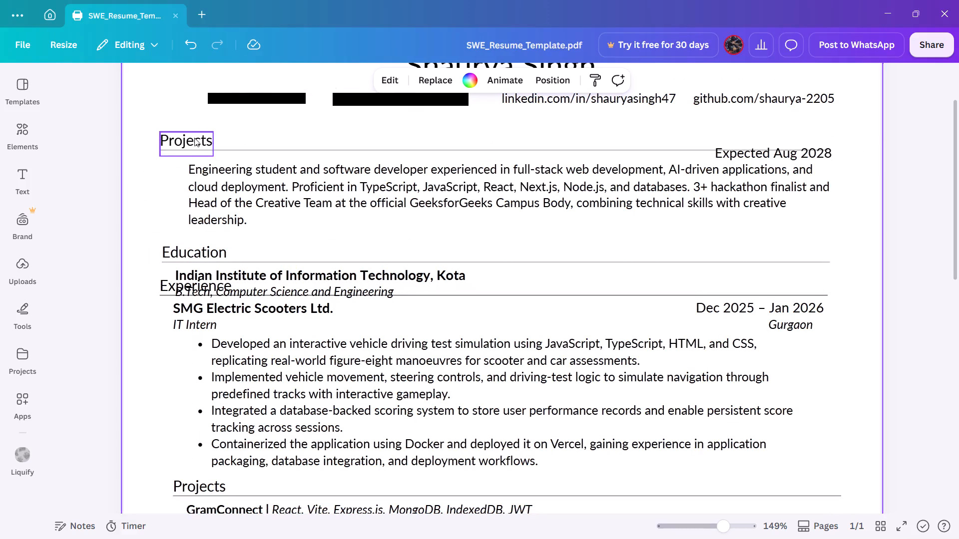
double_click(196, 141)
type("Summary")
left_click(213, 155)
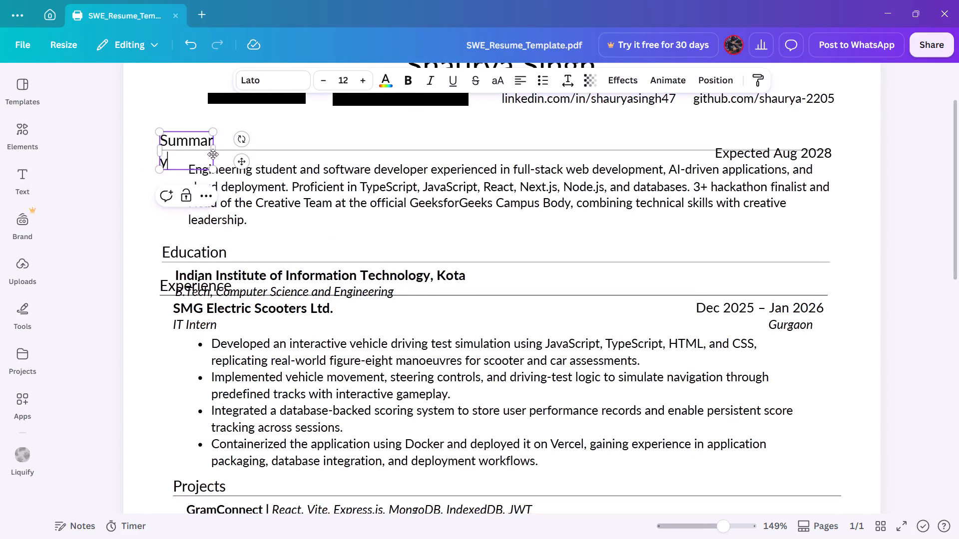
left_click(212, 152)
left_click(212, 153)
left_click_drag(213, 153, 221, 153)
left_click(105, 141)
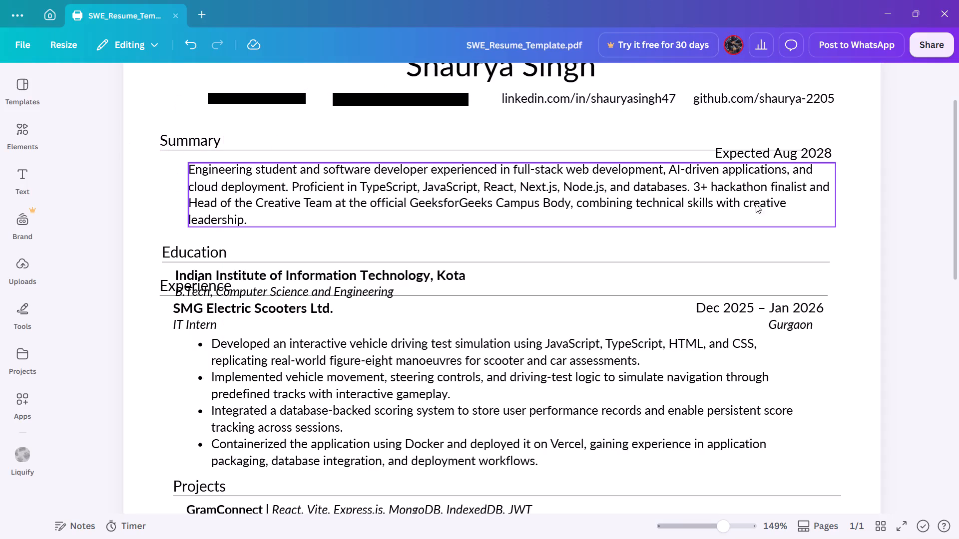
Move the Expected Aug 2028 date down off the Summary divider line, toward the Education block.
left_click_drag(825, 154, 845, 236)
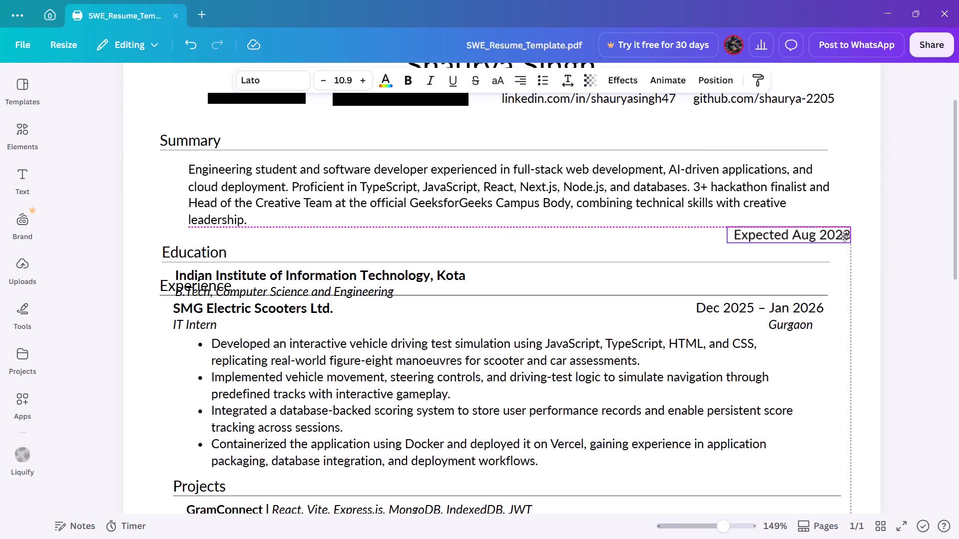
left_click_drag(845, 236, 762, 219)
Move the Education block up to sit just above Experience, with its left edge aligned to the Experience heading.
left_click(126, 229)
left_click_drag(137, 235, 177, 261)
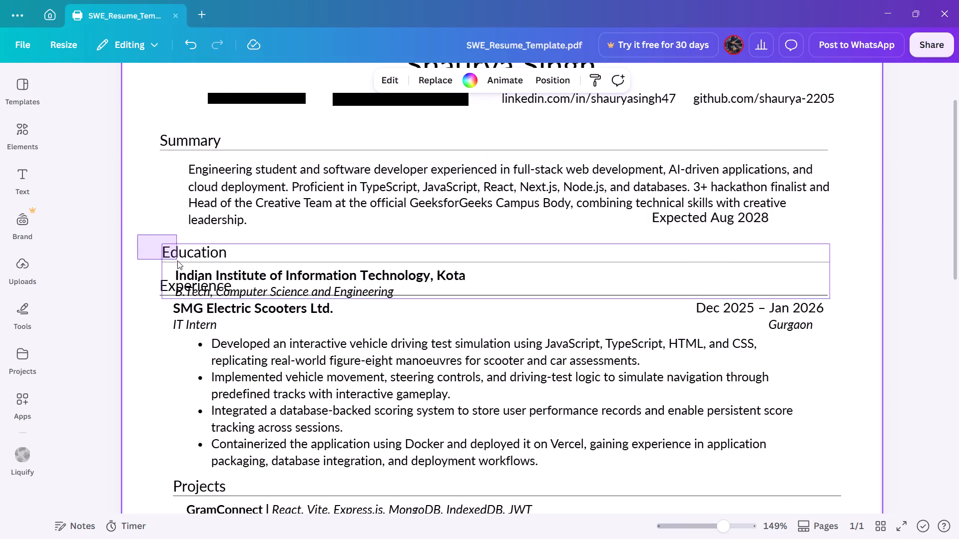
left_click_drag(177, 261, 179, 261)
left_click_drag(214, 266, 205, 248)
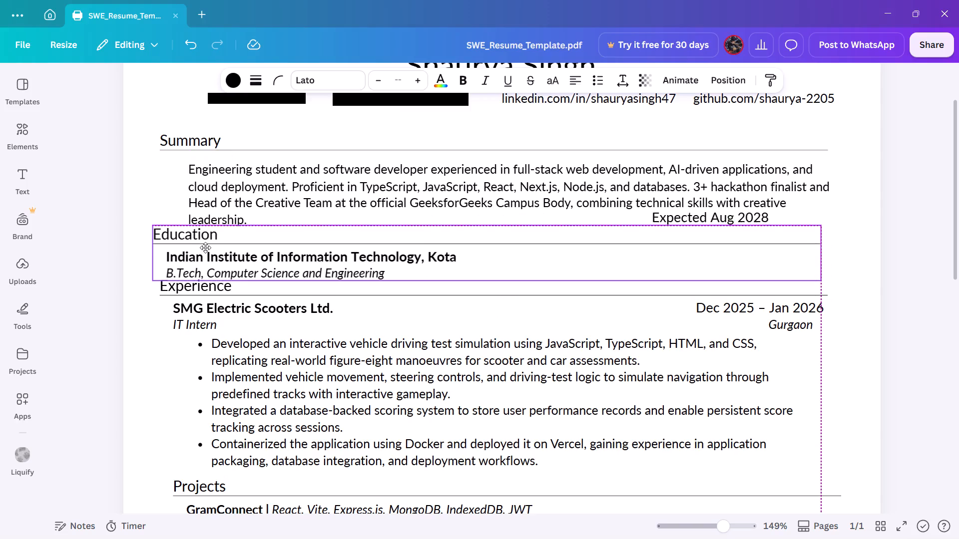
left_click_drag(205, 248, 214, 246)
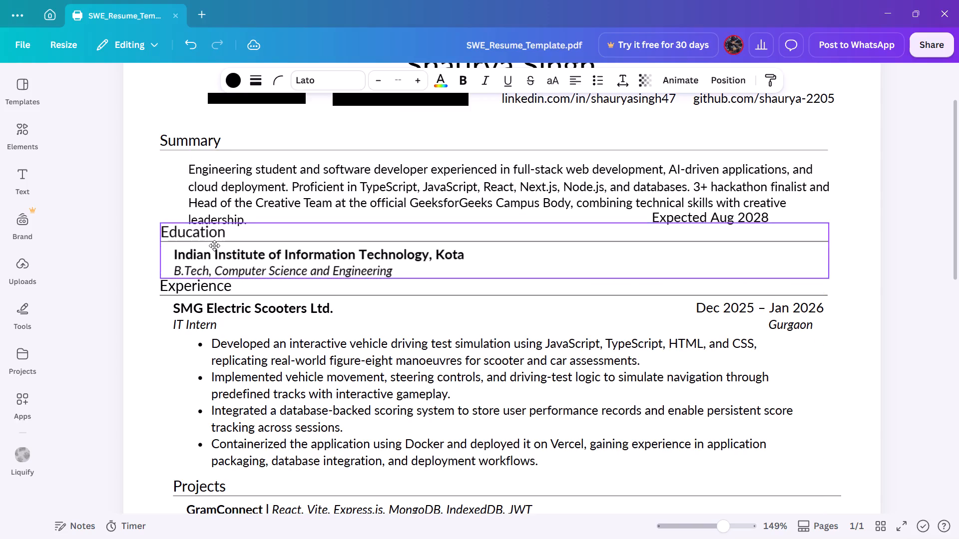
left_click_drag(214, 246, 213, 246)
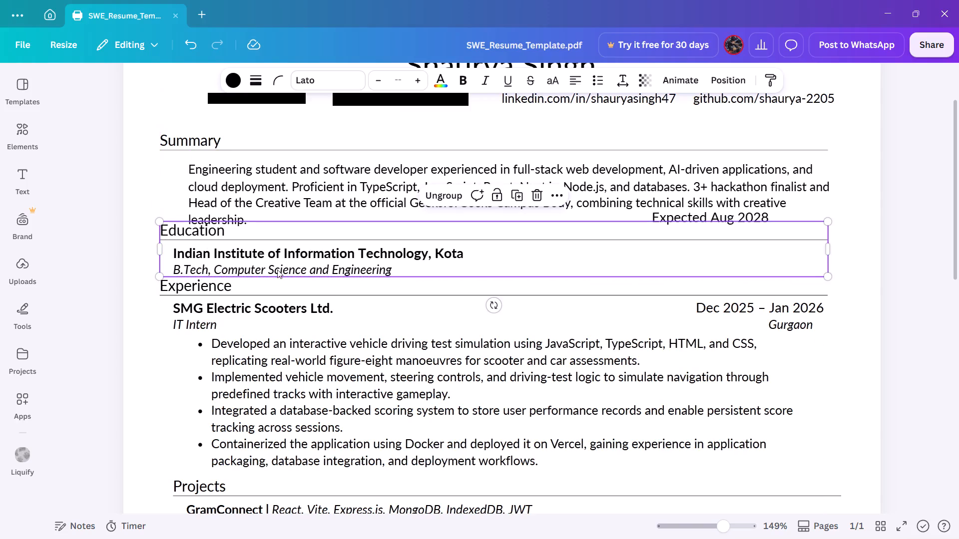
Move the summary paragraph up out of the way and place the Expected Aug 2028 date beside the Education entry.
left_click(102, 191)
left_click(707, 219)
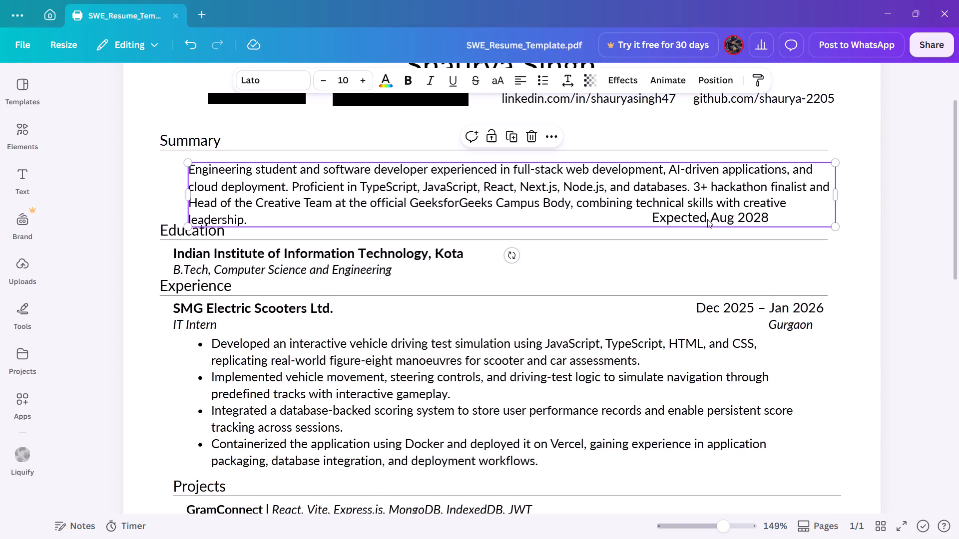
left_click_drag(717, 196, 714, 166)
left_click_drag(729, 214, 814, 240)
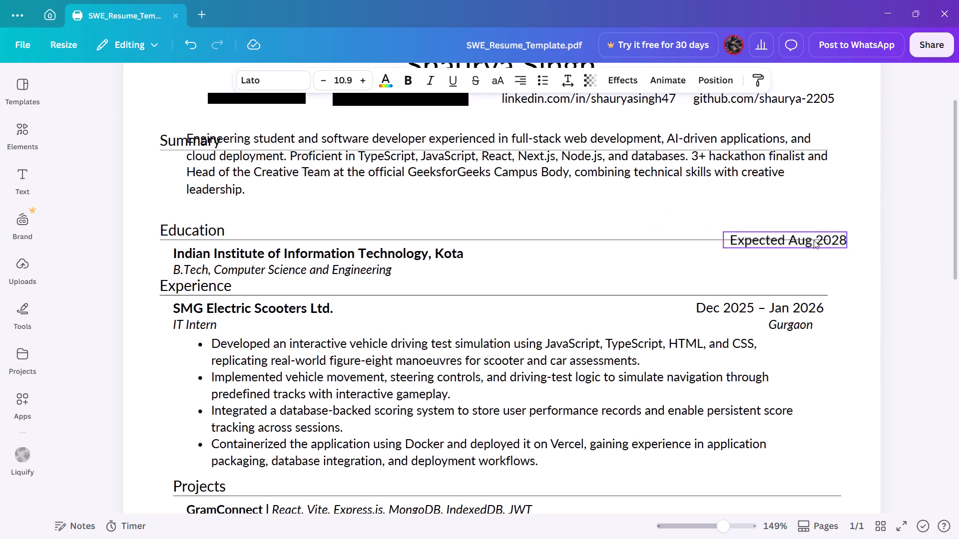
left_click_drag(814, 240, 806, 252)
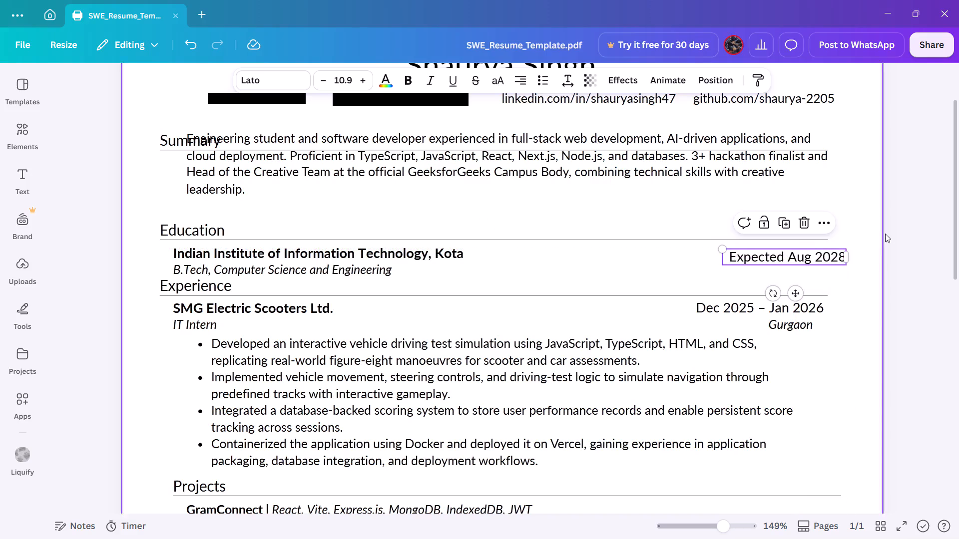
left_click(895, 211)
Place the summary paragraph directly under the Summary divider line and shift the whole Summary section up slightly.
left_click_drag(685, 172, 671, 194)
left_click(136, 138)
left_click_drag(149, 132, 207, 185)
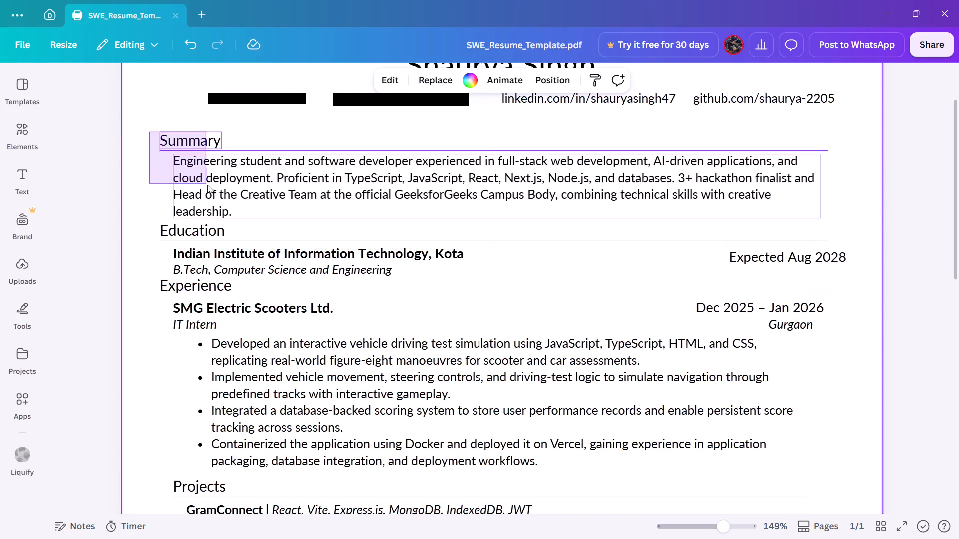
left_click_drag(207, 185, 208, 185)
left_click_drag(237, 186, 239, 177)
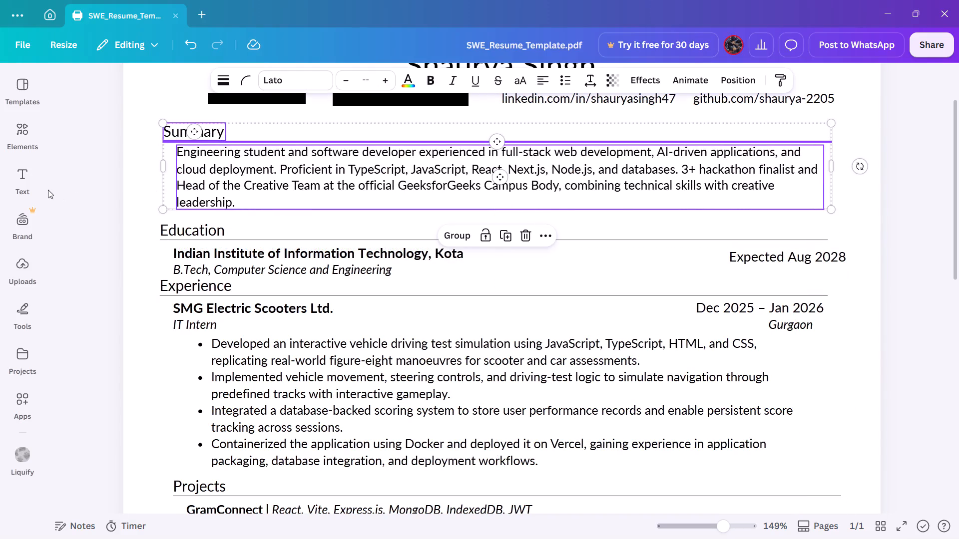
left_click(101, 166)
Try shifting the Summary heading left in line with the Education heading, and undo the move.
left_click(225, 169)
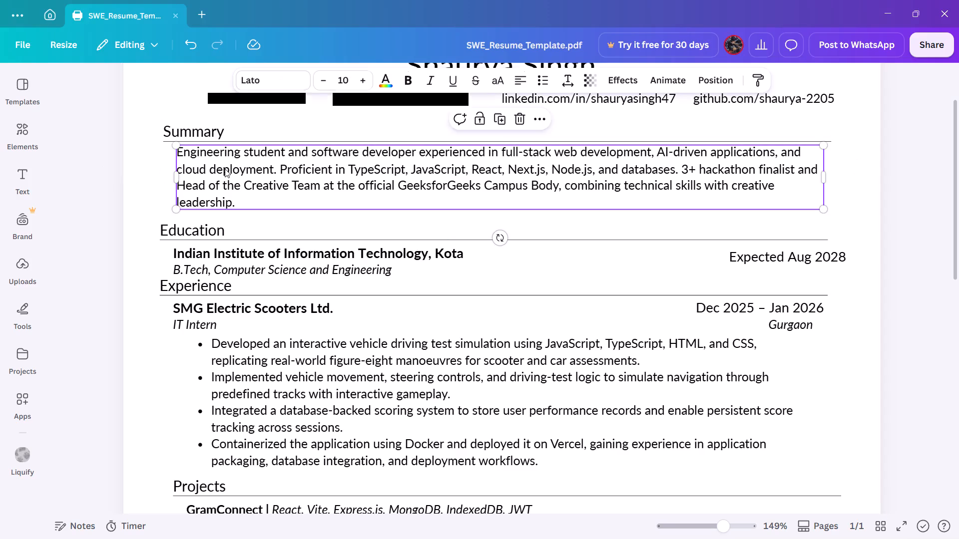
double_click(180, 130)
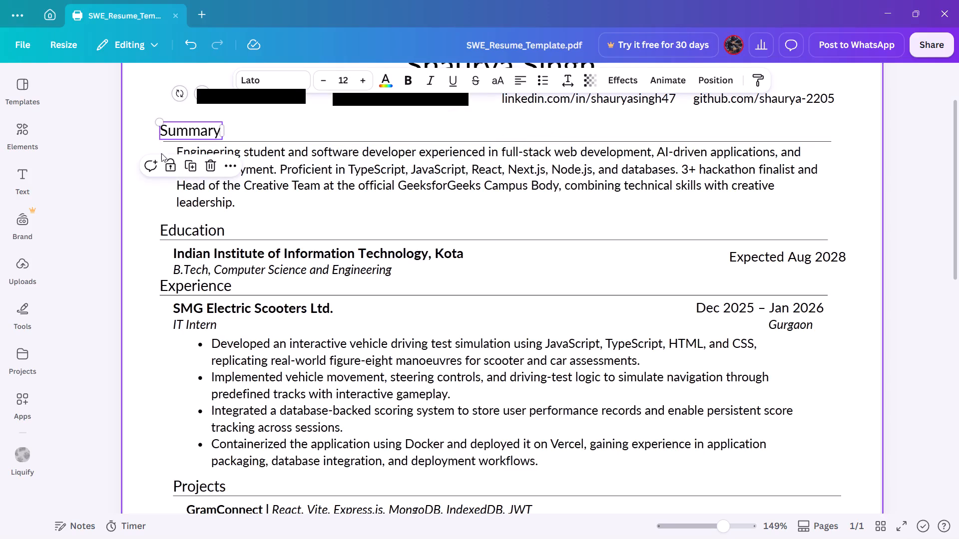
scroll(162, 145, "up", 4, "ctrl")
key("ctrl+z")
Nudge the Education block and its Expected Aug 2028 date up slightly, adding space above the Experience heading.
scroll(162, 145, "down", 4, "ctrl")
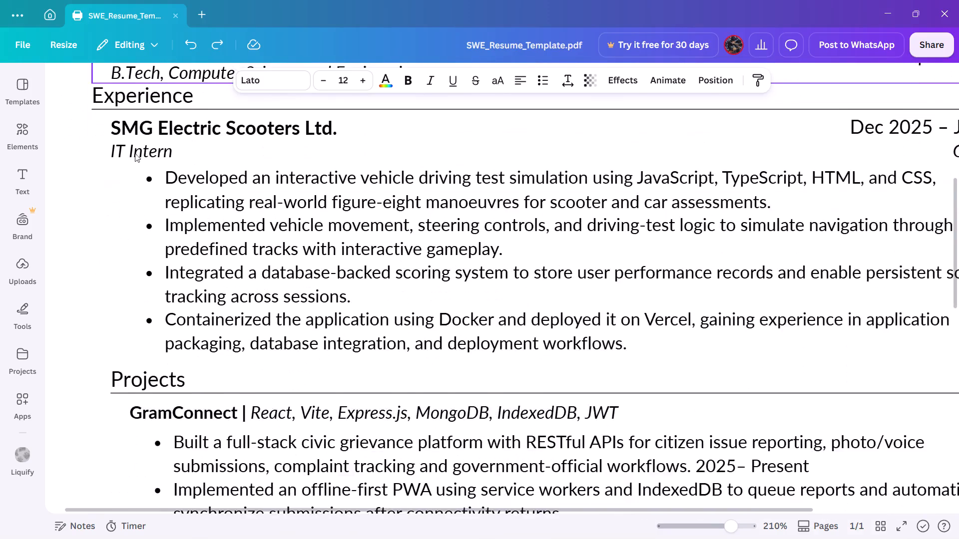
scroll(167, 163, "down", 5, "ctrl")
left_click(216, 179)
scroll(293, 158, "up", 2)
scroll(258, 182, "up", 2, "ctrl")
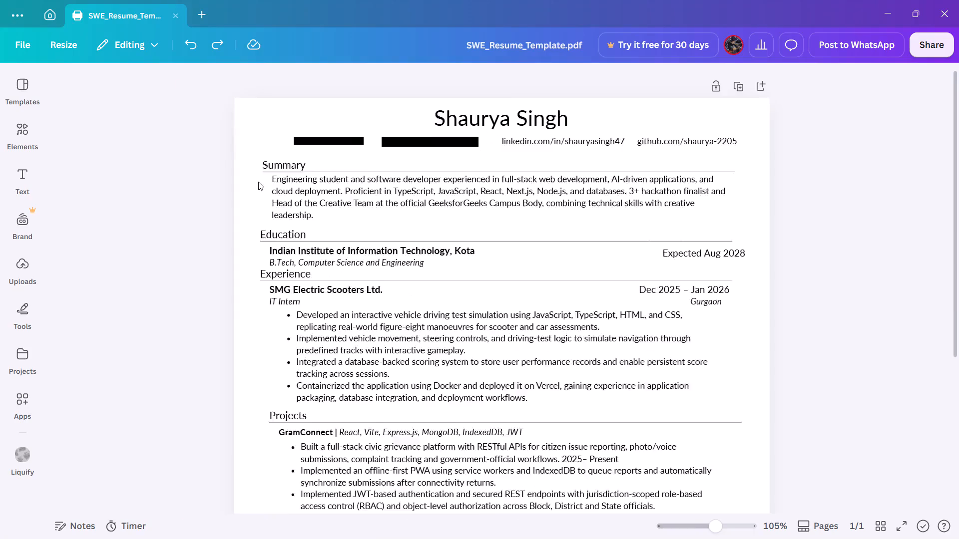
left_click_drag(172, 237, 257, 263)
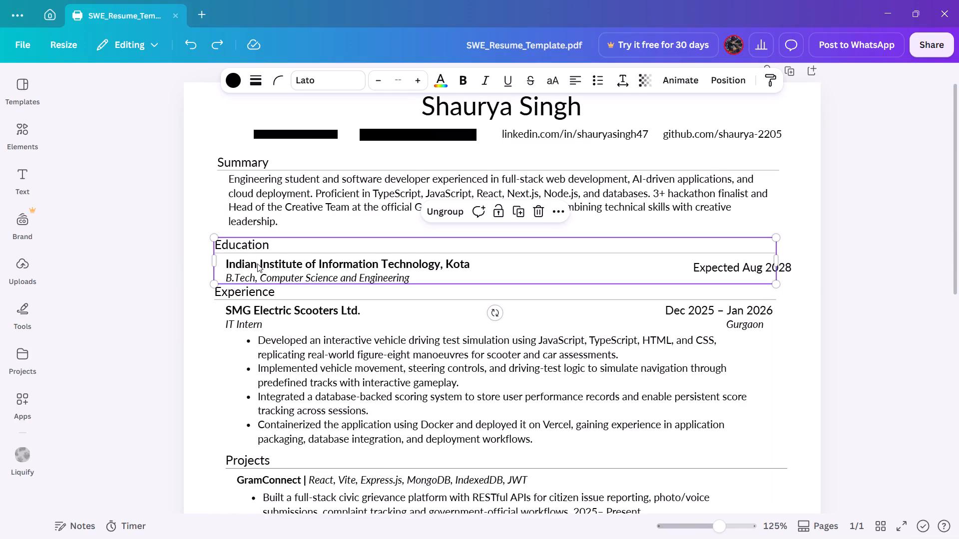
key("Up")
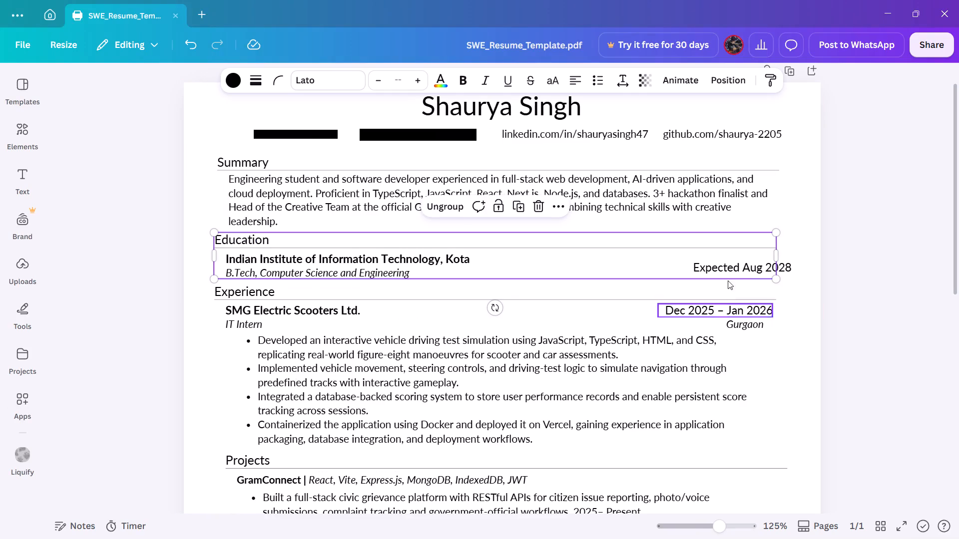
left_click(738, 266)
key("Up")
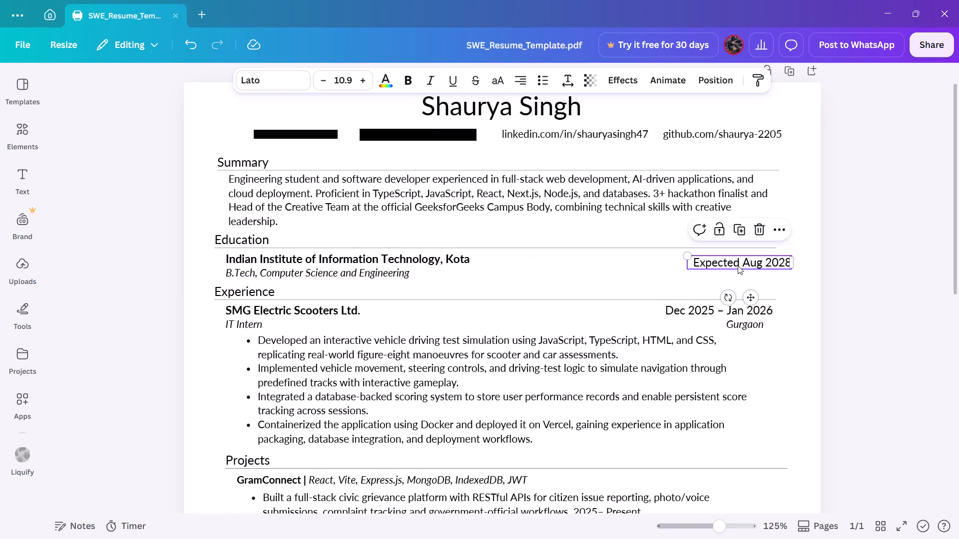
left_click(843, 222)
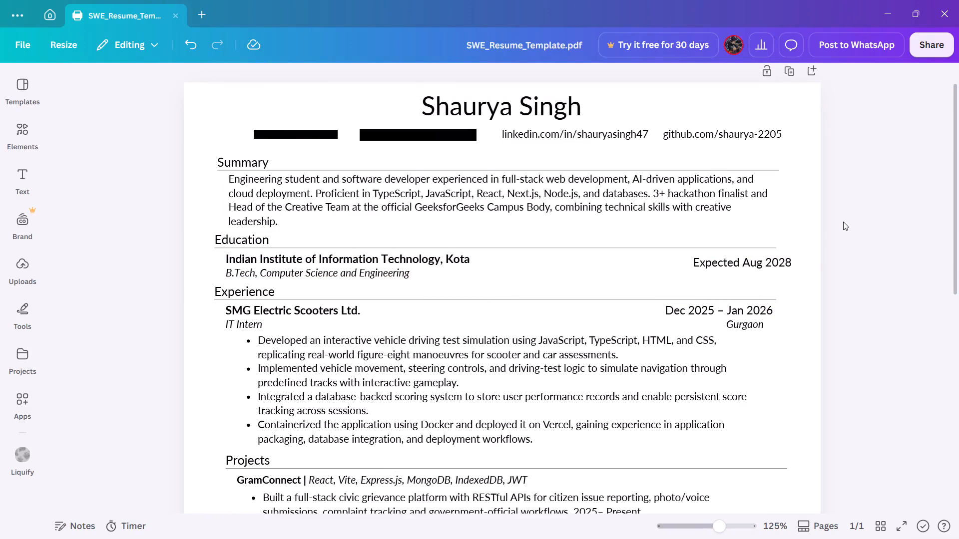
scroll(843, 222, "down", 6, "ctrl")
scroll(689, 257, "up", 4, "ctrl")
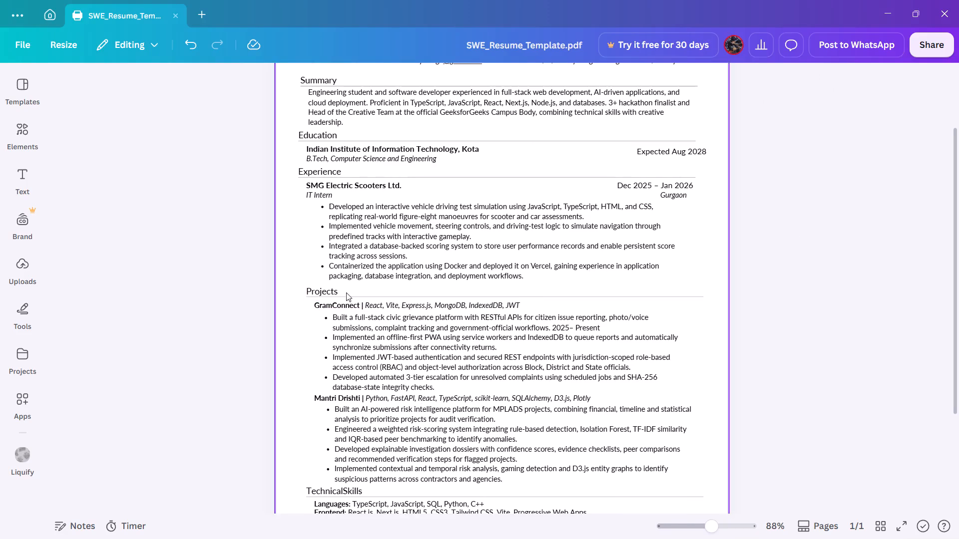
scroll(408, 300, "up", 3)
scroll(409, 248, "up", 2, "ctrl")
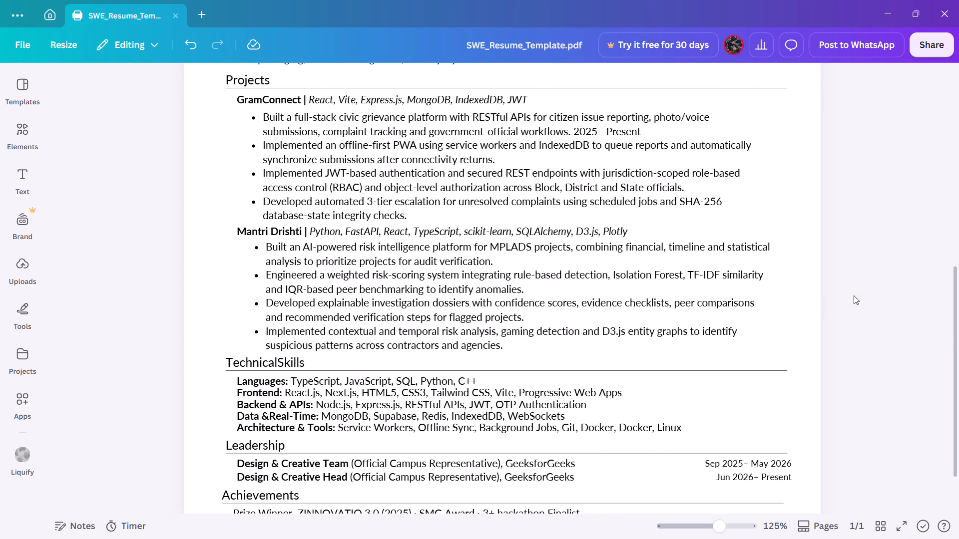
scroll(872, 290, "up", 2)
scroll(872, 290, "down", 5)
scroll(859, 356, "up", 4)
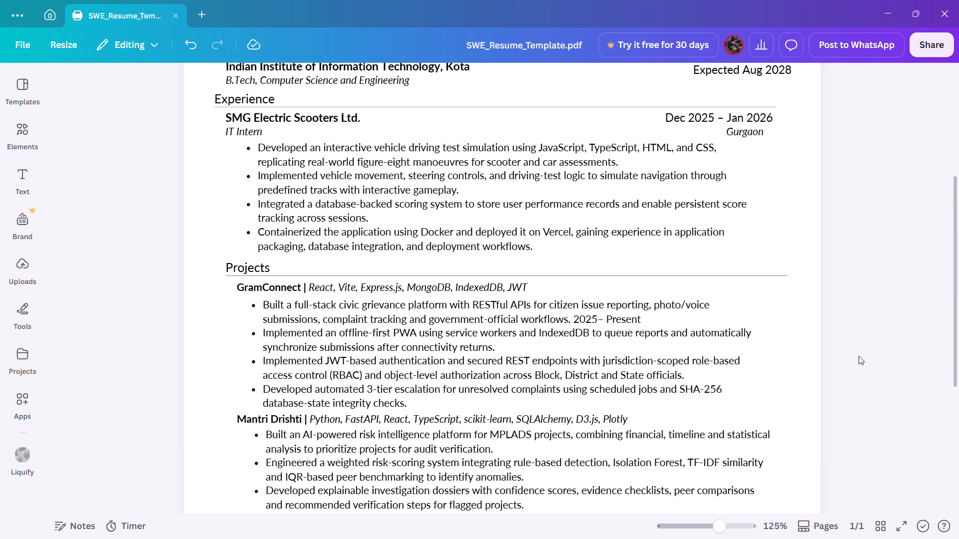
Set the font size of the Sep 2025– May 2026 date in the Leadership section to 9.7.
scroll(859, 356, "down", 5)
left_click(778, 401)
scroll(855, 319, "up", 5)
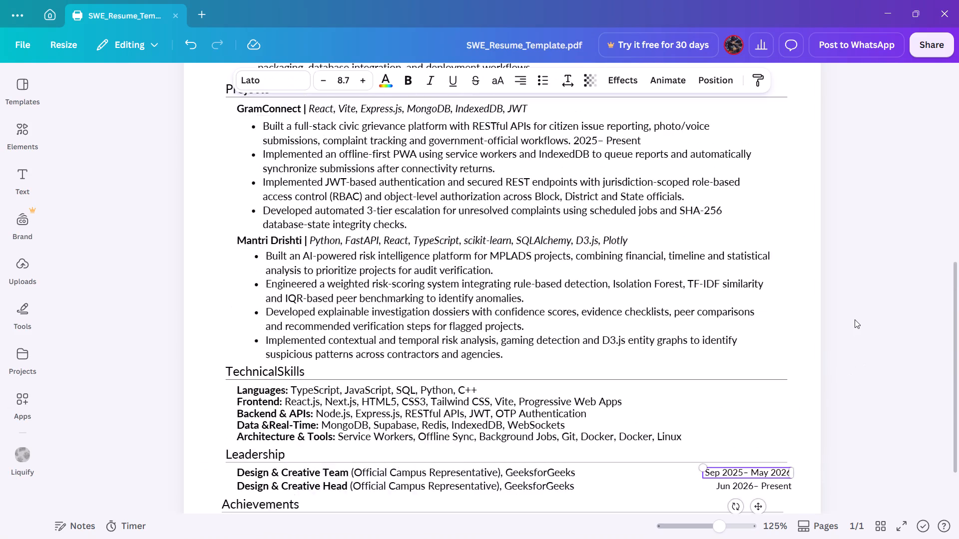
left_click(741, 178)
scroll(837, 289, "down", 7)
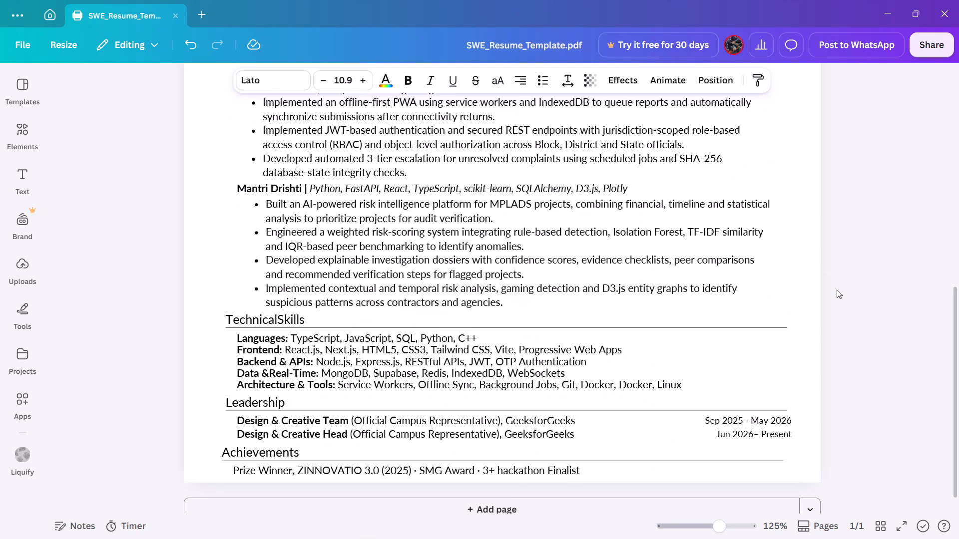
left_click(755, 402)
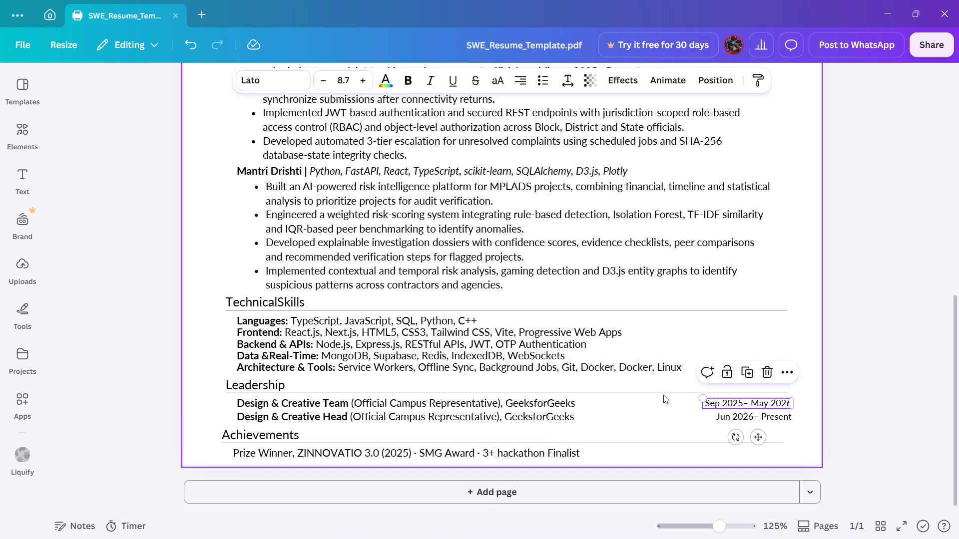
left_click(836, 327)
left_click(760, 400)
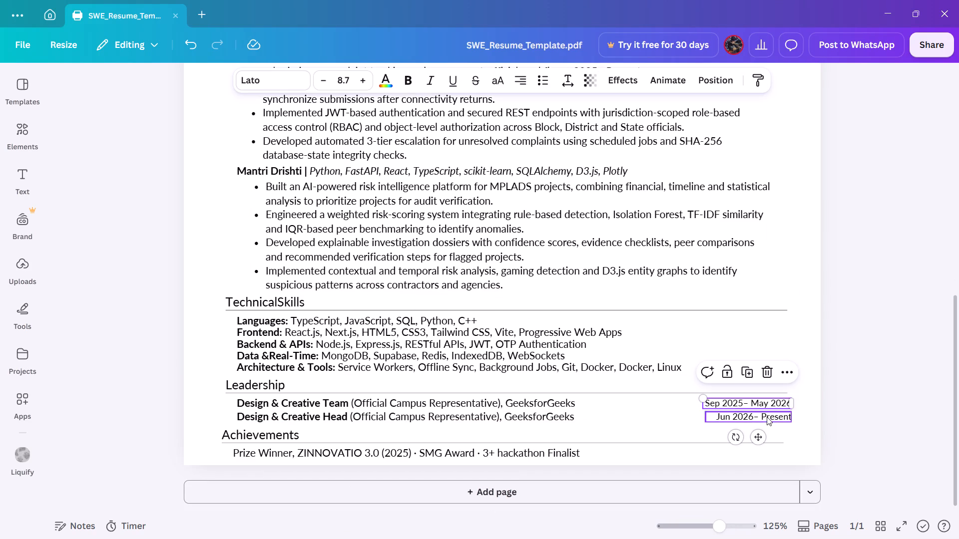
left_click(767, 417, "ctrl")
left_click(757, 407, "ctrl")
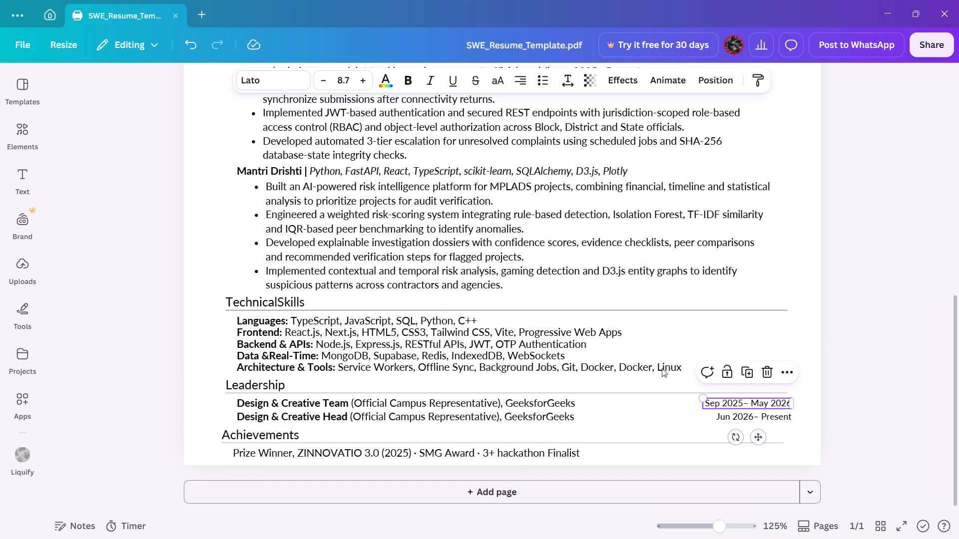
left_click(366, 80)
Move the Sep 2025– May 2026 date above its Leadership row and widen its text box to fit one line.
left_click(736, 417)
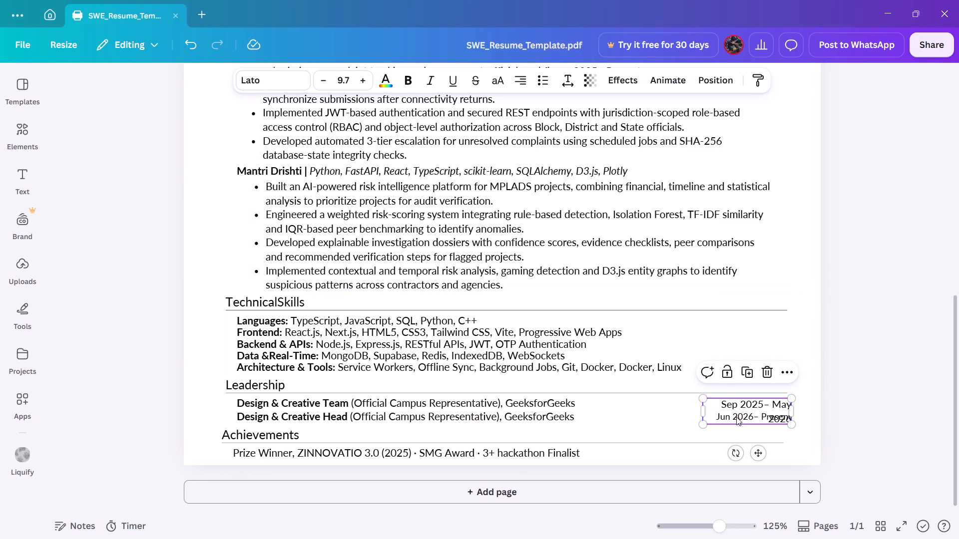
left_click(736, 417)
left_click(894, 395)
left_click(743, 415)
left_click_drag(741, 416, 745, 389)
left_click_drag(796, 388, 807, 386)
Set the font size of the Jun 2026– Present date in the Leadership section to 9.7.
left_click(728, 420)
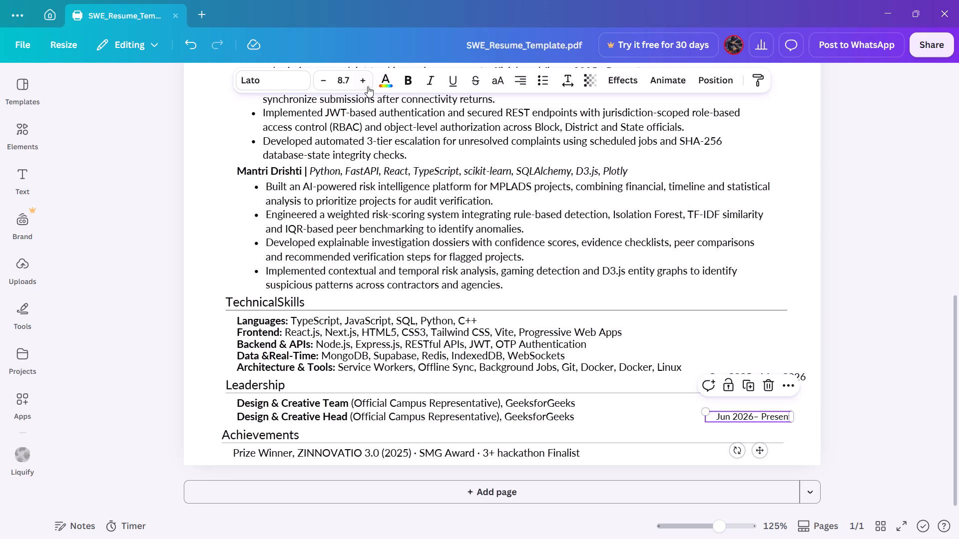
left_click(365, 85)
Move the Sep 2025– May 2026 date back onto the Design & Creative Team row, directly above the Jun 2026– Present date.
scroll(838, 337, "up", 5, "ctrl")
scroll(837, 334, "down", 7)
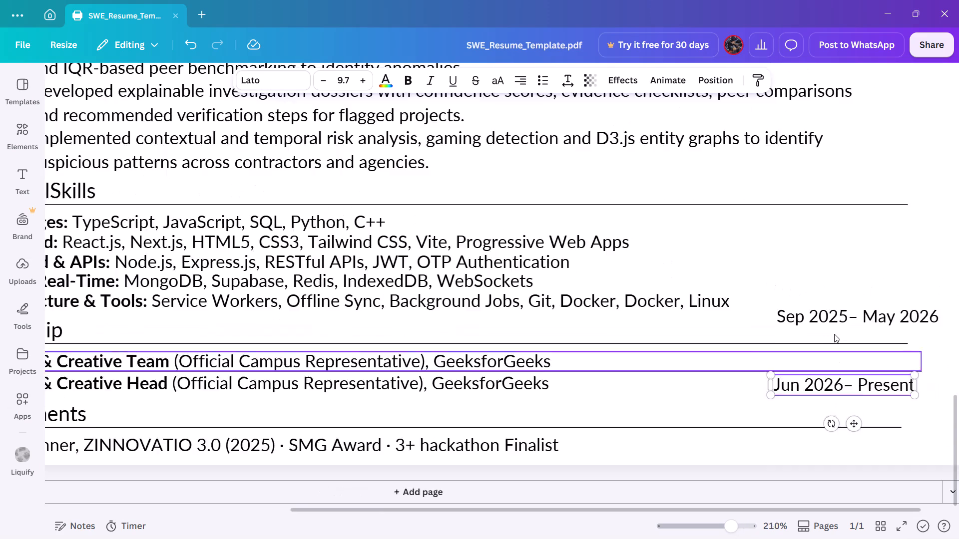
scroll(834, 334, "down", 2)
left_click(834, 397)
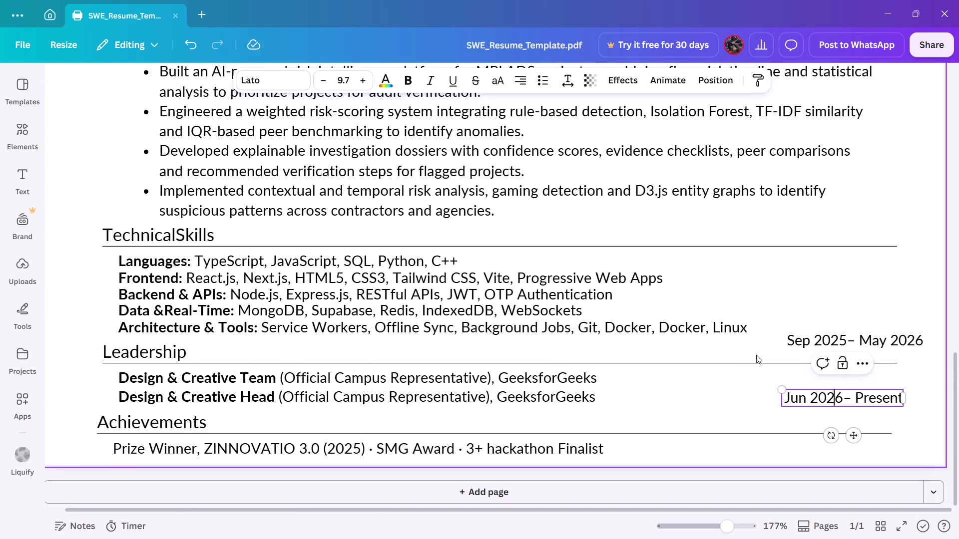
left_click_drag(833, 339, 825, 377)
left_click(854, 398)
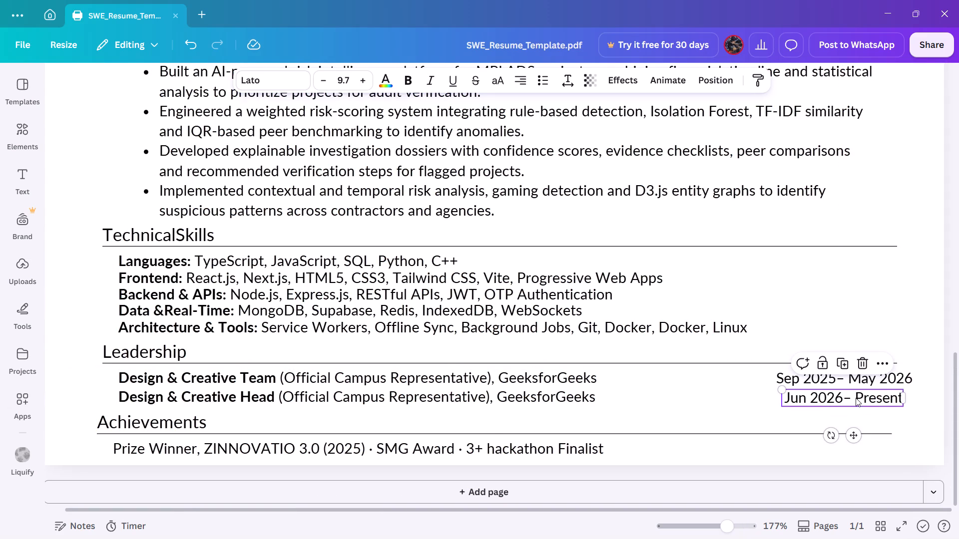
scroll(916, 333, "down", 3, "ctrl")
left_click(819, 304)
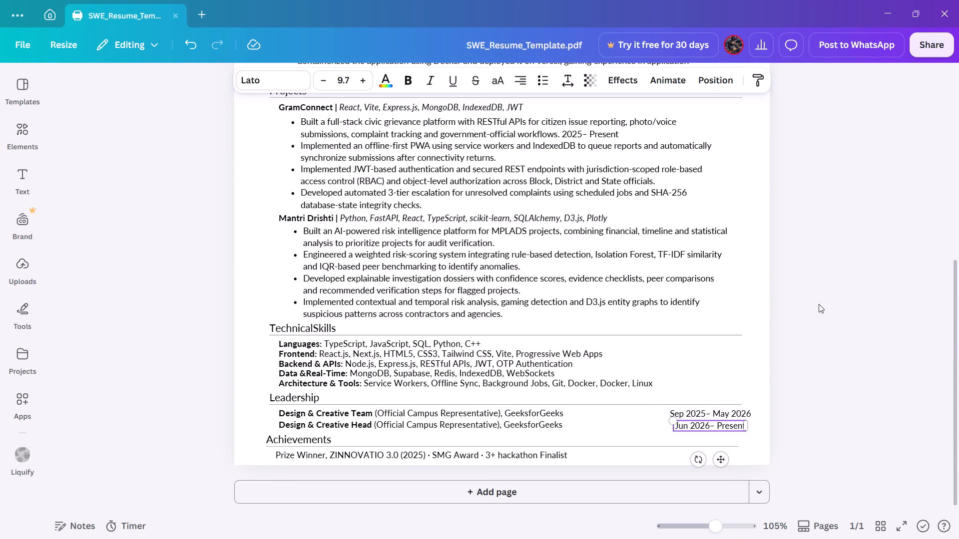
left_click(726, 414)
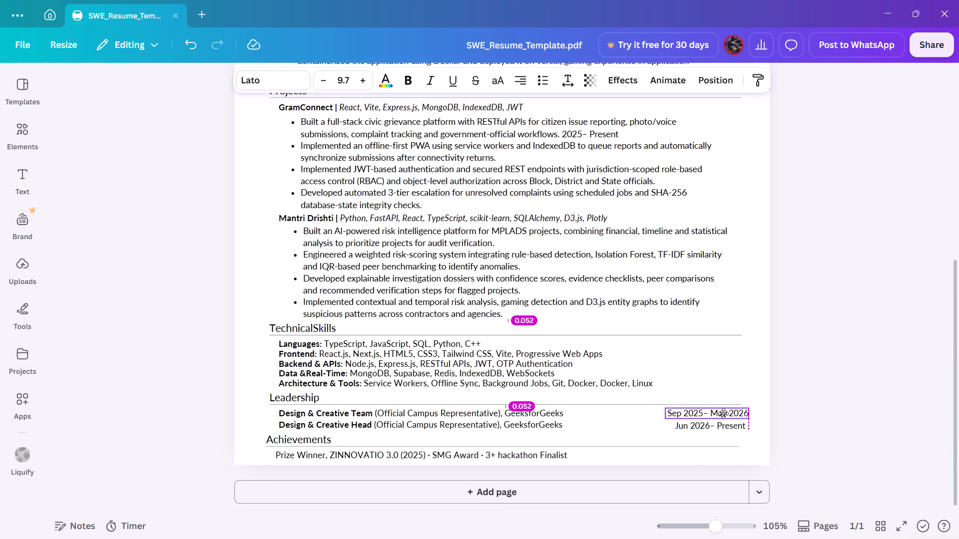
left_click(828, 356)
Shift the Expected Aug 2028 date left so its right edge lines up with the Experience date below.
scroll(822, 361, "up", 4)
scroll(807, 228, "up", 3, "ctrl")
left_click_drag(856, 131, 829, 131)
scroll(906, 212, "down", 4, "ctrl")
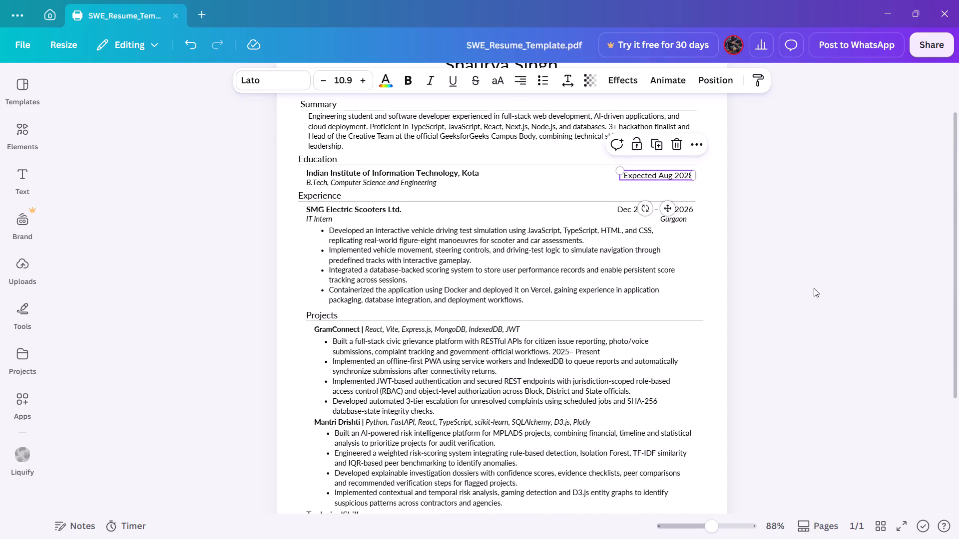
left_click(814, 288)
Shift both Leadership dates left so their right edges line up with the Experience section's dates.
scroll(814, 288, "down", 5)
scroll(765, 456, "up", 2, "ctrl")
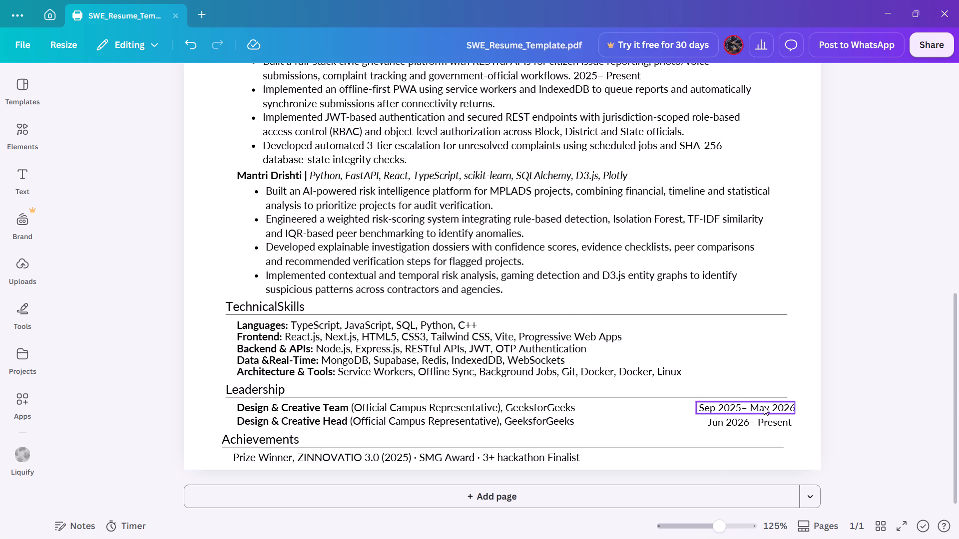
scroll(840, 387, "down", 3, "ctrl")
left_click_drag(655, 428, 655, 427)
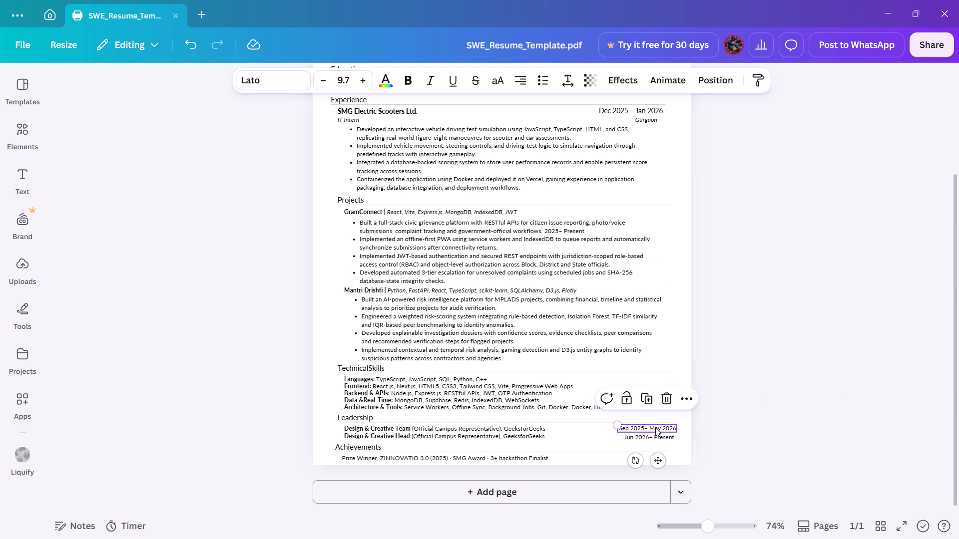
left_click_drag(655, 427, 652, 427)
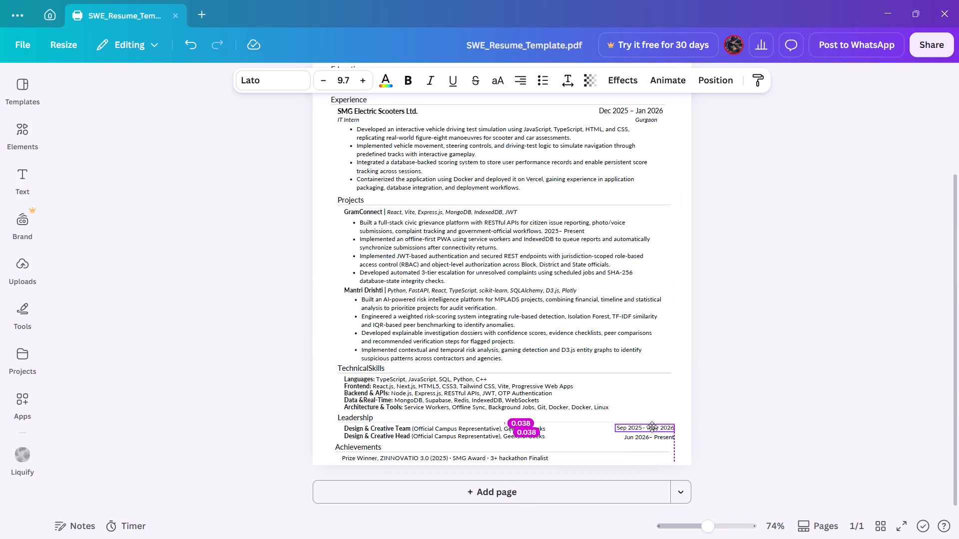
left_click_drag(652, 427, 646, 425)
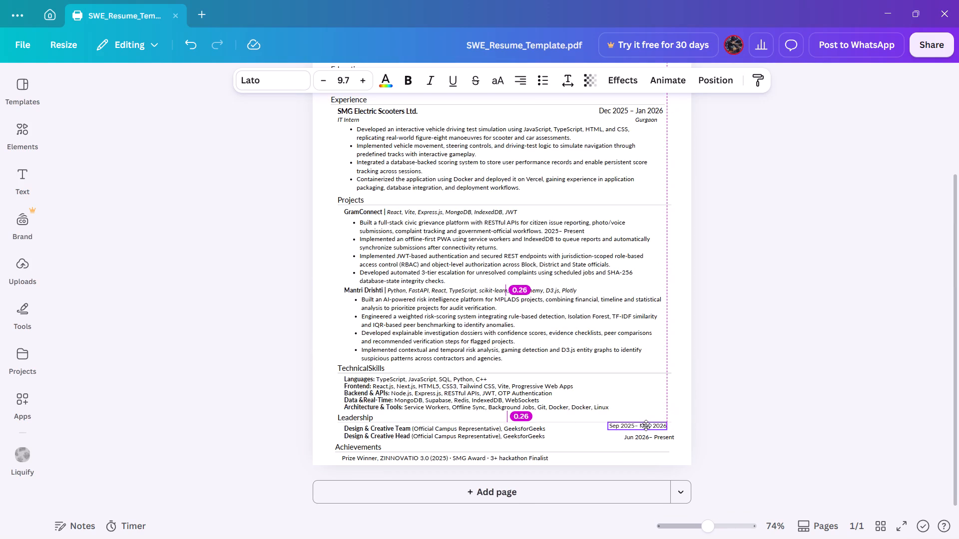
left_click_drag(646, 425, 642, 425)
left_click_drag(663, 437, 653, 434)
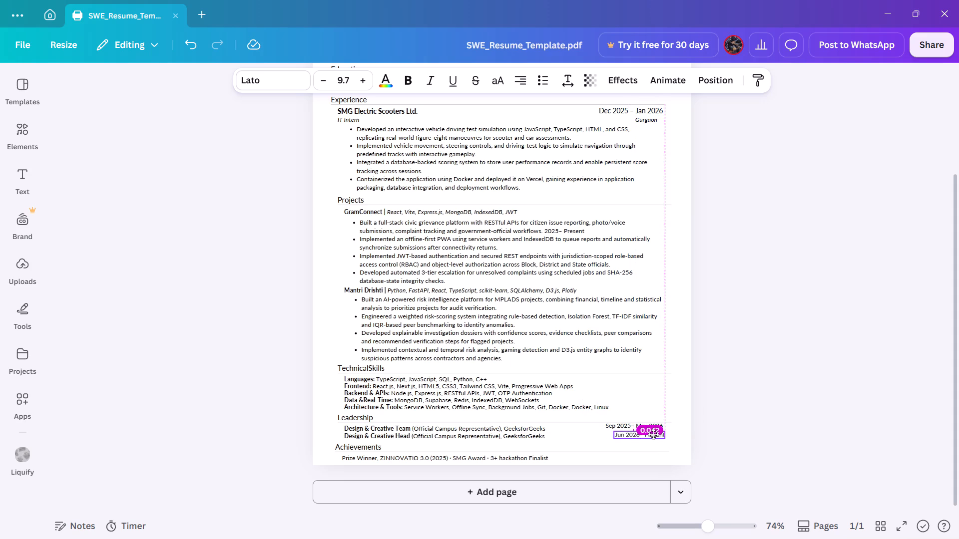
left_click_drag(653, 434, 652, 434)
left_click(734, 418)
Nudge the Sep 2025– May 2026 date down level with the Design & Creative Team row and adjust the Jun 2026– Present date's height.
scroll(727, 432, "up", 4, "ctrl")
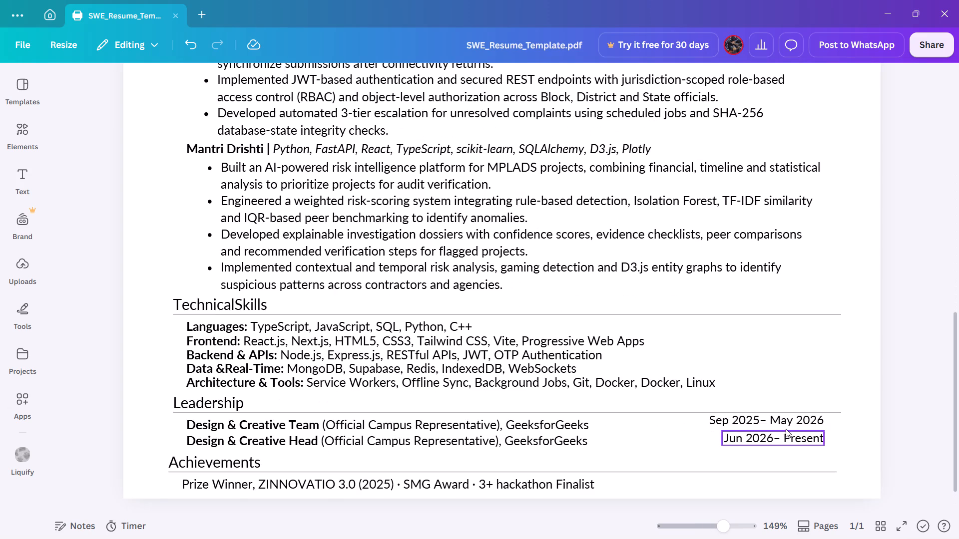
scroll(843, 423, "up", 2, "ctrl")
left_click(835, 422)
key("Down")
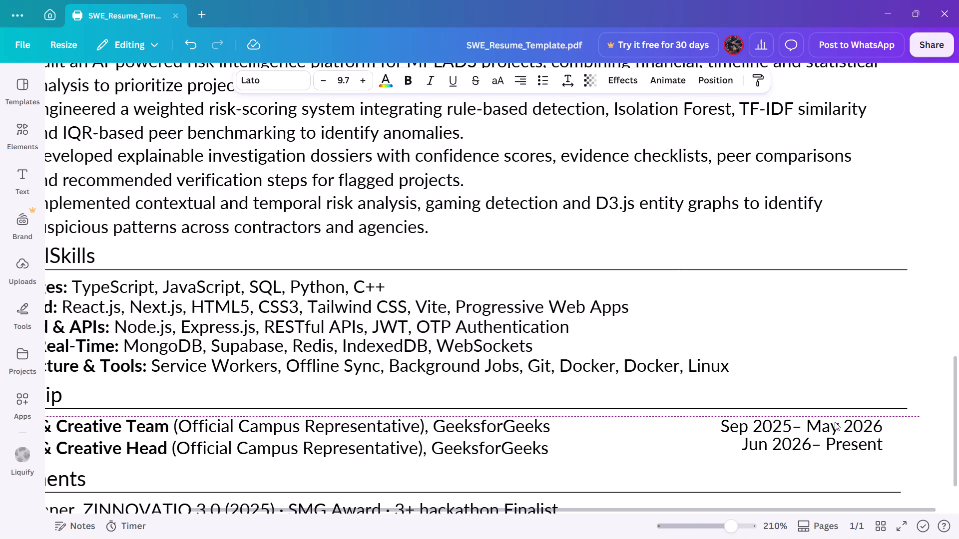
left_click(756, 450)
key("Down")
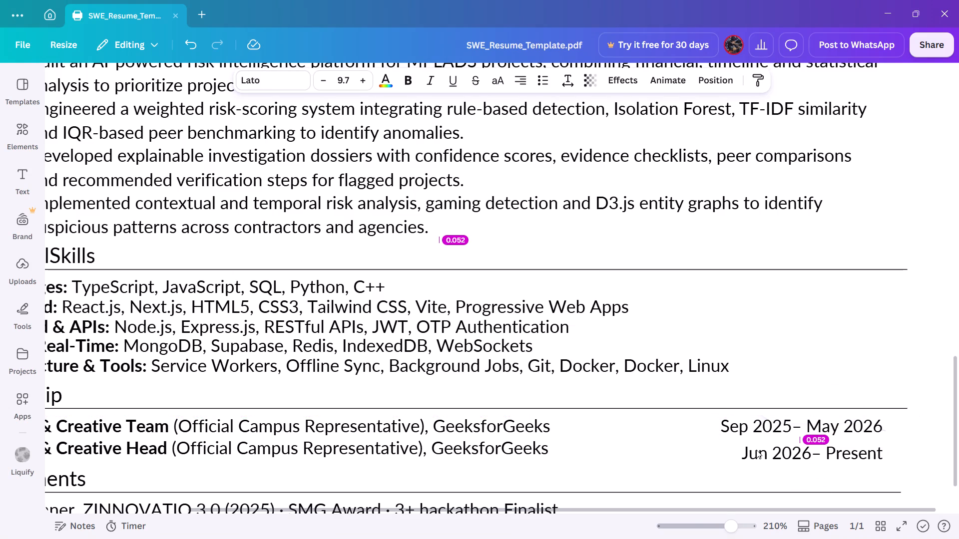
scroll(683, 440, "up", 5, "ctrl")
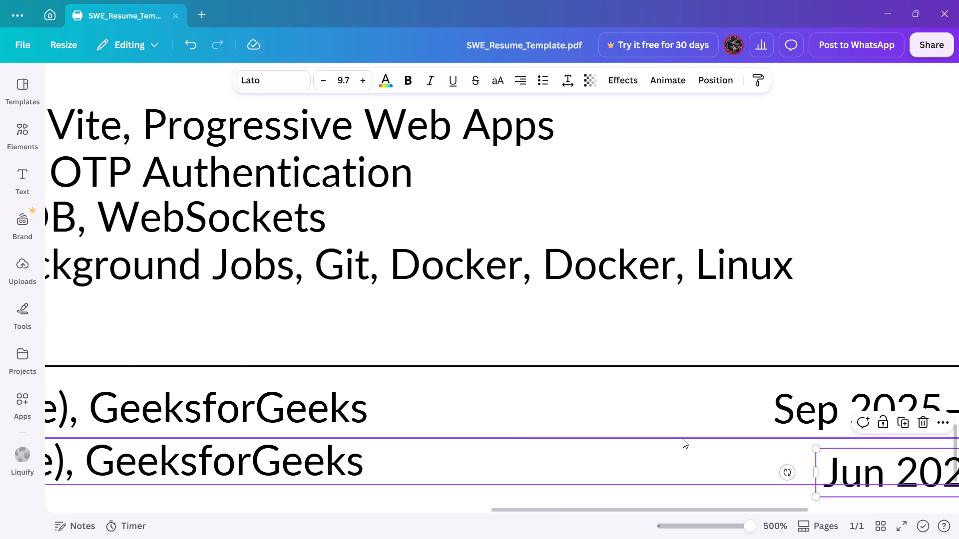
key("Up")
scroll(683, 439, "down", 8, "ctrl")
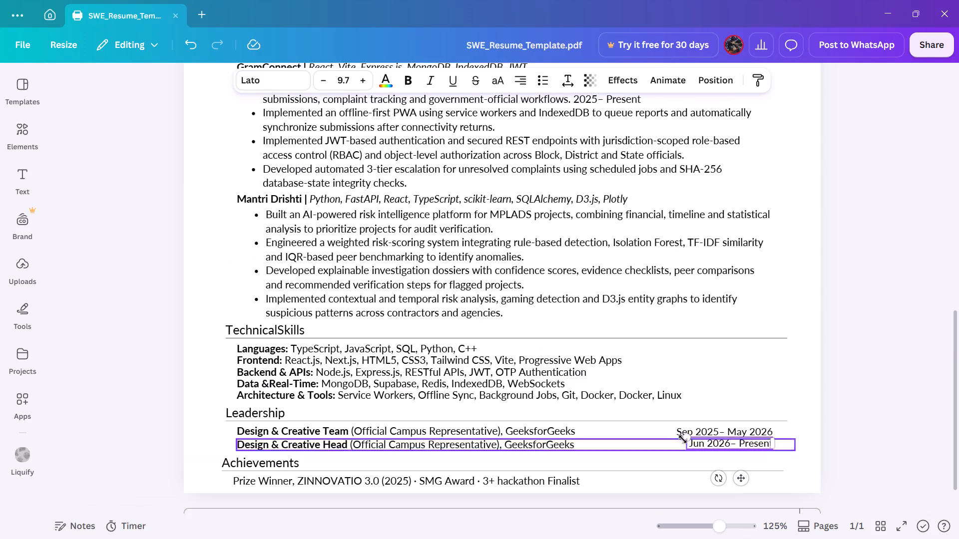
left_click(922, 372)
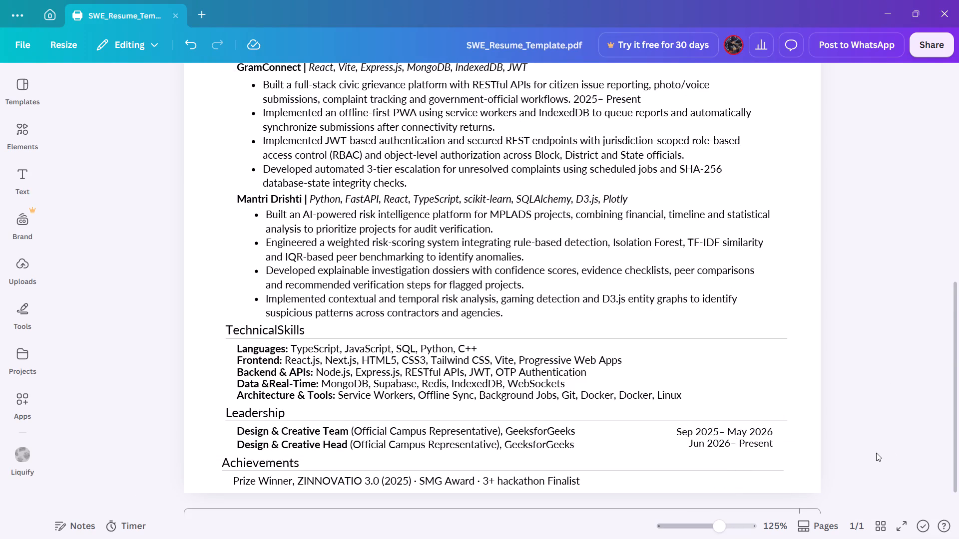
Lower the Jun 2026– Present date slightly so it sits level with the Design & Creative Head row.
scroll(879, 456, "up", 6, "ctrl")
scroll(724, 425, "up", 6, "ctrl")
left_click_drag(690, 420, 690, 425)
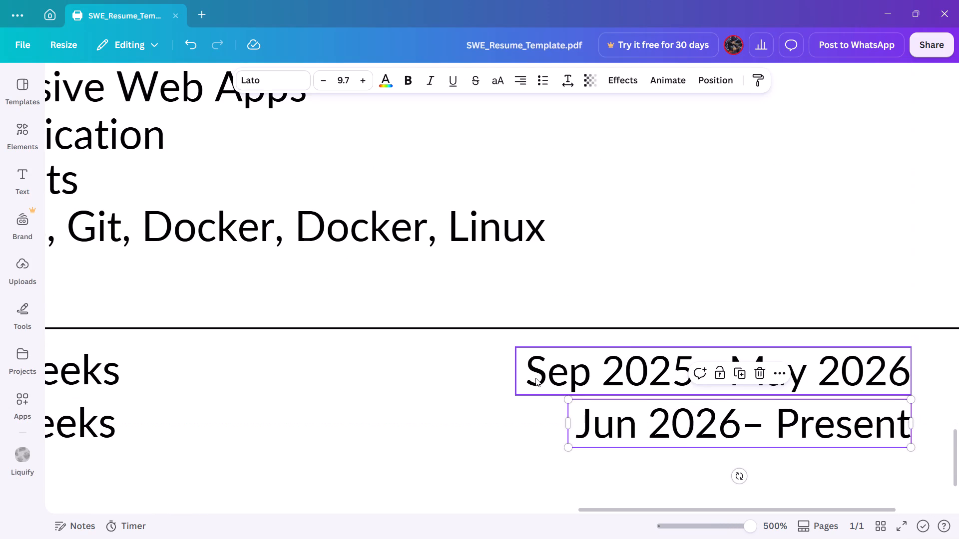
left_click(755, 269)
scroll(757, 273, "down", 12, "ctrl")
left_click(830, 288, "ctrl")
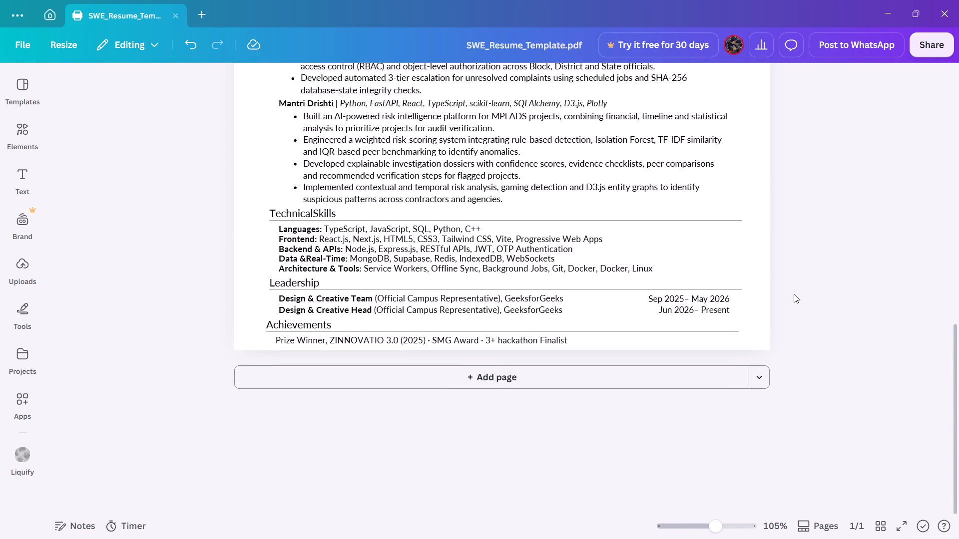
Shift the summary paragraph slightly left so it lines up with the institute name in the Education section.
scroll(792, 306, "up", 9)
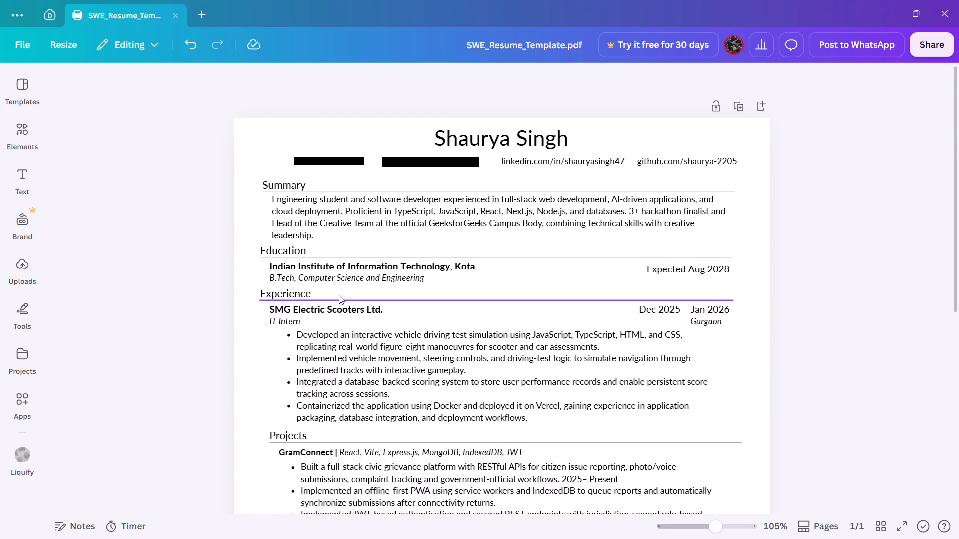
left_click(281, 204)
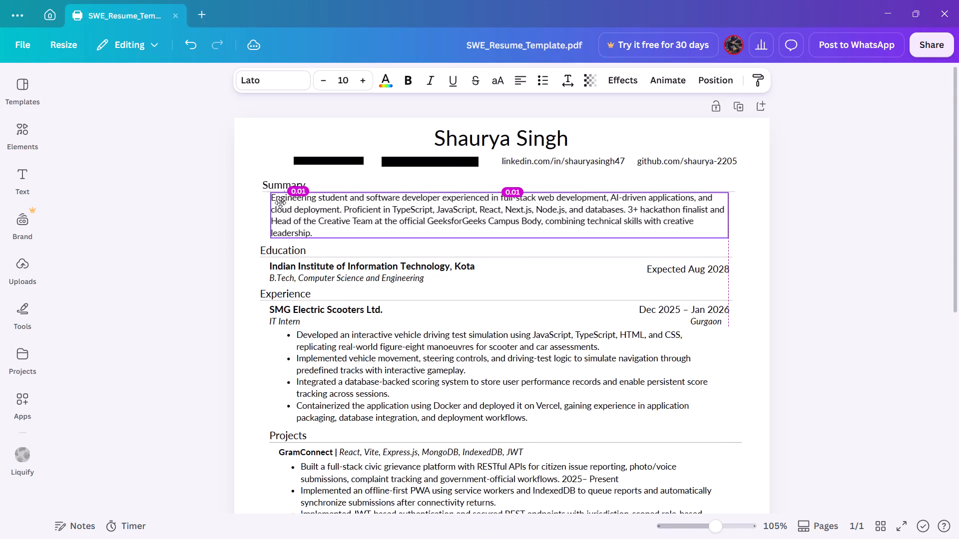
left_click(151, 218)
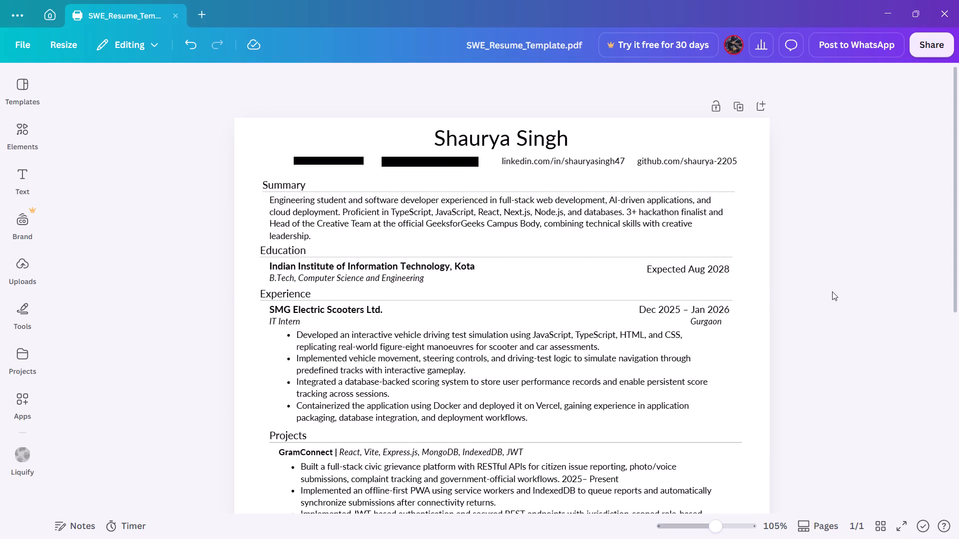
scroll(832, 291, "down", 5, "ctrl")
scroll(832, 291, "up", 2, "ctrl")
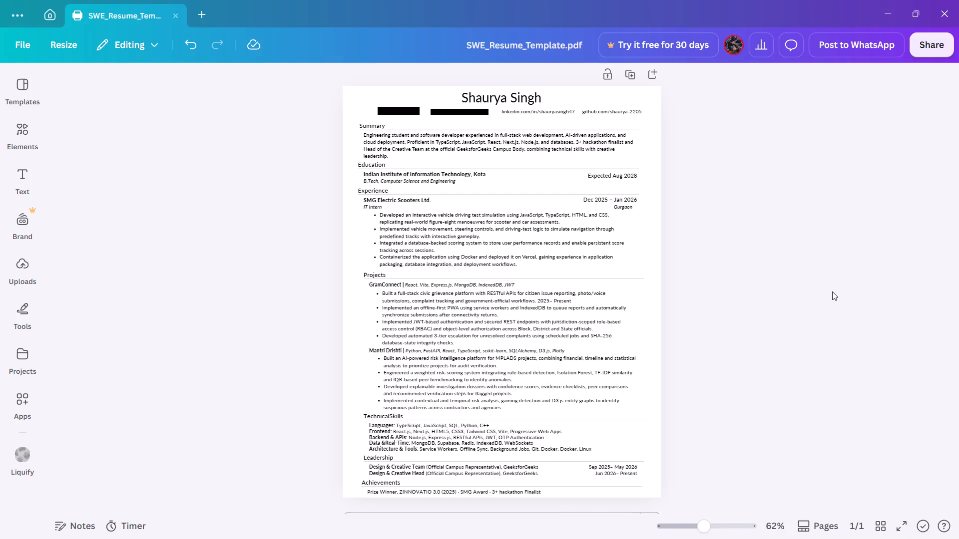
key("shift+super+s")
left_click_drag(321, 78, 339, 84)
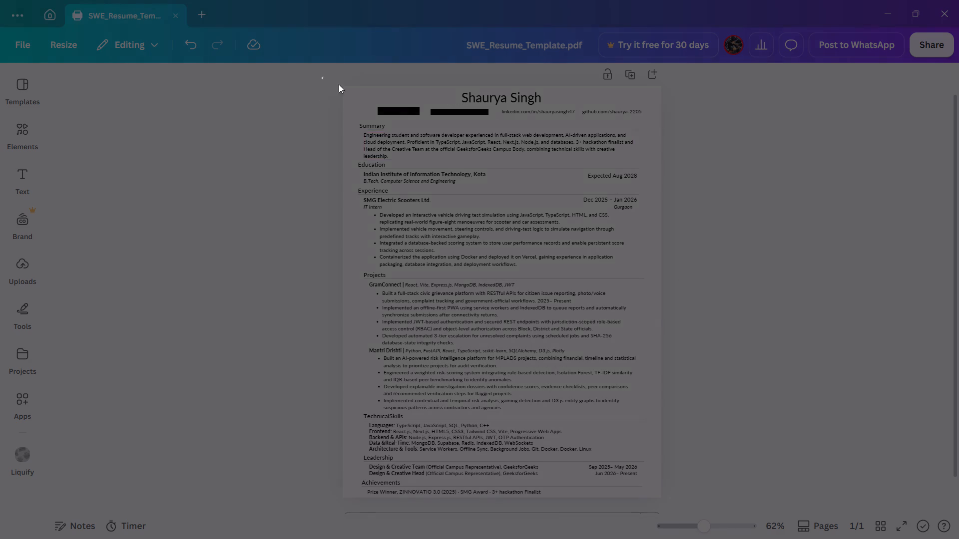
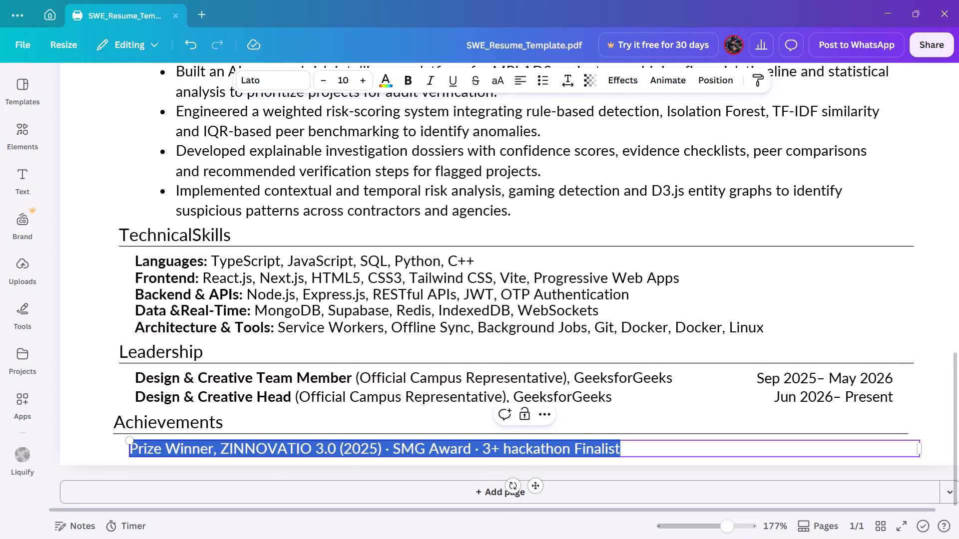
key("ctrl+v")
left_click(603, 450)
In the resume's Summary, make the hackathon finalist mention read "3x hackathon finalist".
scroll(677, 399, "up", 3)
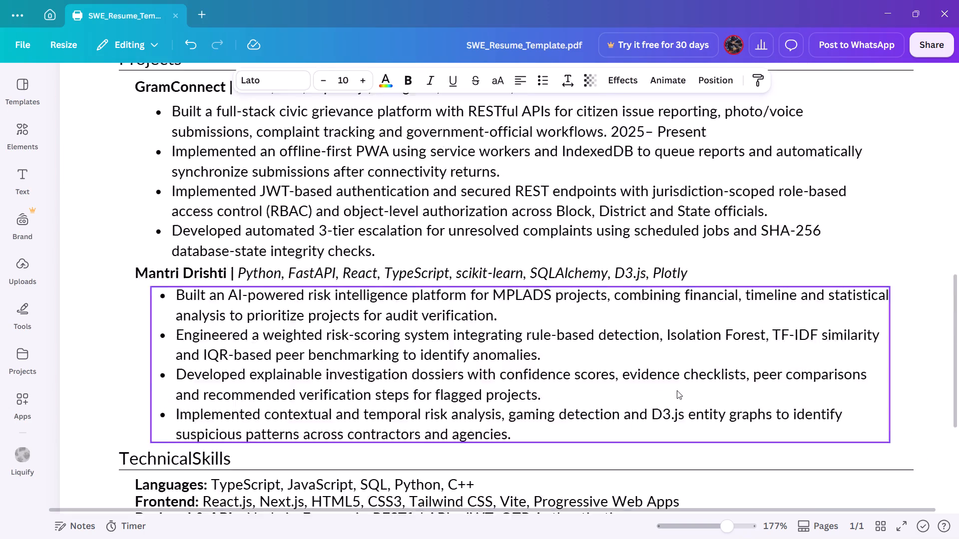
scroll(677, 390, "up", 13)
left_click(730, 276)
left_click(735, 275)
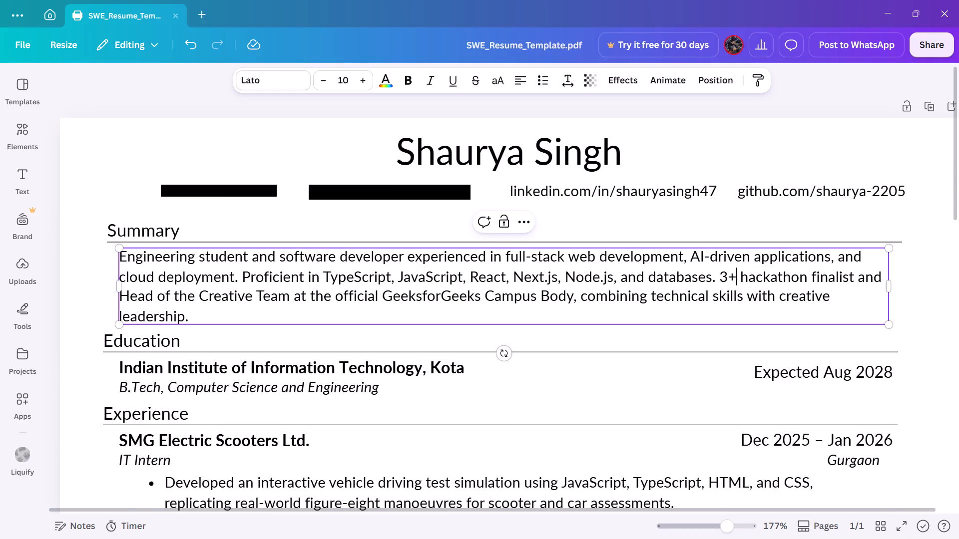
key("BackSpace")
key("x")
Check ChatGPT's final notes, and download the Canva resume as a digital PDF, overwriting Shaurya_Resume.pdf in Downloads.
key("alt+Tab")
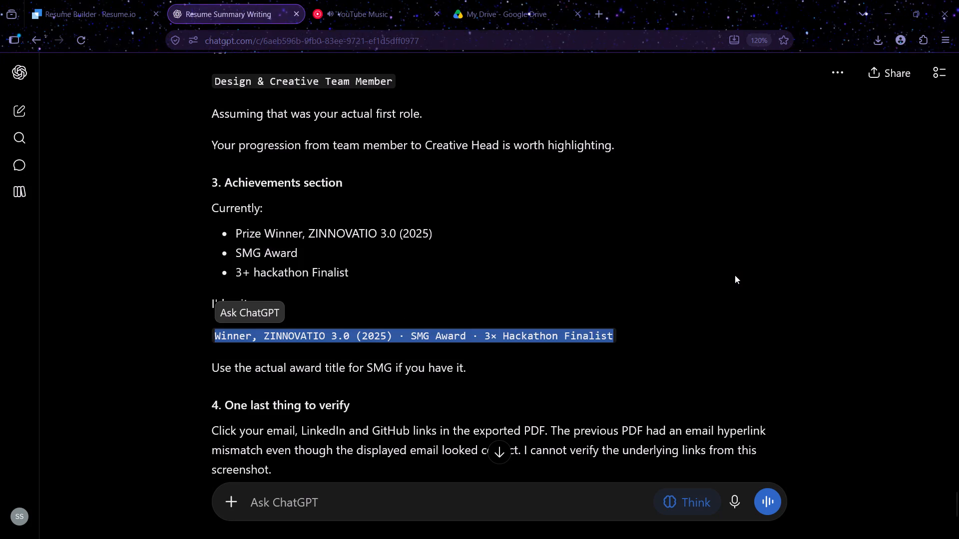
scroll(641, 307, "down", 2)
left_click(453, 293)
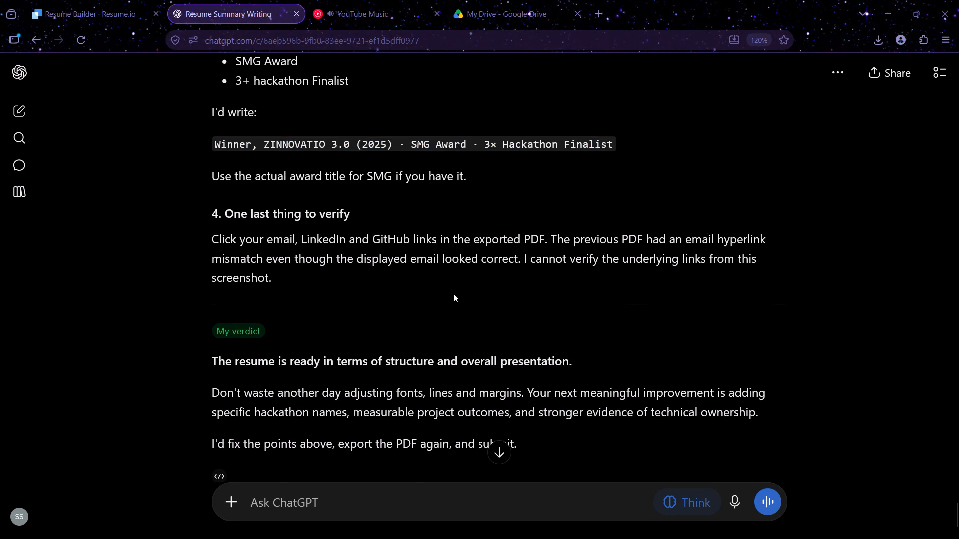
key("alt+Tab")
left_click(927, 50)
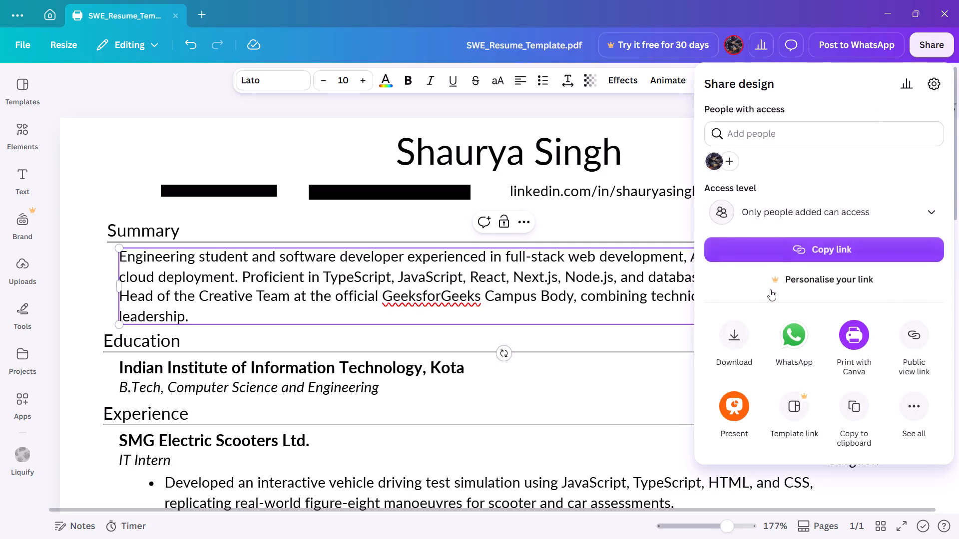
left_click(736, 340)
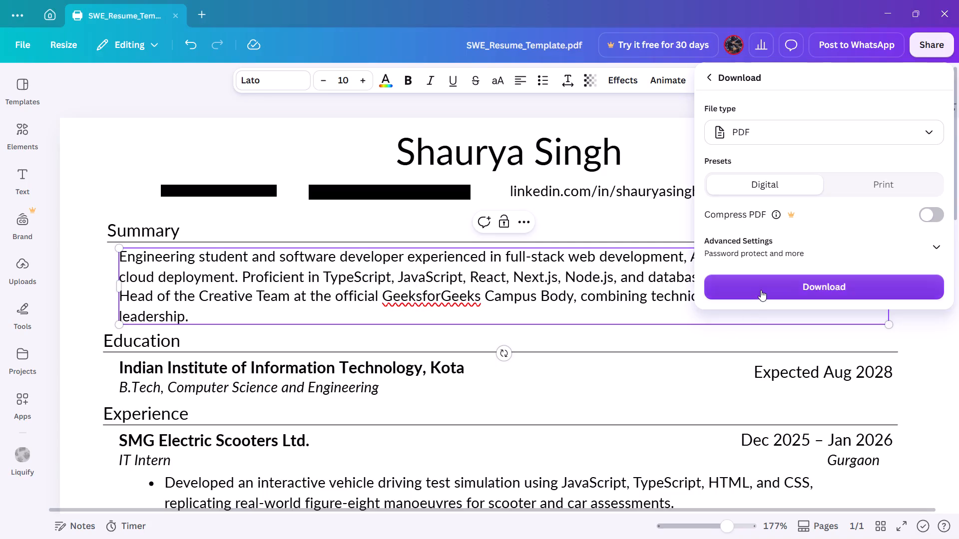
left_click(761, 289)
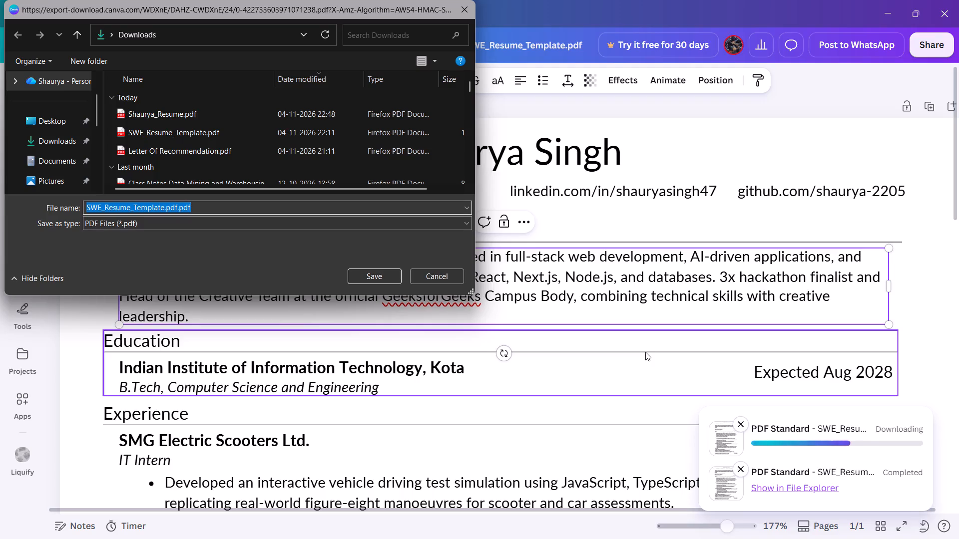
type("Shaurya")
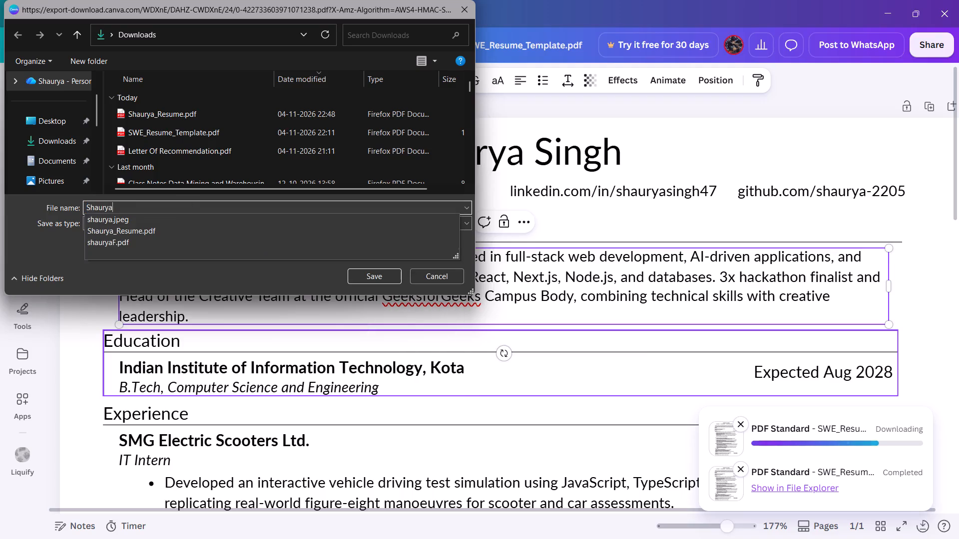
key("Down")
key("Down")
key("Return")
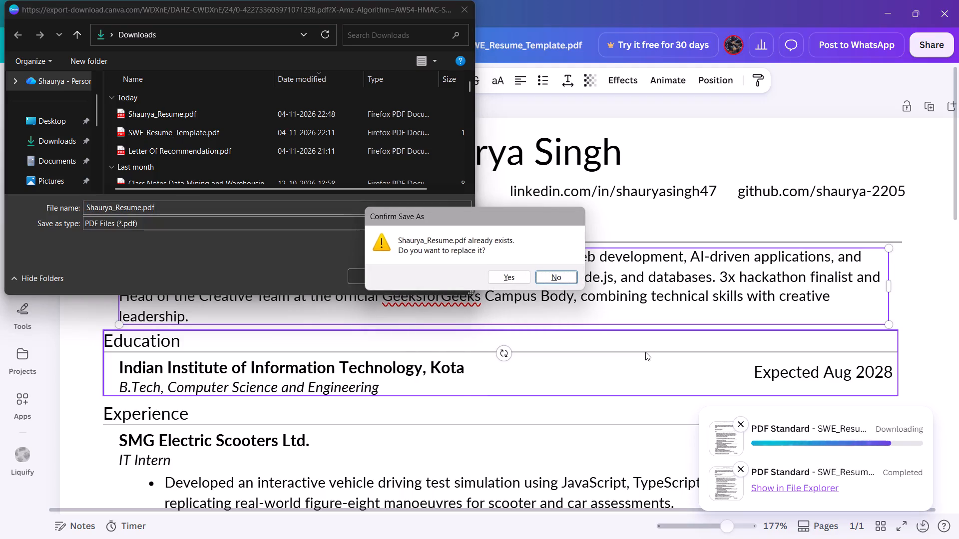
left_click(504, 273)
Switch to Google Drive in Firefox and open the TnP folder.
key("alt+Tab")
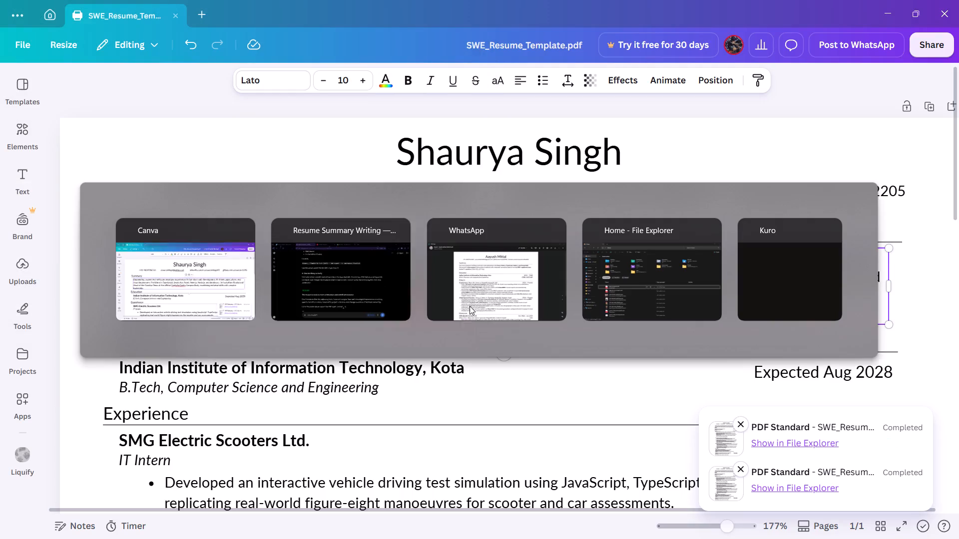
left_click(375, 276, "alt")
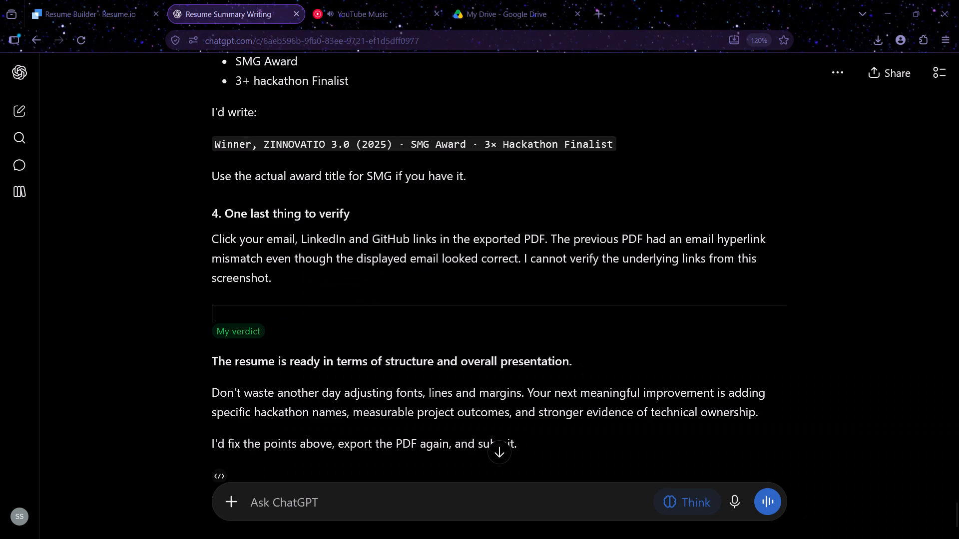
left_click(506, 15)
double_click(347, 252)
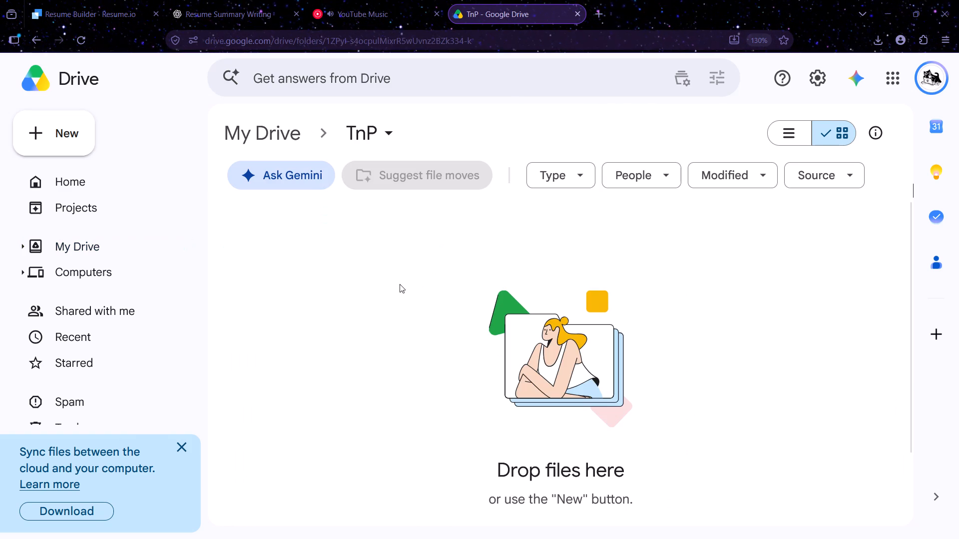
left_click(399, 283)
Bring Shaurya_Resume.pdf from File Explorer's recent files over to the TnP folder in Google Drive for upload.
key("alt+Tab")
left_click(639, 275, "alt")
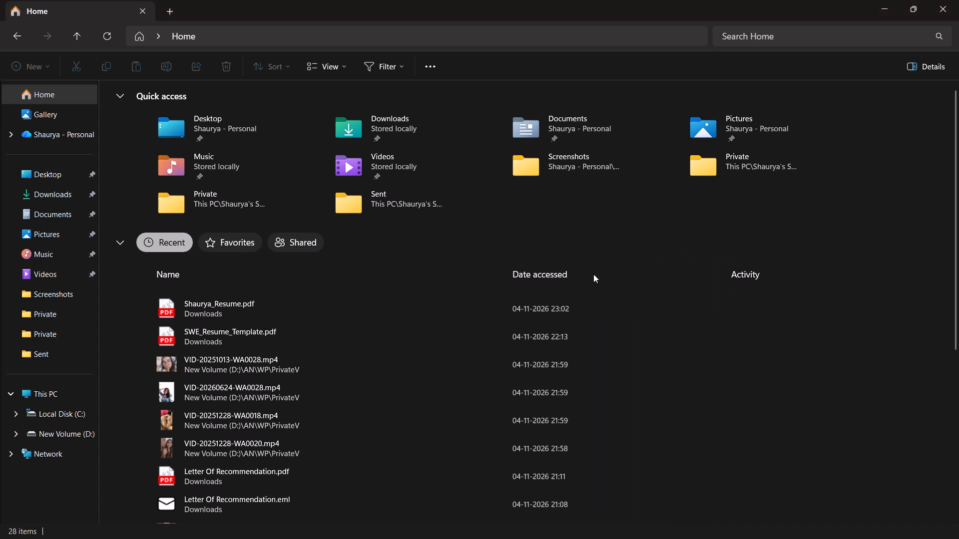
left_click_drag(240, 308, 297, 316)
key("alt+Tab")
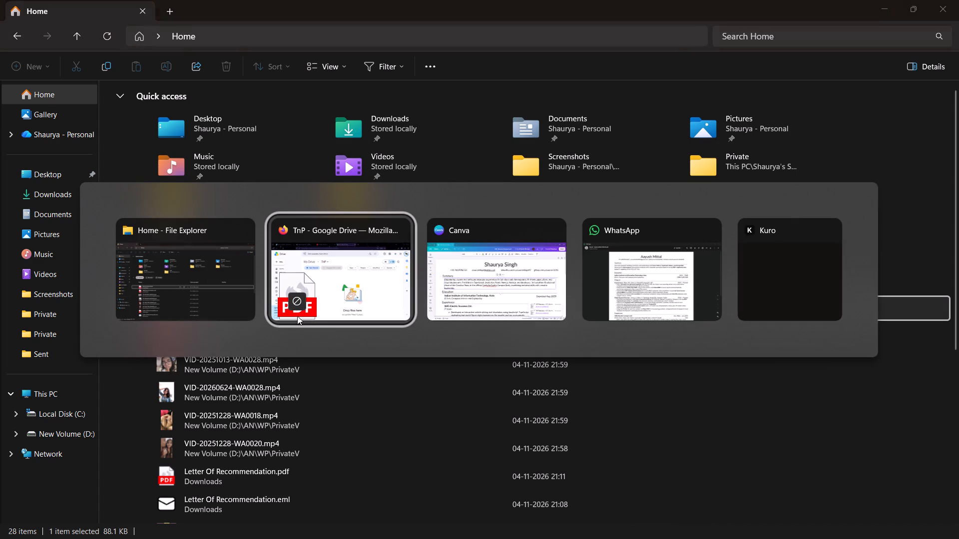
Drop Shaurya_Resume.pdf from File Explorer into the empty TnP folder in Google Drive to upload it.
left_click_drag(297, 316, 295, 316)
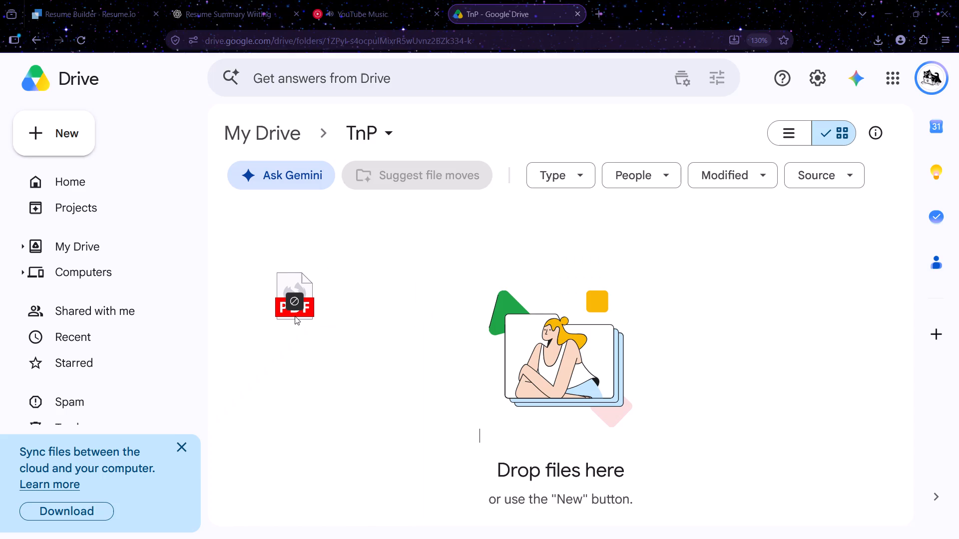
left_click_drag(295, 316, 296, 155)
key("alt+Tab")
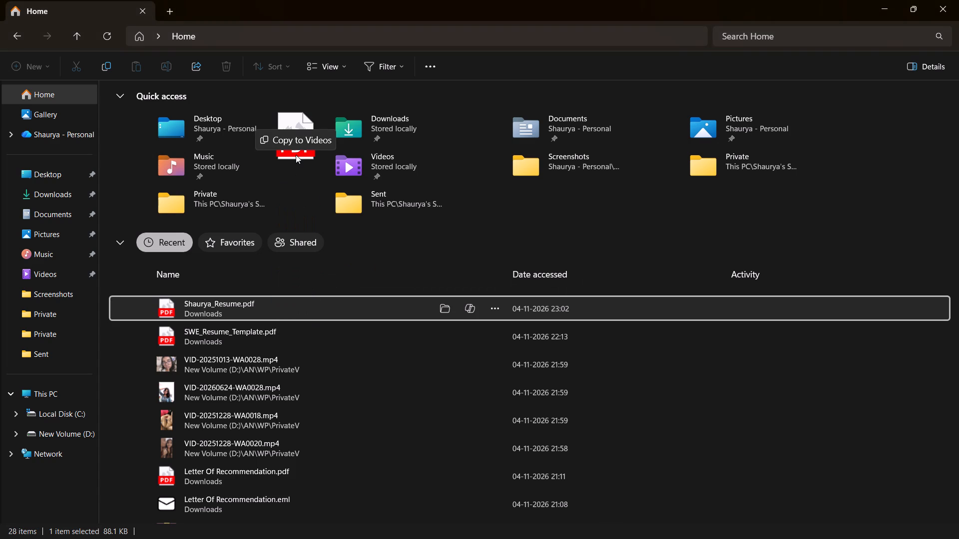
left_click_drag(296, 155, 473, 327)
key("alt+Tab")
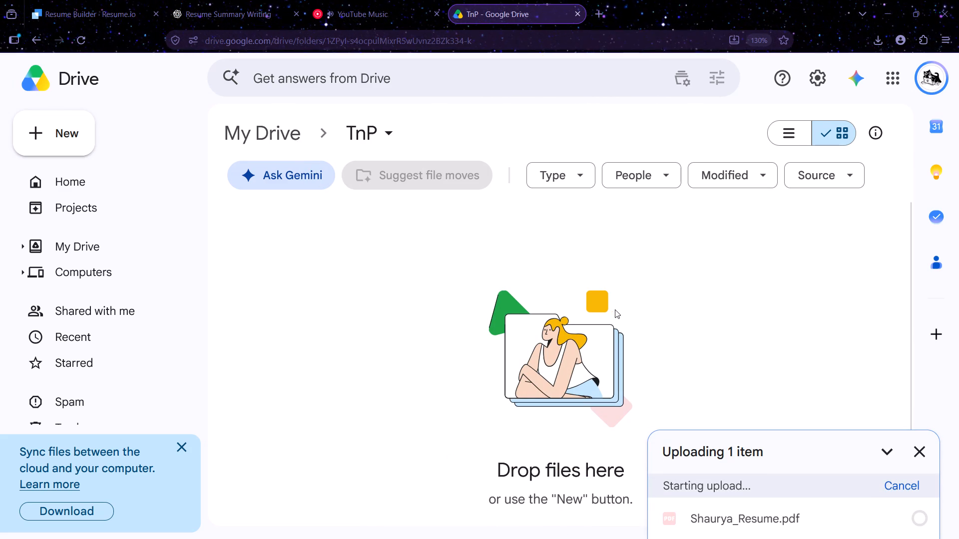
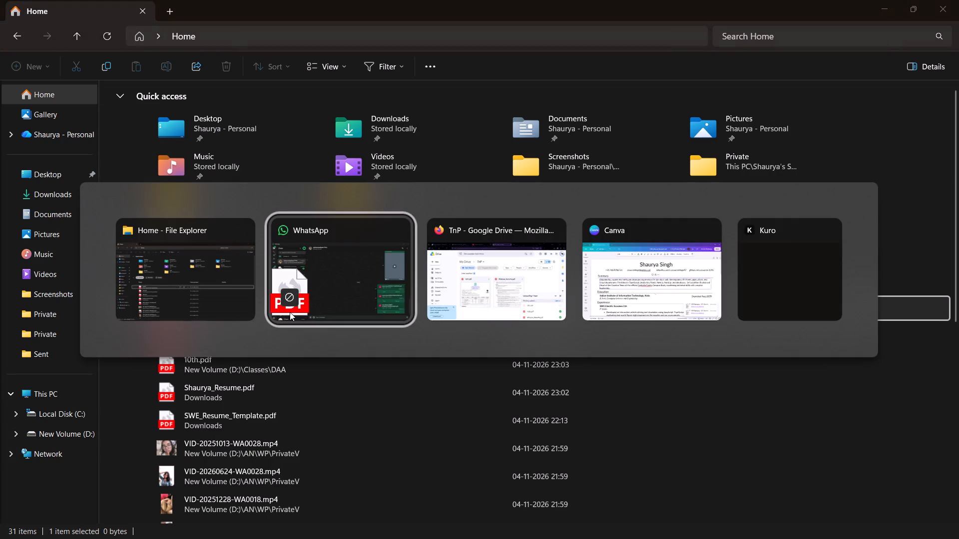
left_click_drag(290, 312, 511, 399)
key("alt+Tab")
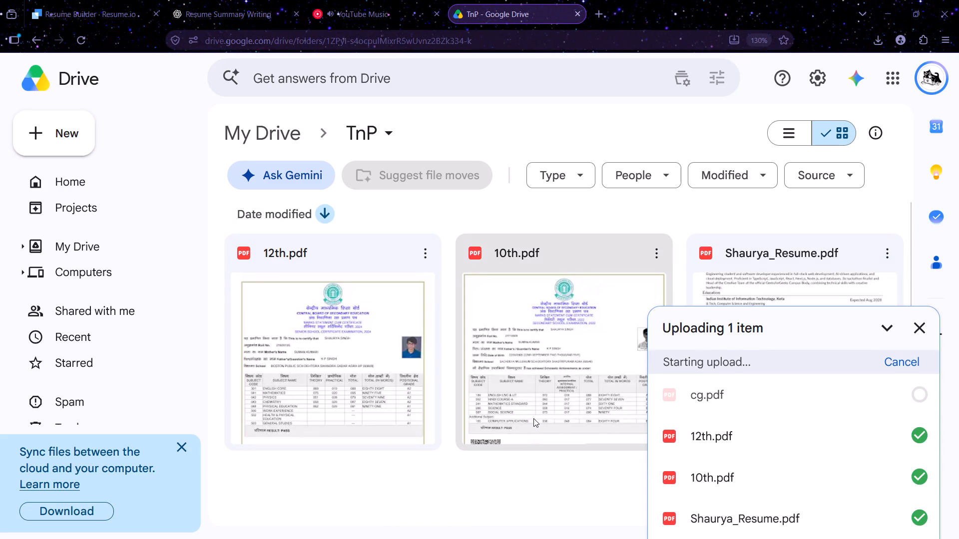
left_click(920, 353)
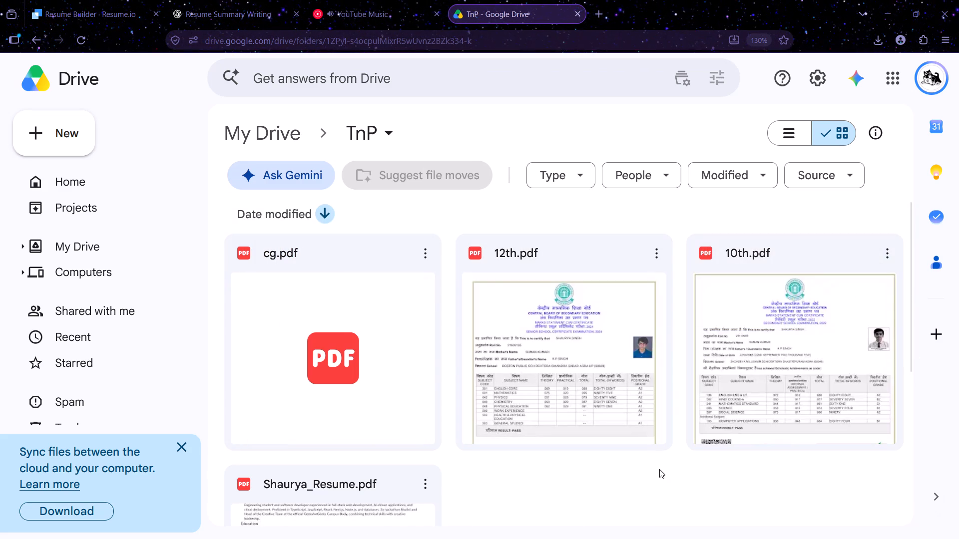
scroll(658, 472, "down", 1)
scroll(658, 472, "up", 1)
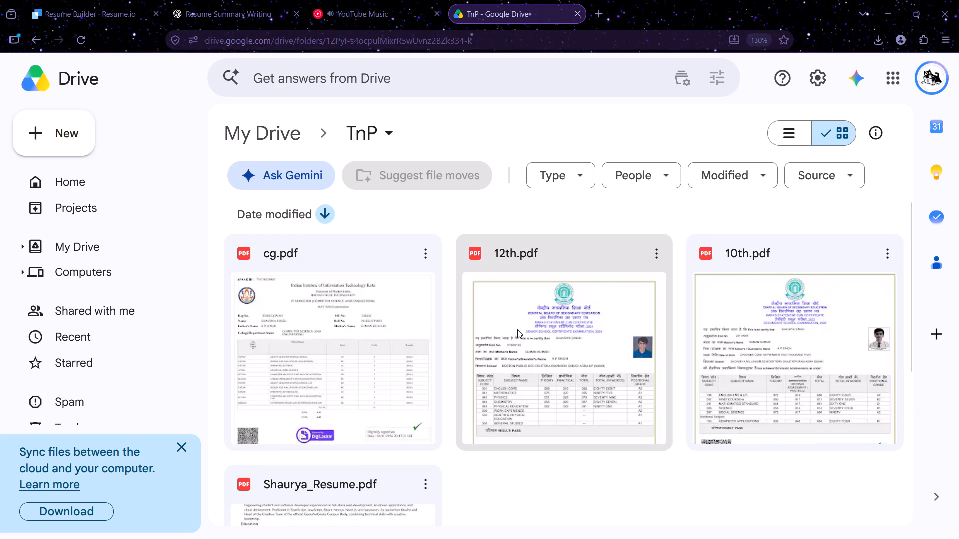
Share cg.pdf in the TnP folder as viewable by anyone with the link, and copy its link.
left_click(430, 261)
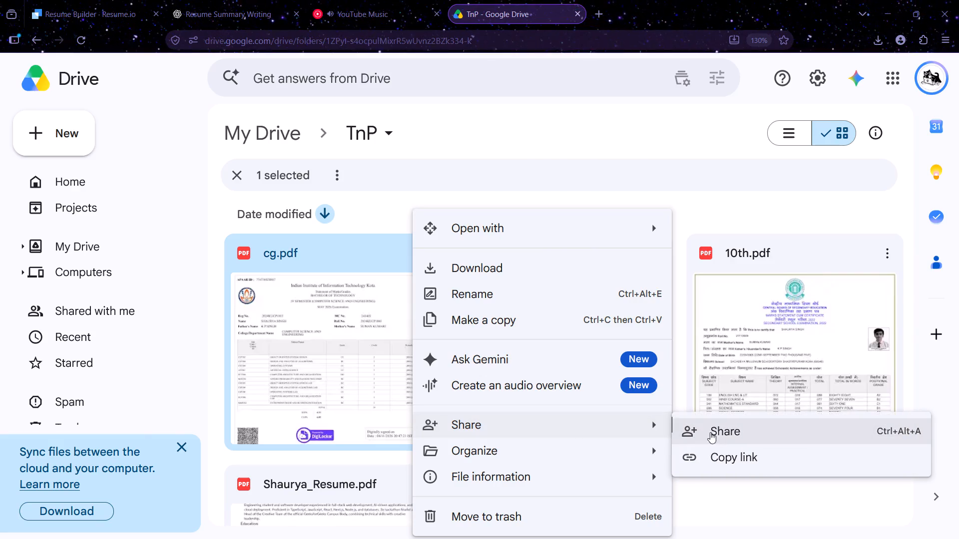
left_click(727, 438)
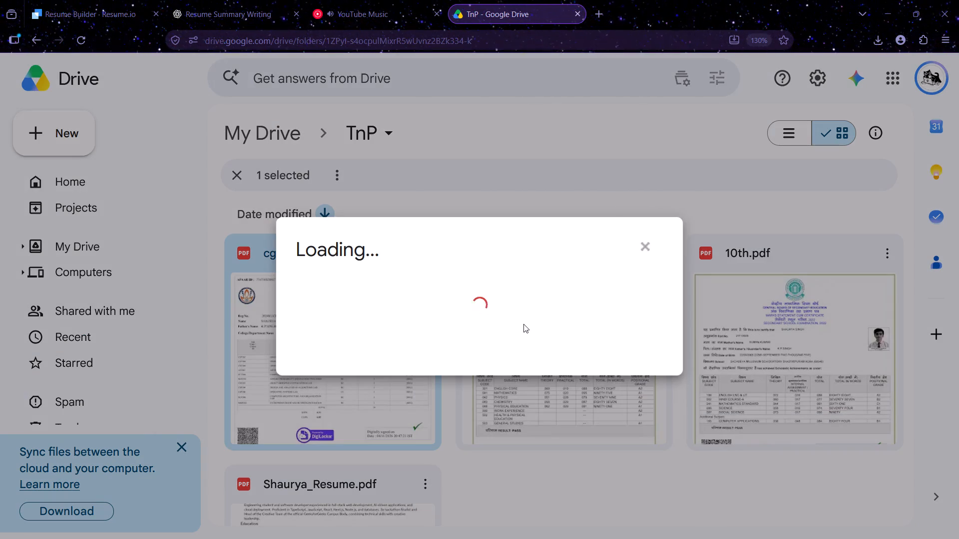
left_click(373, 368)
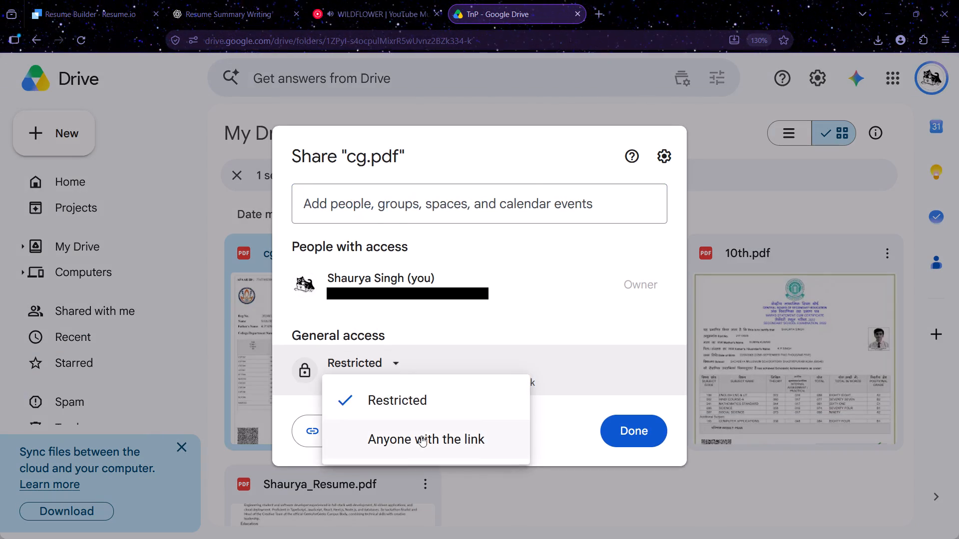
left_click(421, 436)
left_click(364, 464)
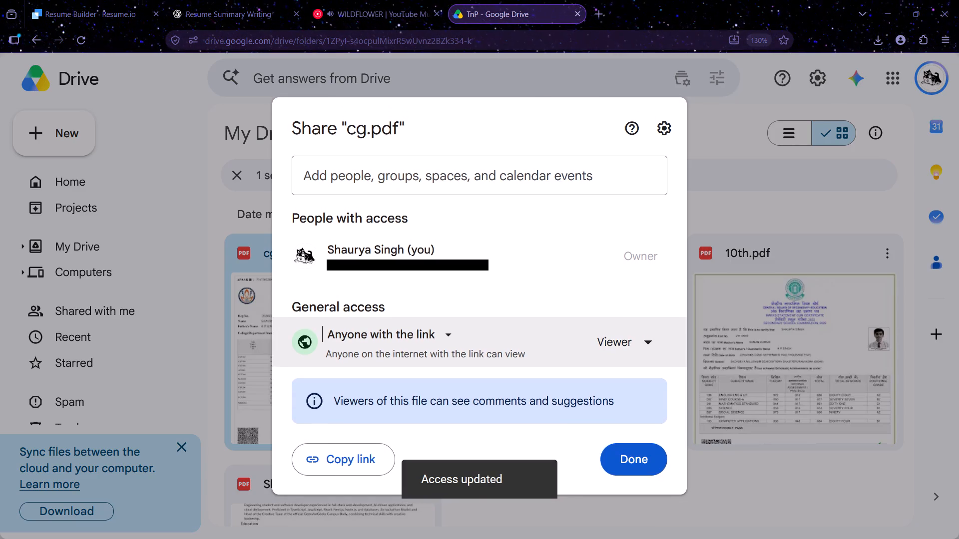
left_click(347, 459)
left_click(634, 468)
Switch from Google Drive in Firefox to another open app window.
key("alt+Tab")
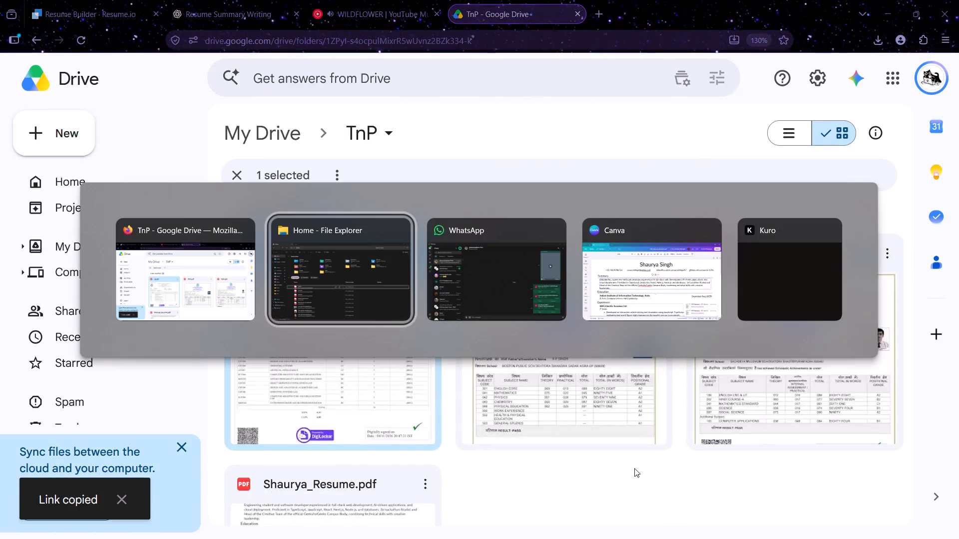
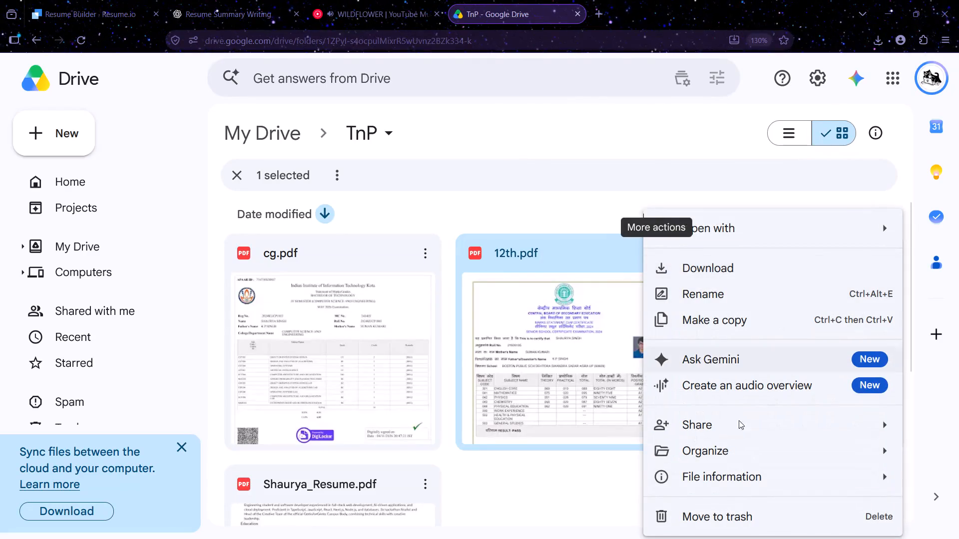
Share 12th.pdf in the TnP folder as viewable by anyone with the link, and copy its link.
left_click(718, 431)
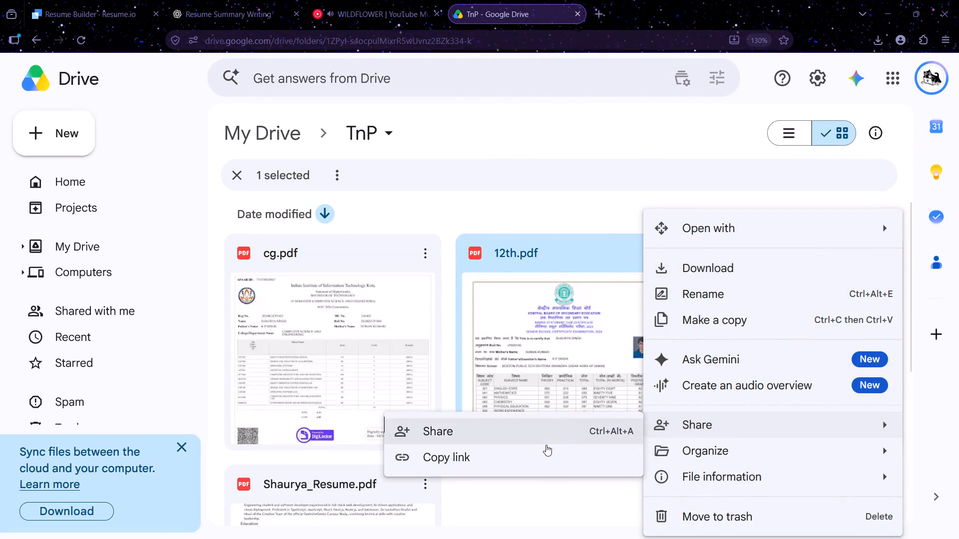
left_click(552, 432)
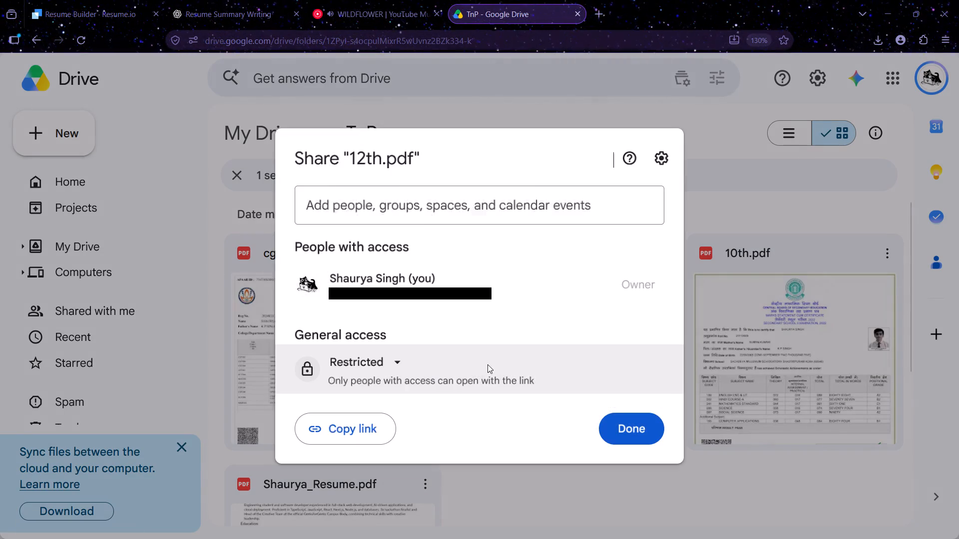
left_click(386, 365)
left_click(407, 437)
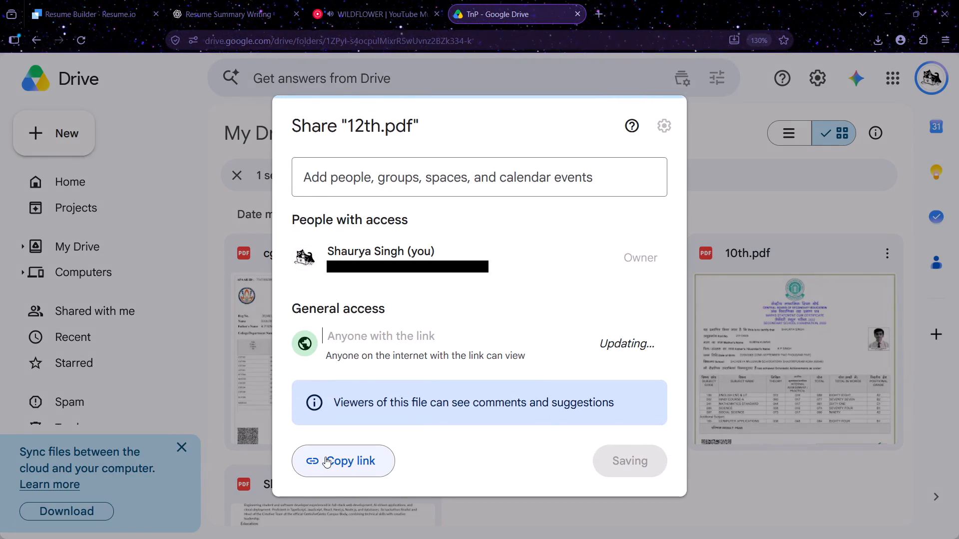
left_click(360, 464)
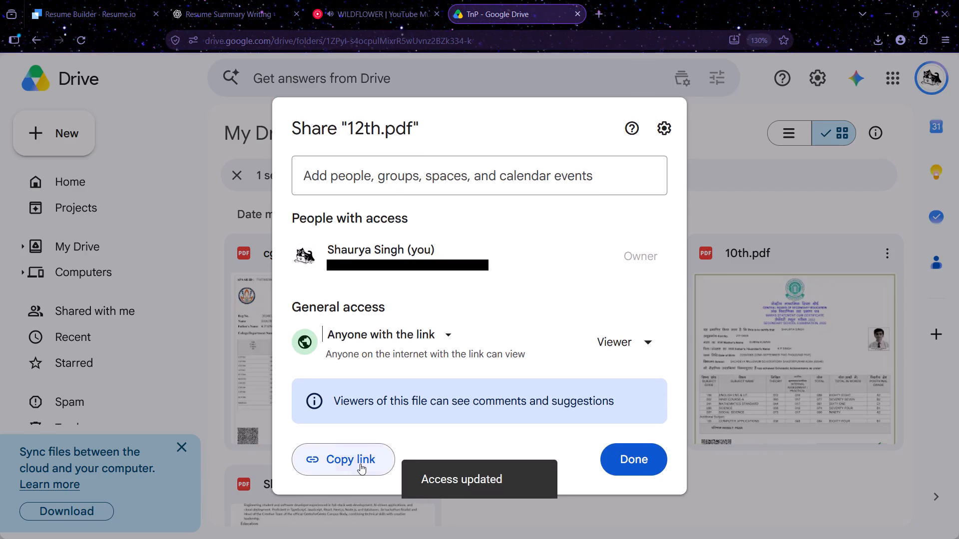
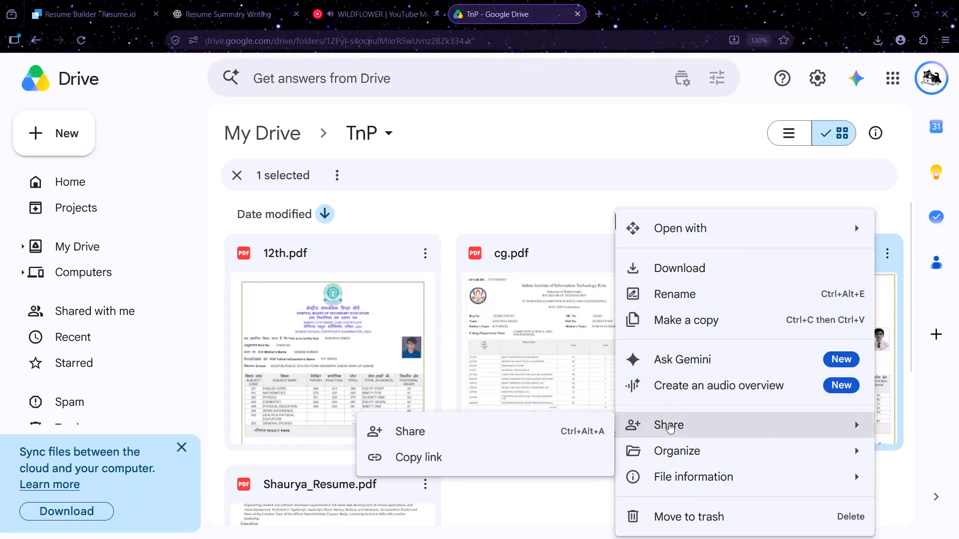
Share 10th.pdf in the TnP folder as viewable by anyone with the link, and copy its link.
left_click(476, 438)
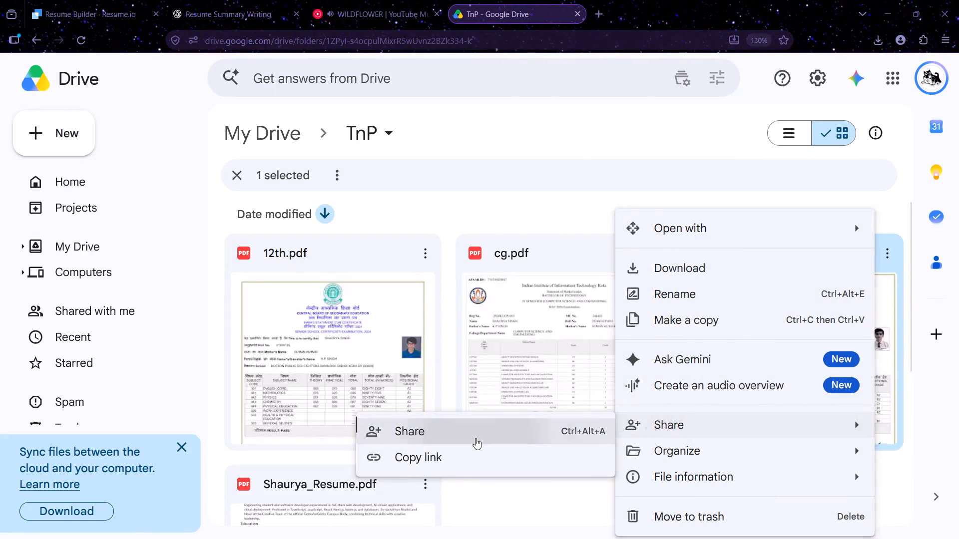
left_click(364, 361)
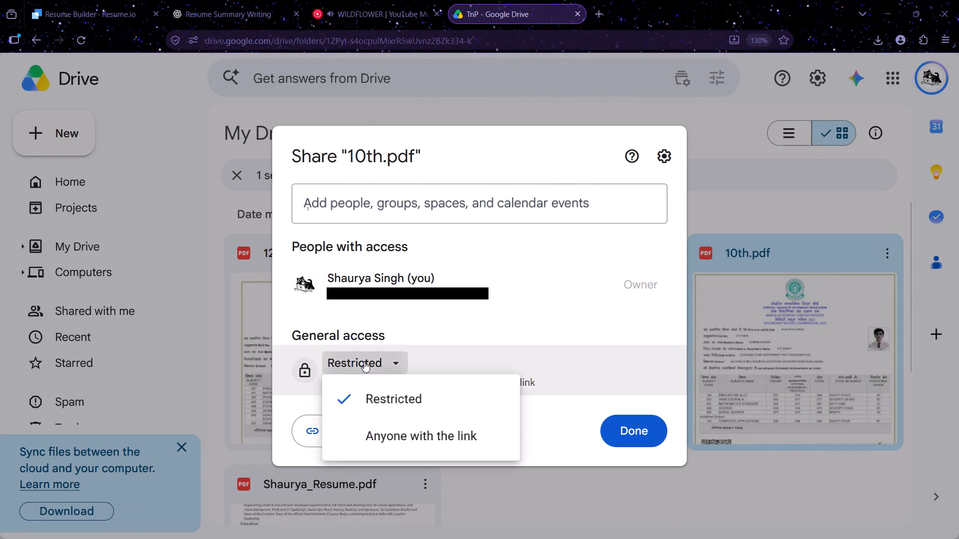
left_click(400, 436)
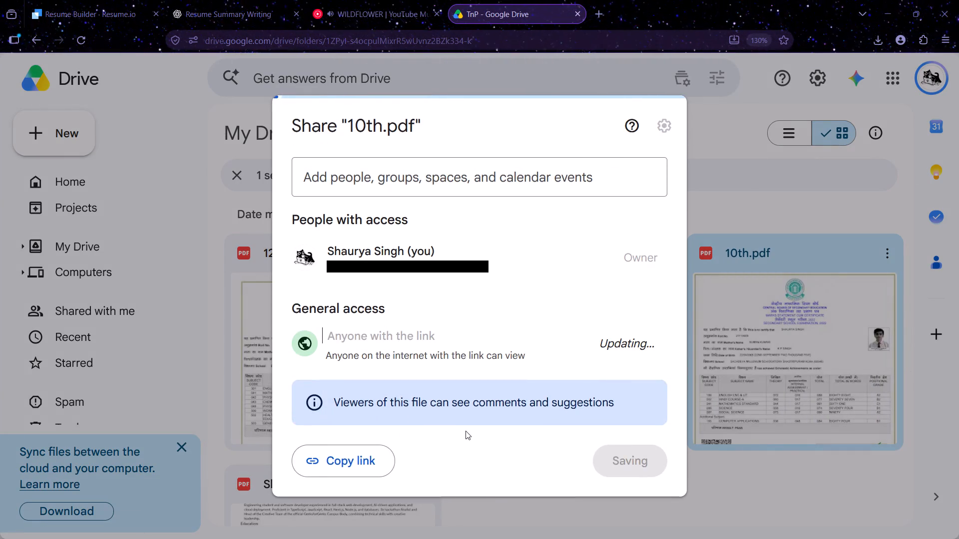
left_click(361, 451)
left_click(624, 449)
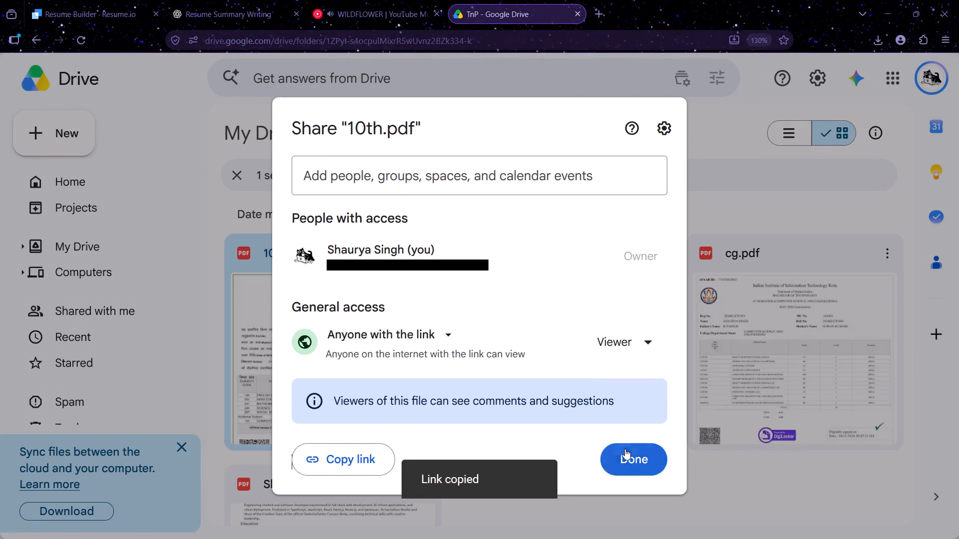
scroll(680, 475, "down", 3)
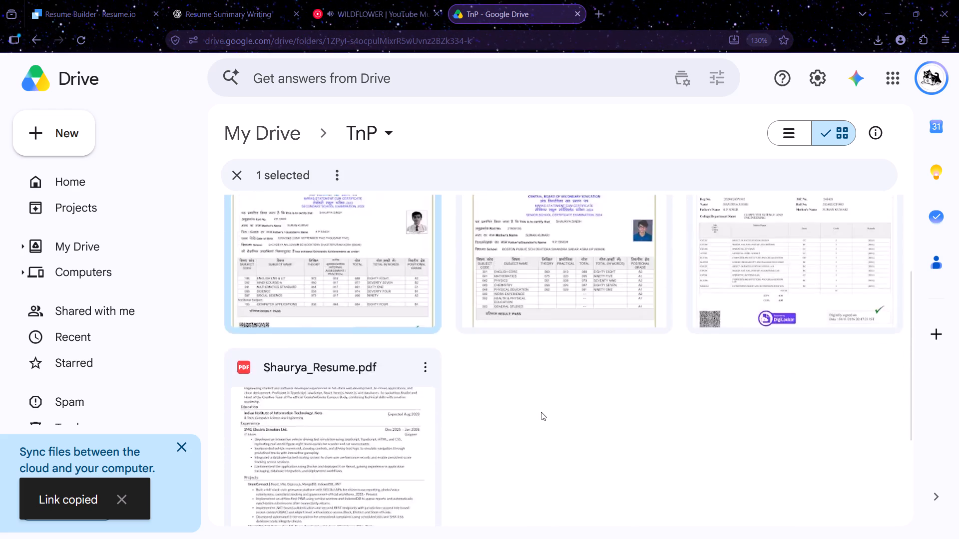
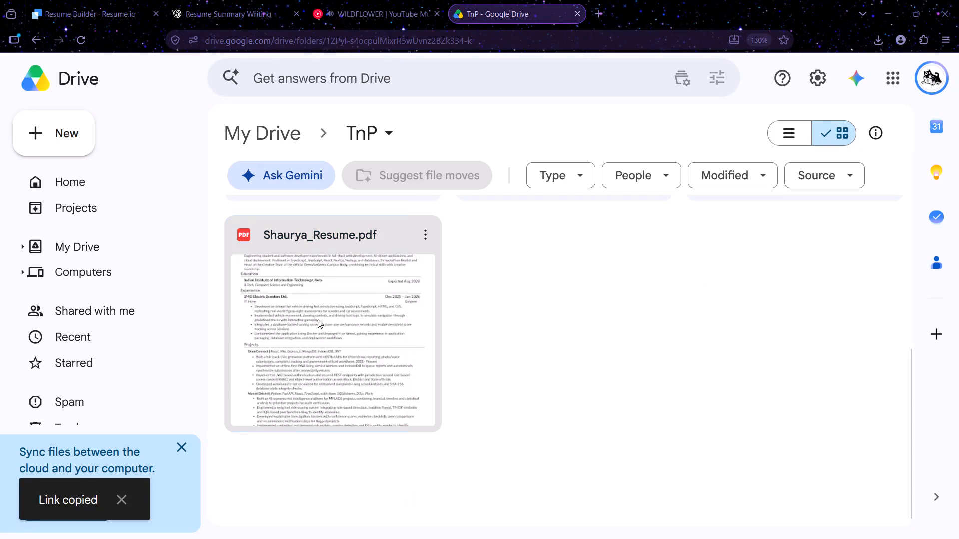
Open the resume PDF from the TnP folder in a separate background tab.
left_click(318, 319)
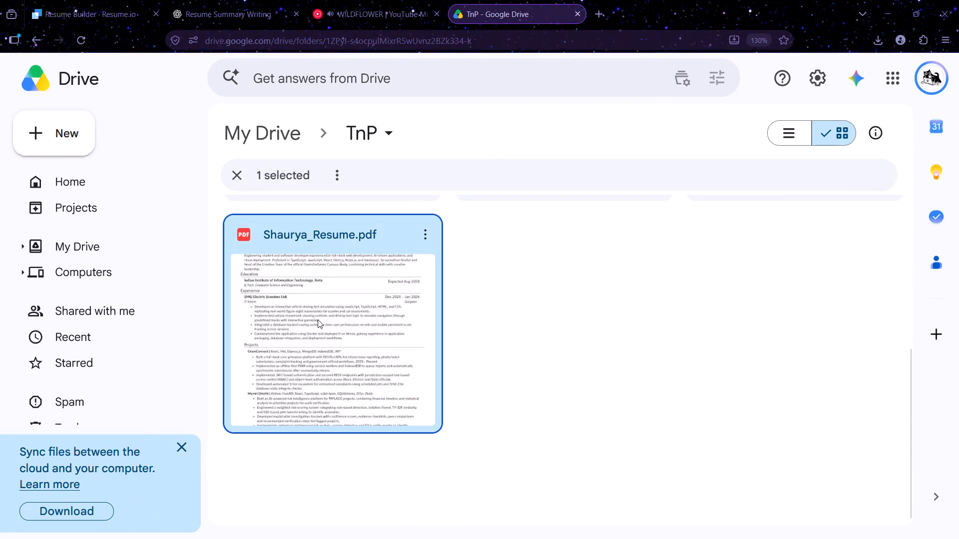
middle_click(318, 319)
scroll(499, 374, "down", 1)
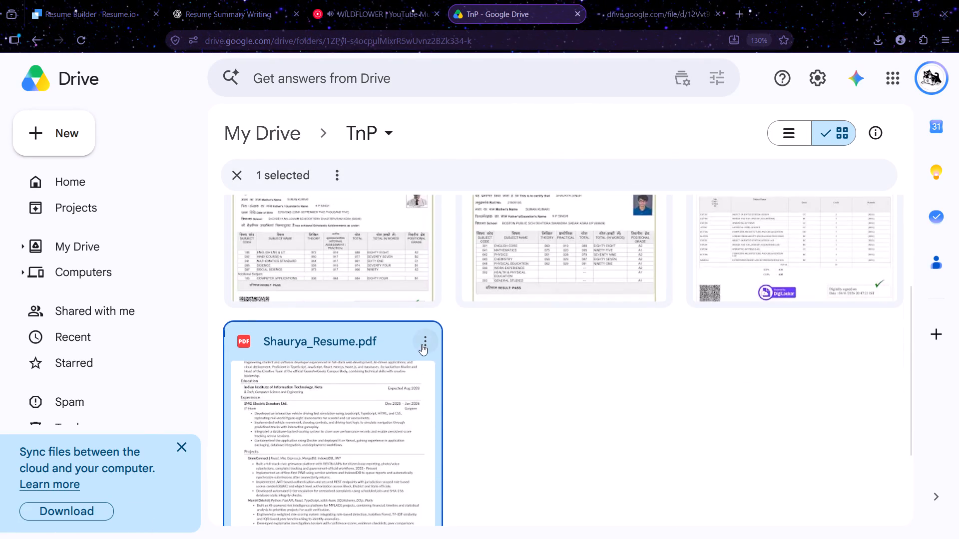
Open the sharing settings for the resume PDF in the TnP folder.
left_click(424, 343)
left_click(482, 268)
left_click(777, 273)
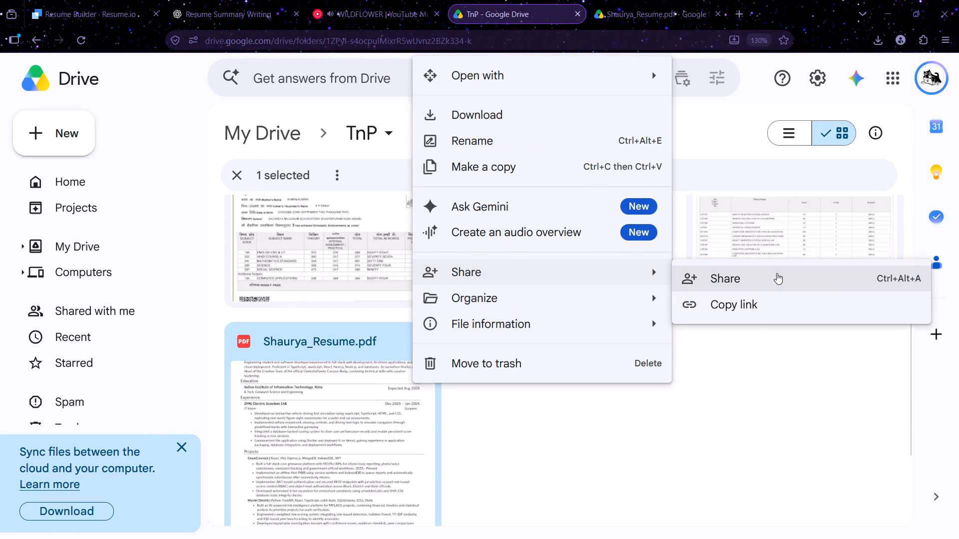
Look through the opened resume PDF's sections and close the AI-generated summary beside it.
left_click(650, 18)
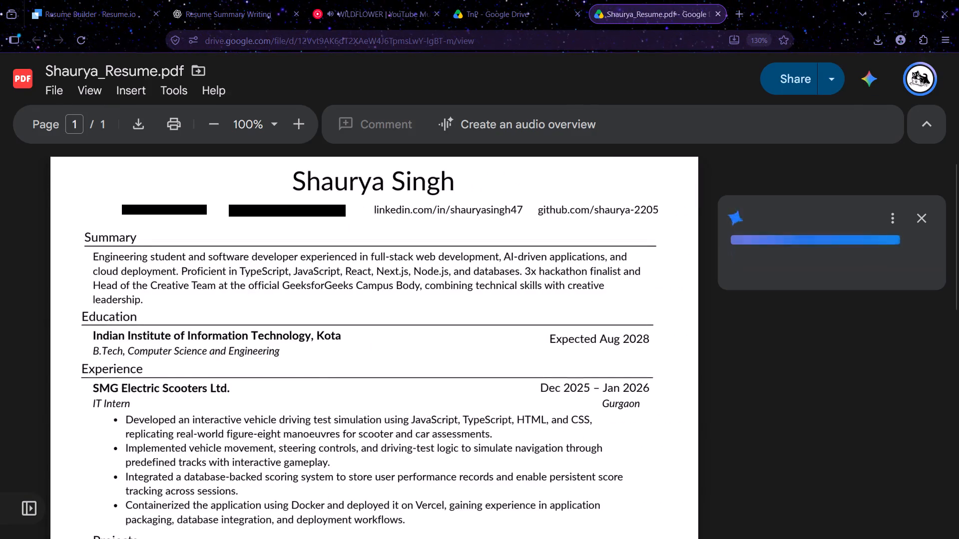
left_click(575, 209)
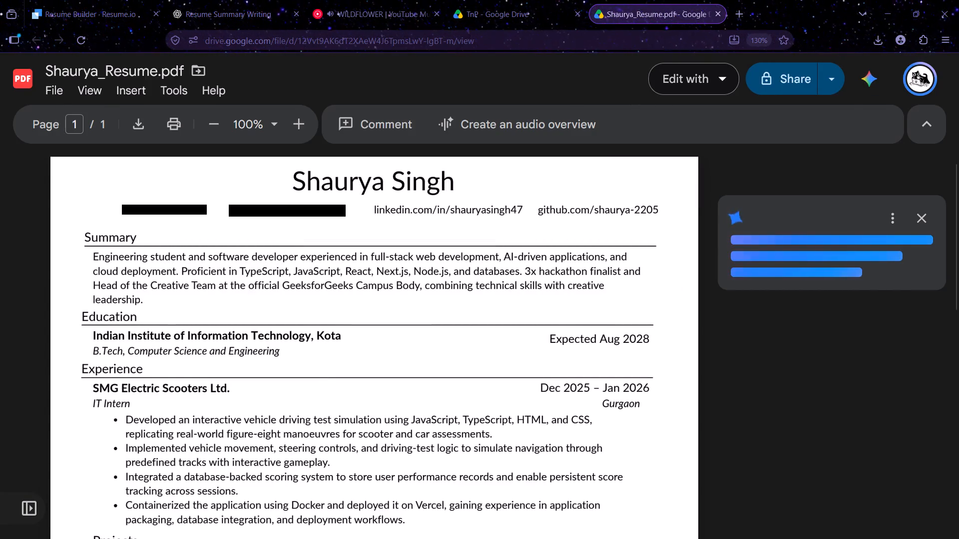
scroll(381, 225, "down", 2)
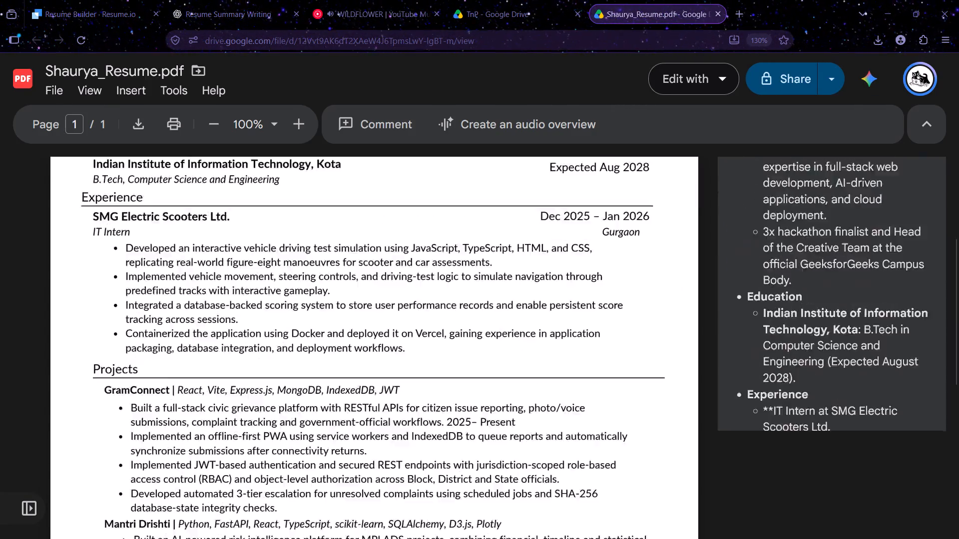
scroll(381, 225, "up", 4)
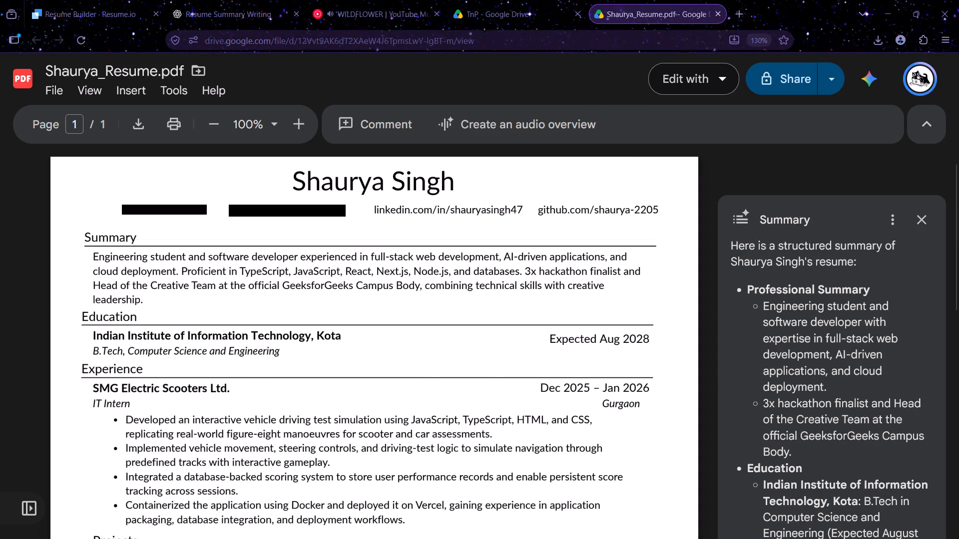
scroll(835, 314, "down", 4)
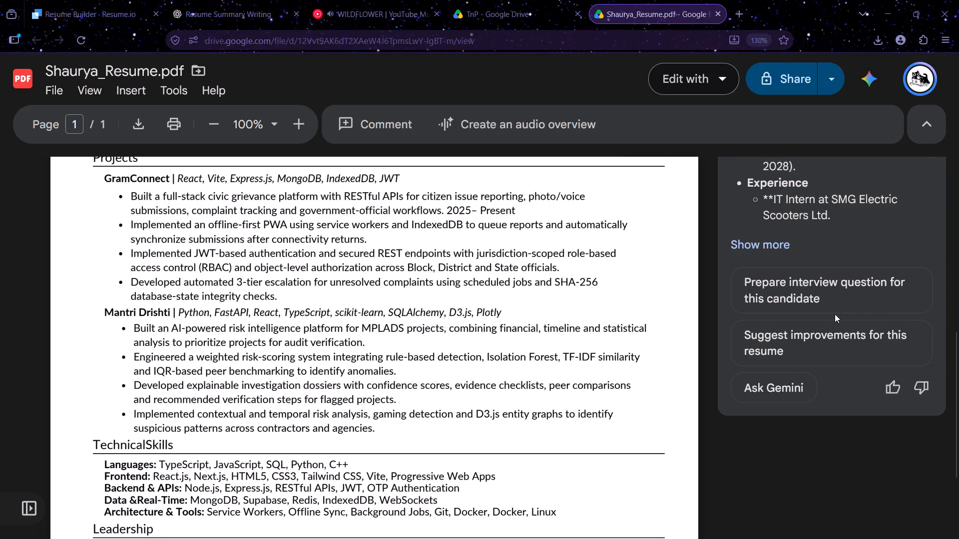
scroll(866, 310, "up", 5)
left_click(922, 223)
scroll(576, 316, "down", 3)
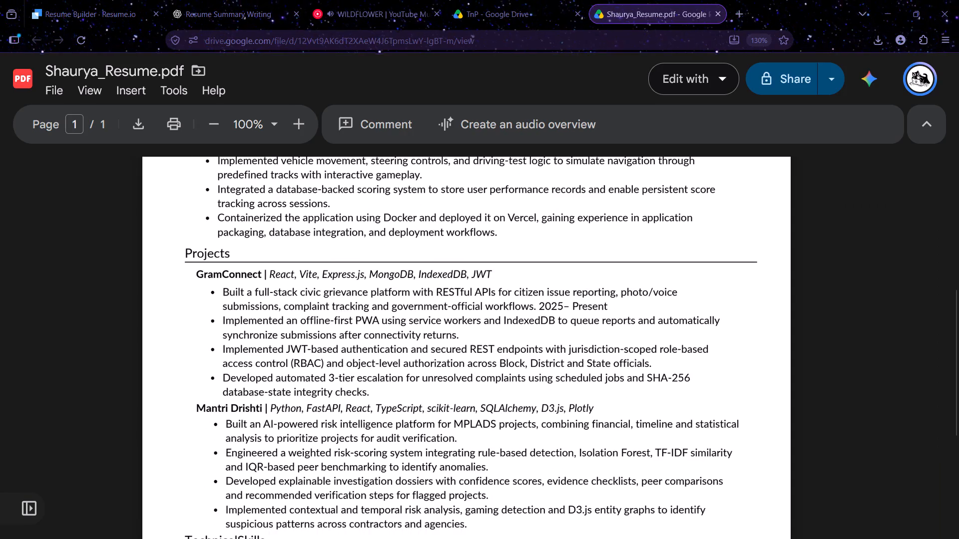
Set the resume PDF's general access to Anyone with the link as Viewer, recheck the opened resume, and copy its sharing link.
left_click(473, 0)
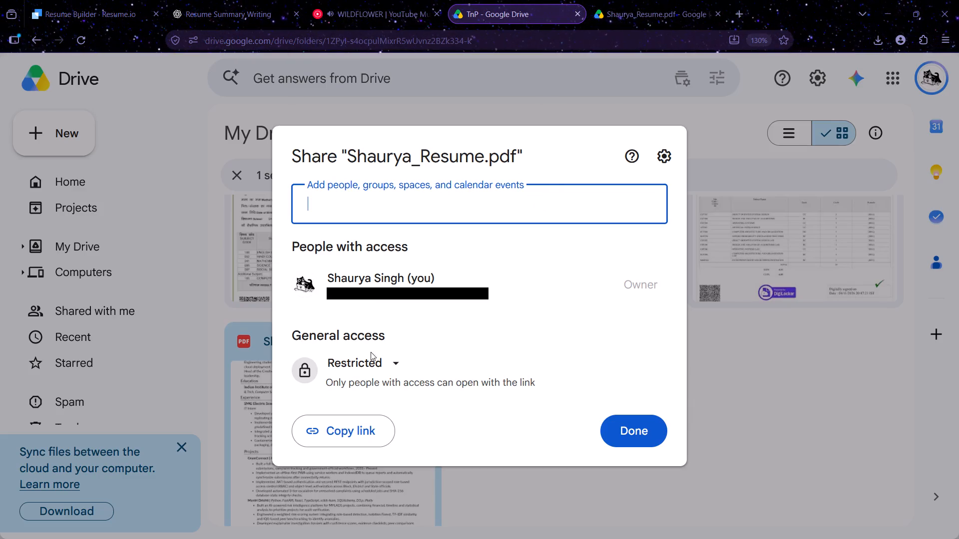
left_click(373, 368)
left_click(419, 433)
left_click(638, 0)
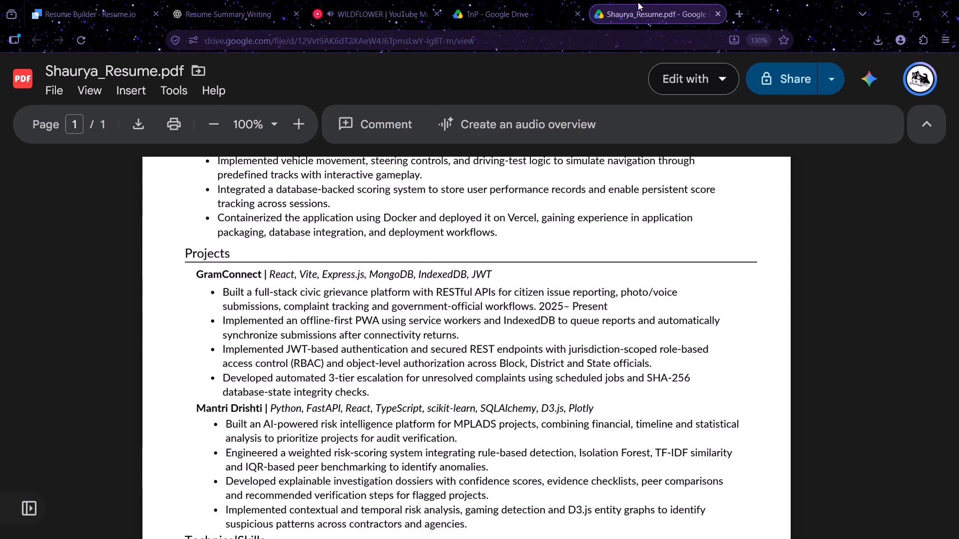
scroll(458, 312, "down", 6)
scroll(433, 411, "up", 8)
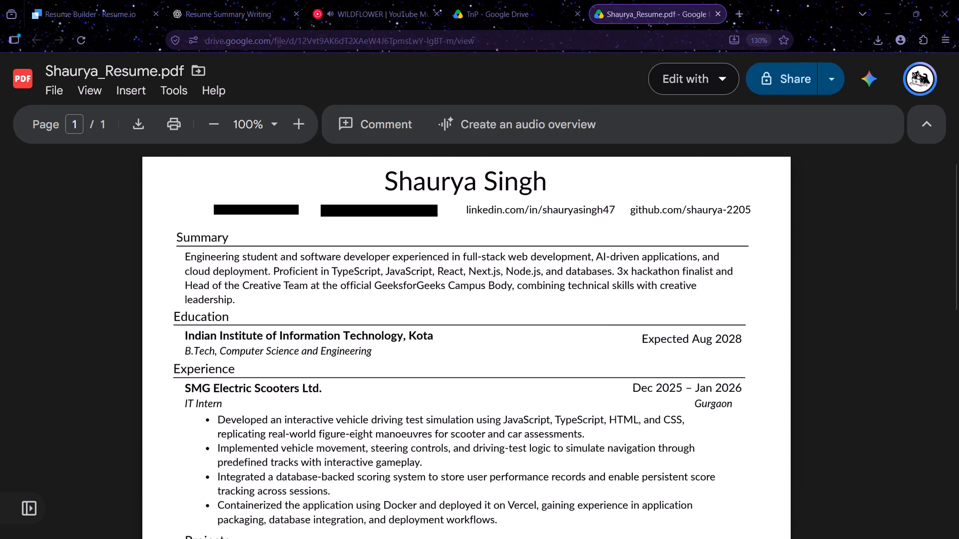
scroll(433, 430, "up", 4)
left_click(485, 0)
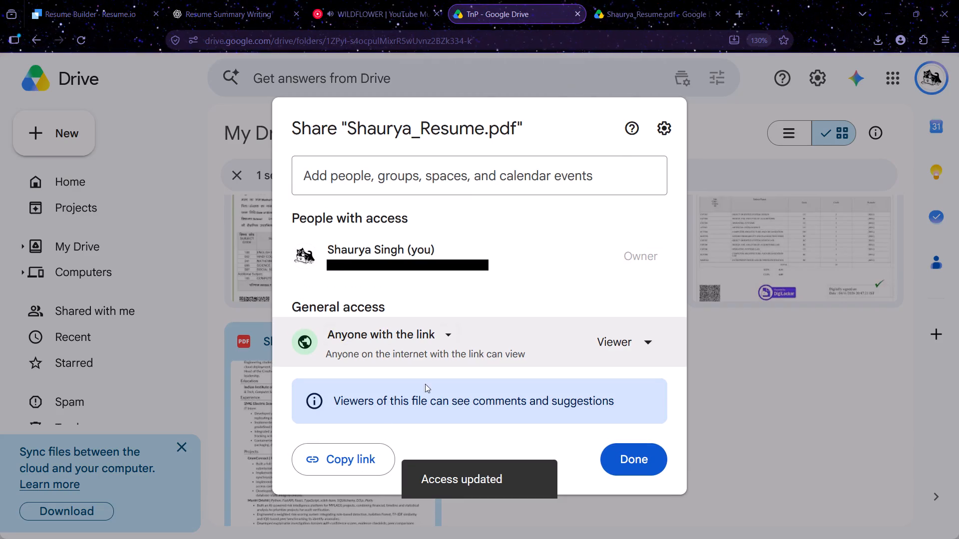
left_click(361, 457)
left_click(639, 460)
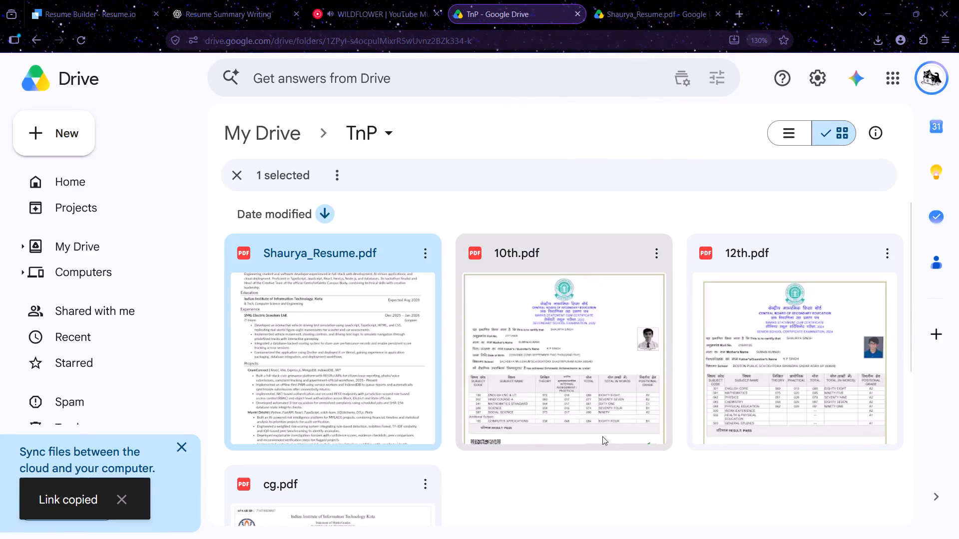
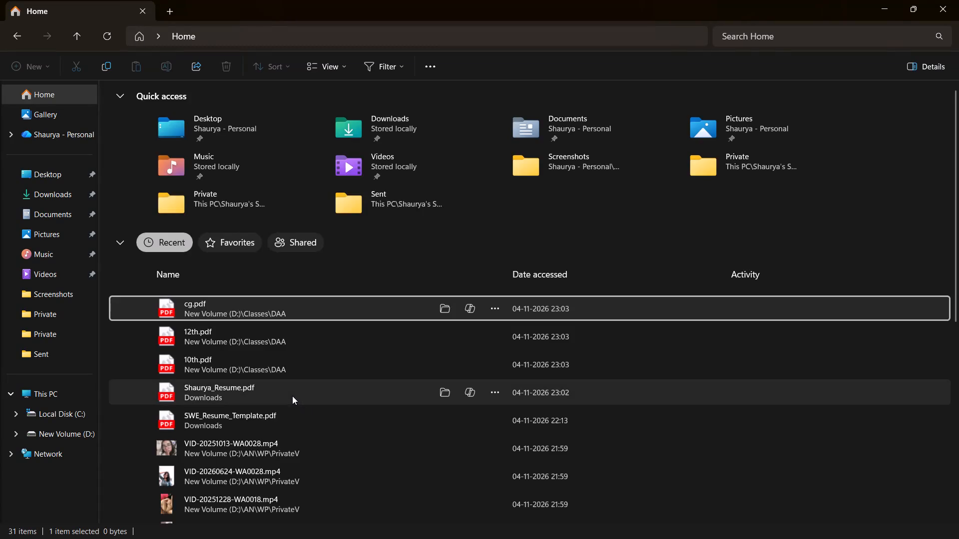
Select Letter Of Recommendation.pdf among the recent files in File Explorer and start switching to another open window.
scroll(292, 396, "down", 3)
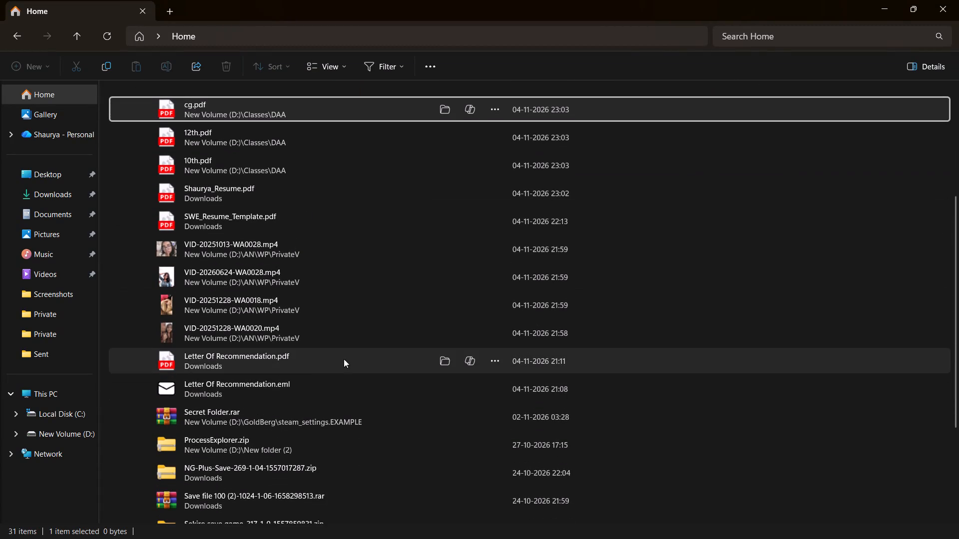
left_click(299, 361)
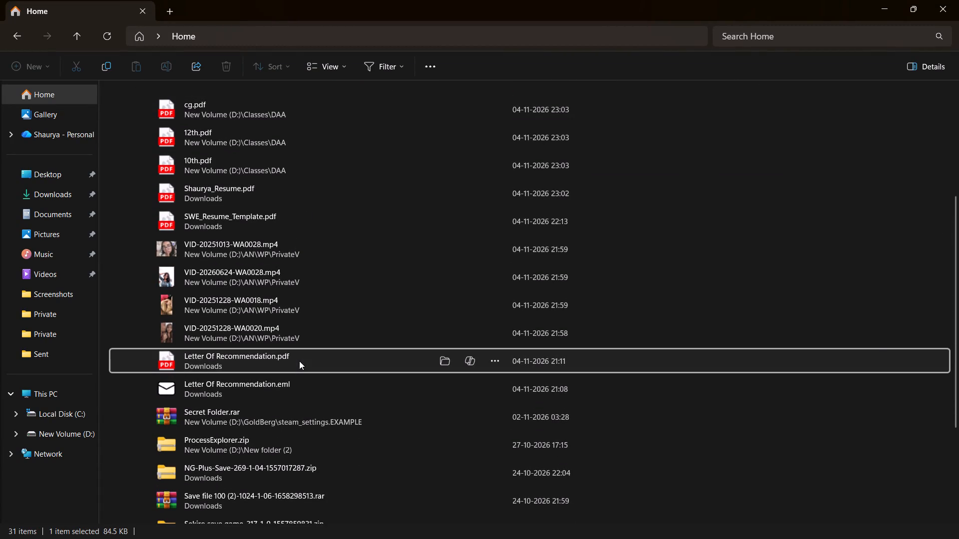
key("alt+Tab")
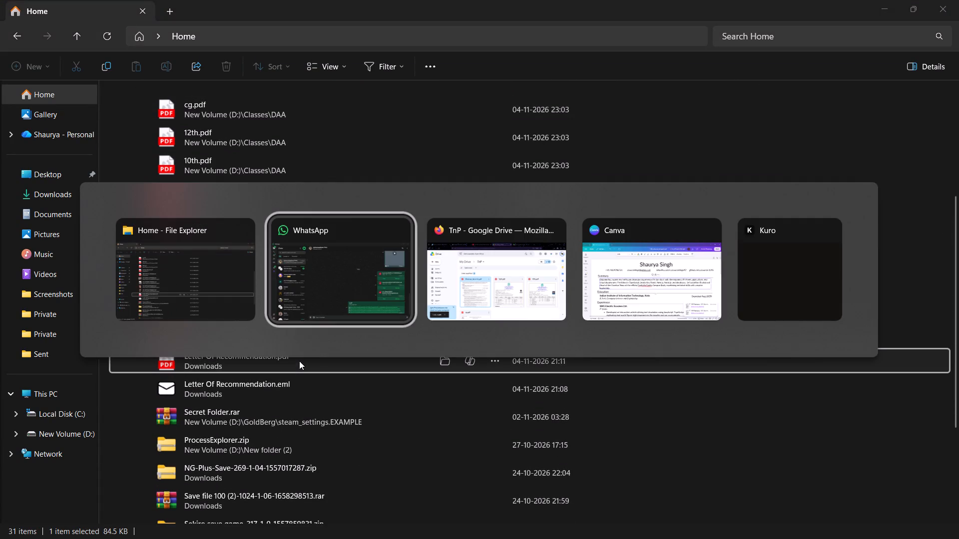
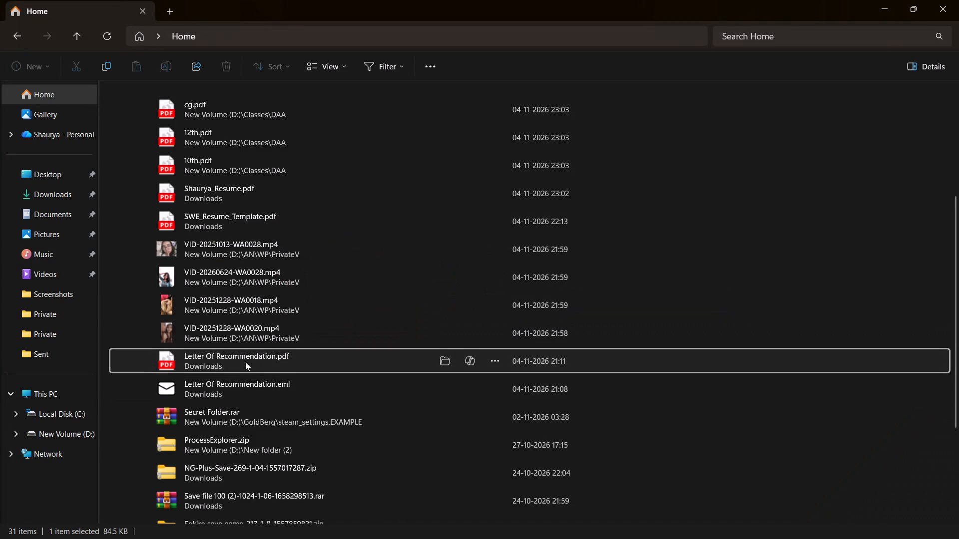
Upload Letter Of Recommendation.pdf from File Explorer's recent files into the TnP folder in Google Drive and clear the file selection.
left_click_drag(245, 362, 328, 372)
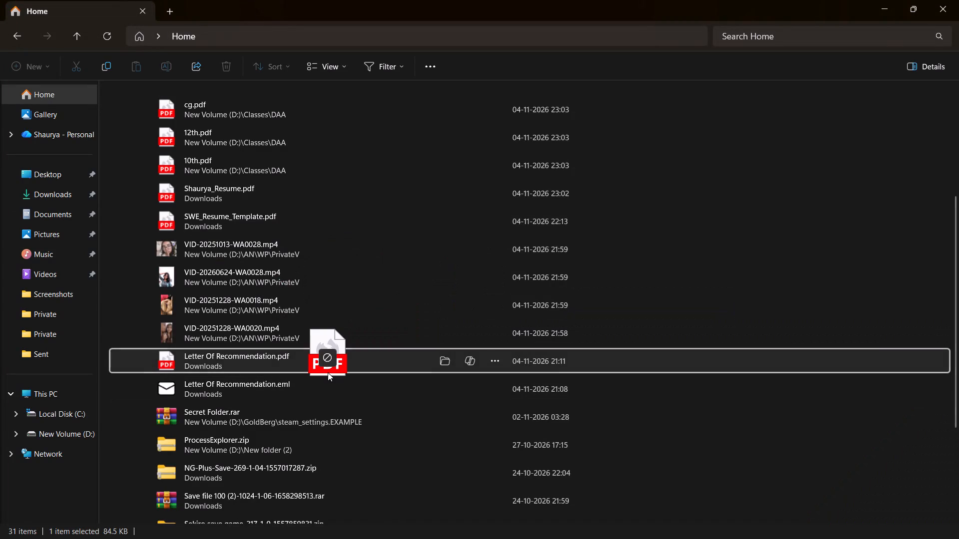
left_click_drag(328, 372, 652, 498)
key("alt+Tab")
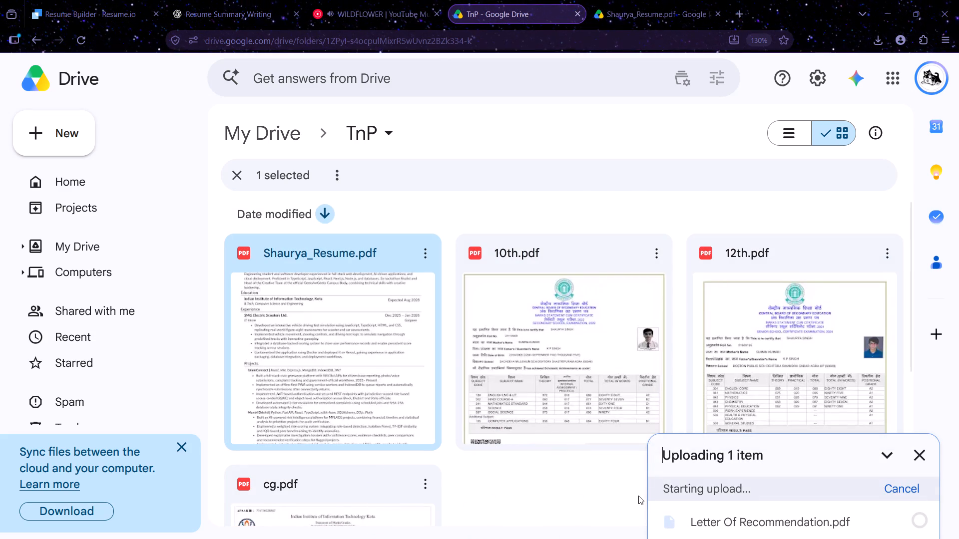
scroll(514, 413, "down", 3)
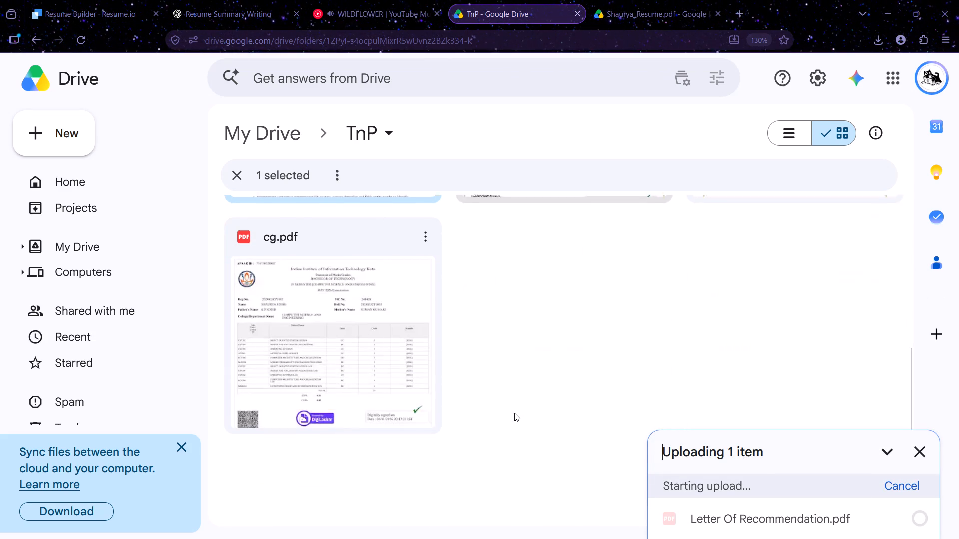
scroll(514, 413, "up", 4)
left_click(471, 223)
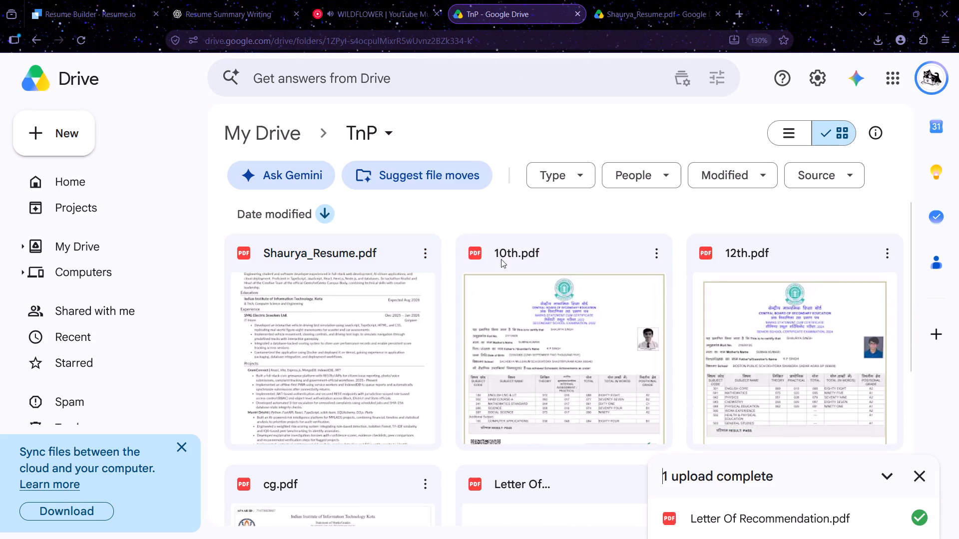
Set the Letter Of Recommendation PDF's general access to Anyone with the link as Viewer and copy its sharing link.
scroll(592, 424, "down", 2)
left_click(656, 314)
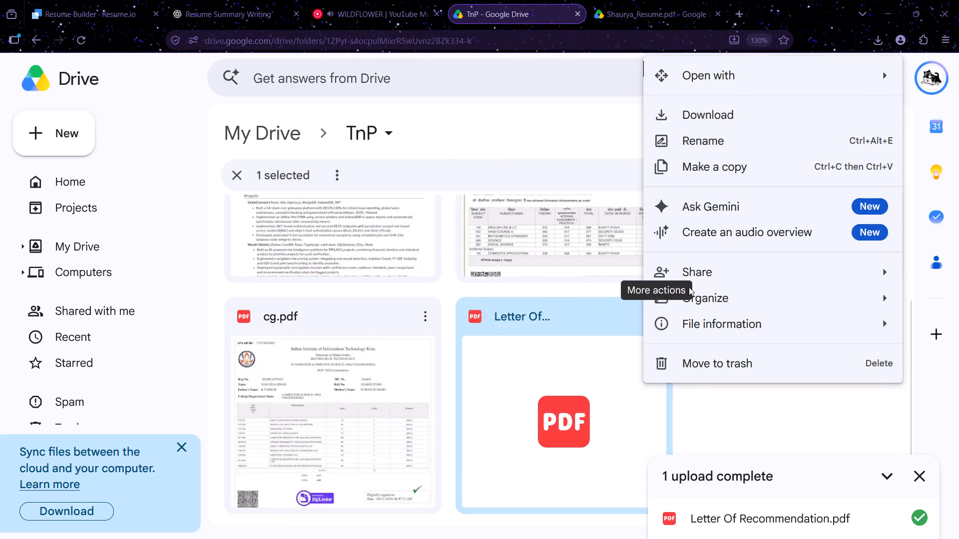
left_click(694, 275)
left_click(572, 279)
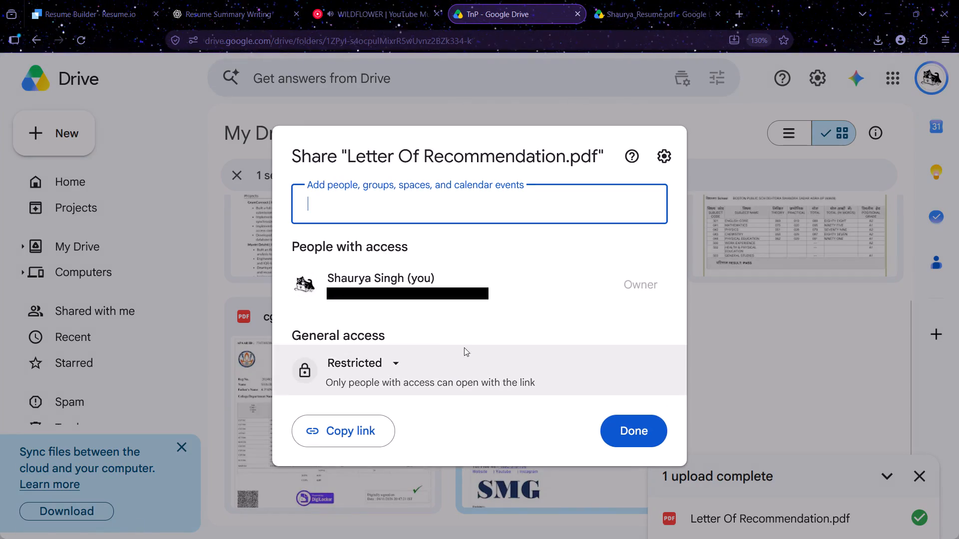
left_click(376, 366)
left_click(395, 441)
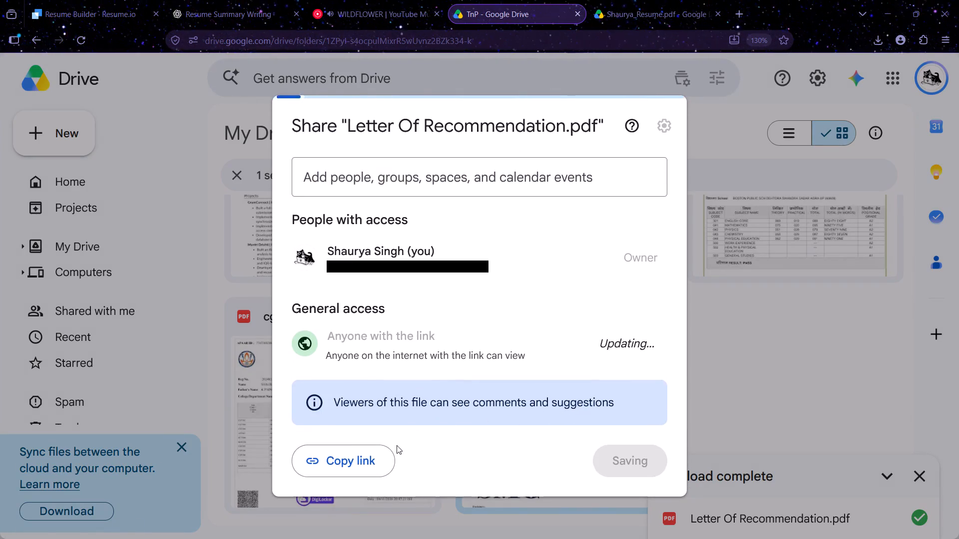
left_click(360, 464)
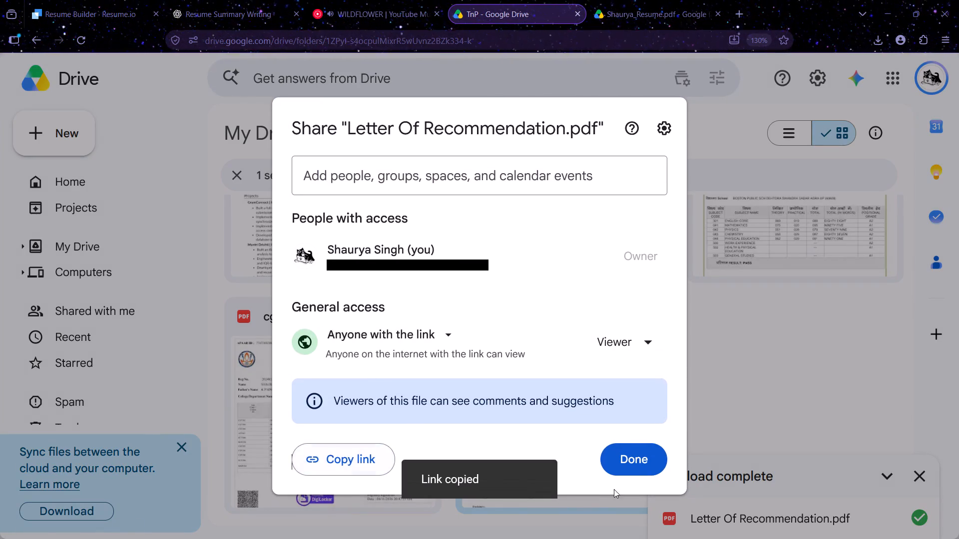
left_click(640, 456)
Switch from Google Drive to another open application window.
key("alt+Tab")
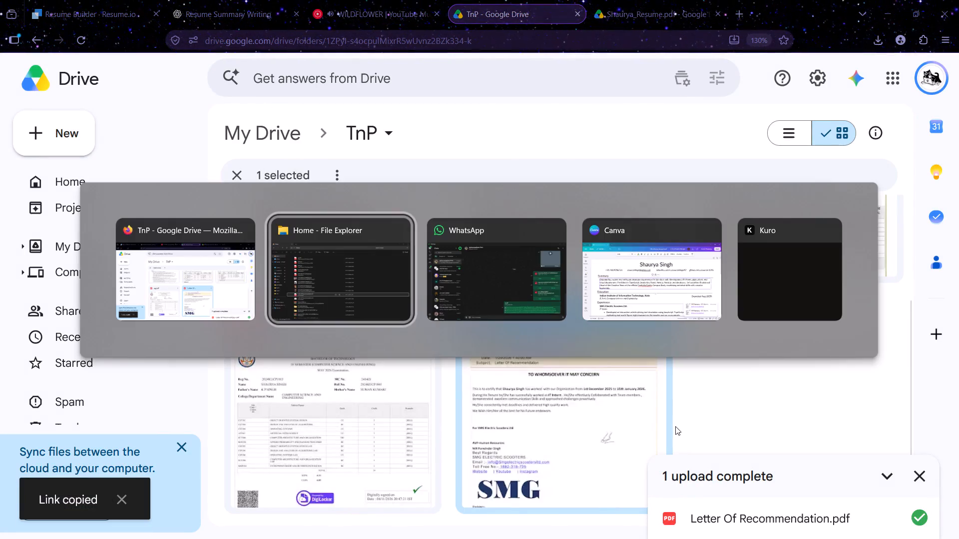